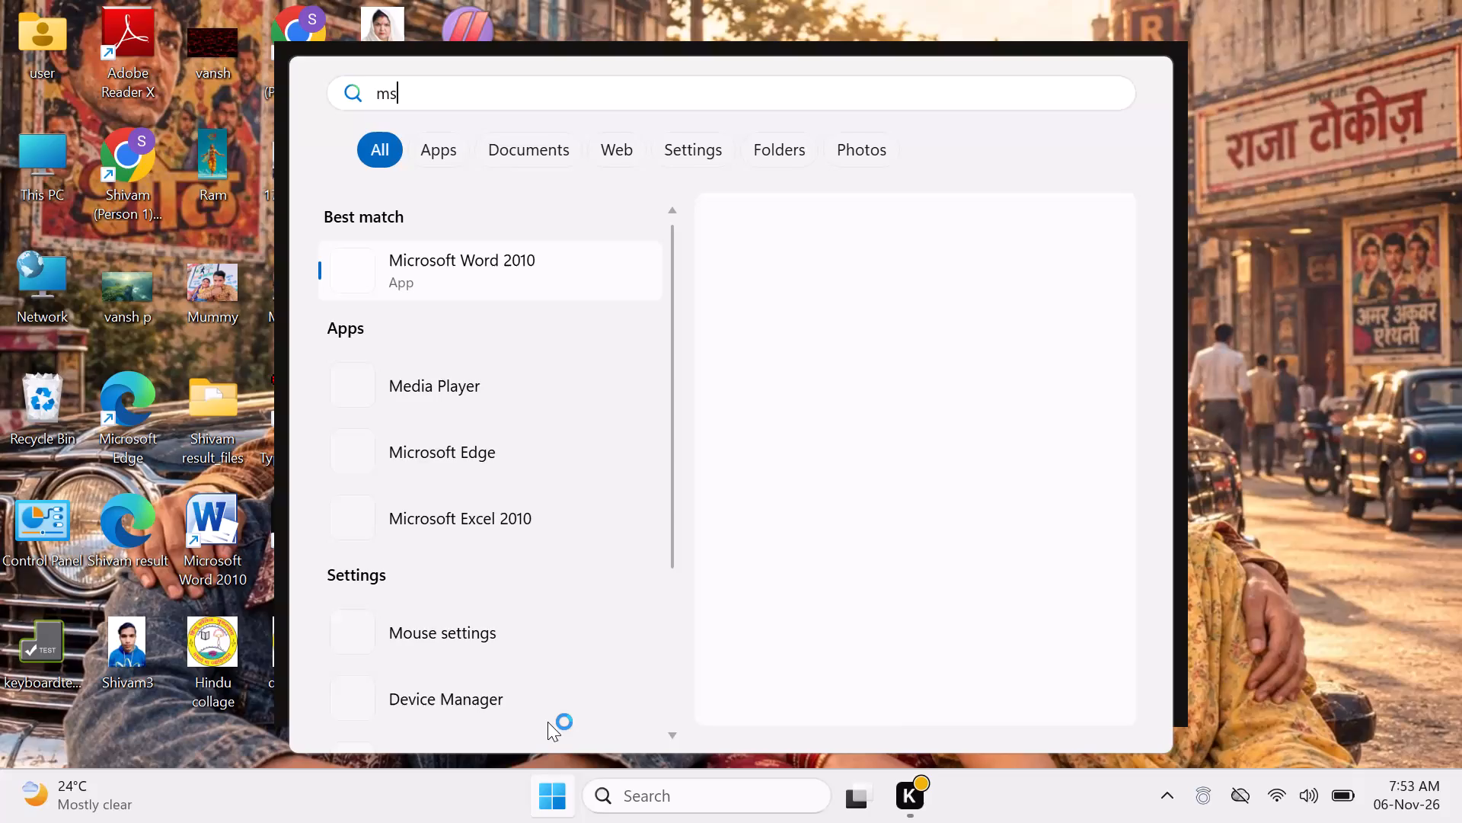
Launch Microsoft Word 2010 in a maximised window and dismiss the Activation Wizard.
key(Return)
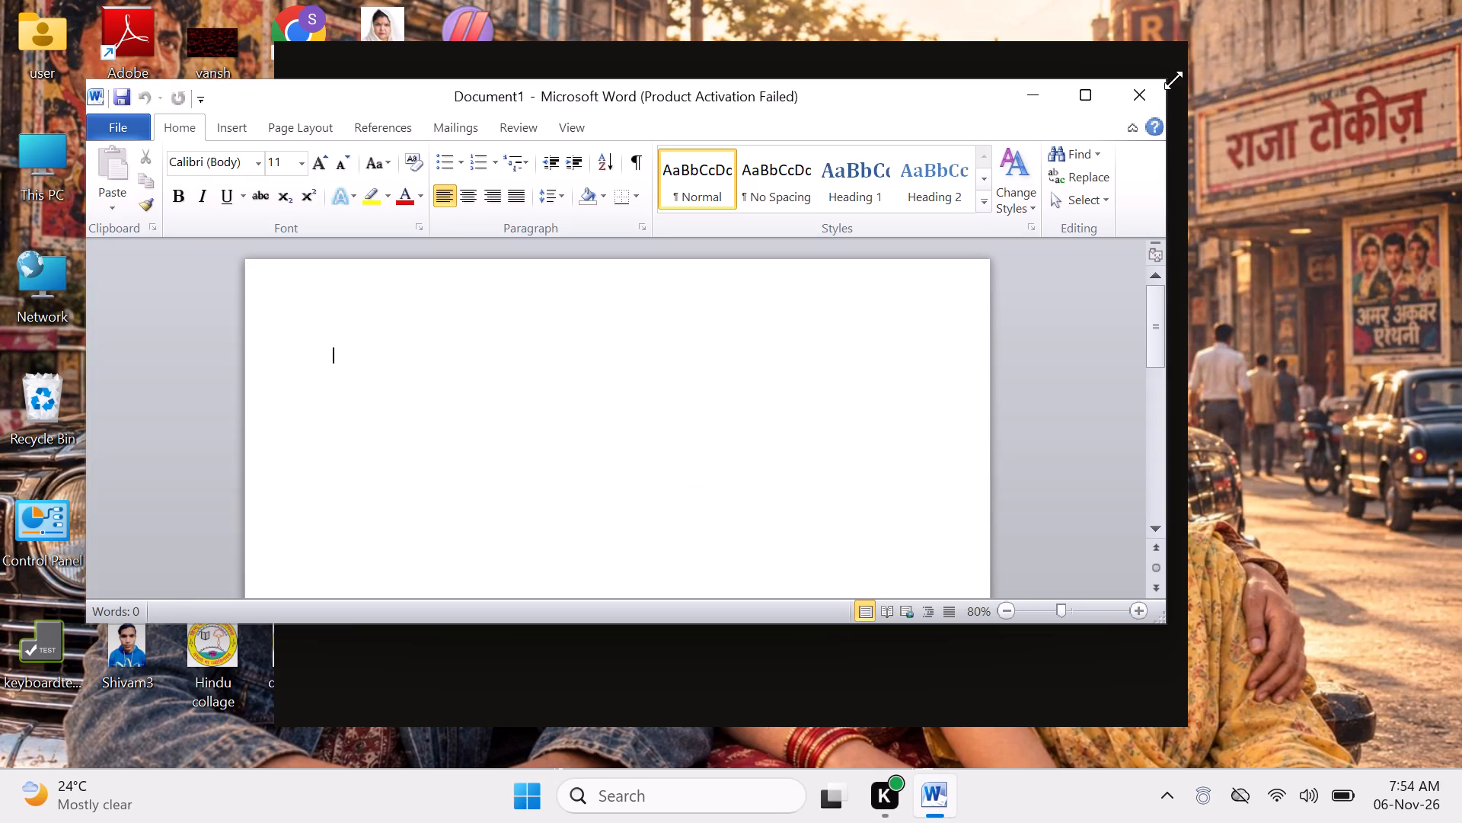
click(1081, 90)
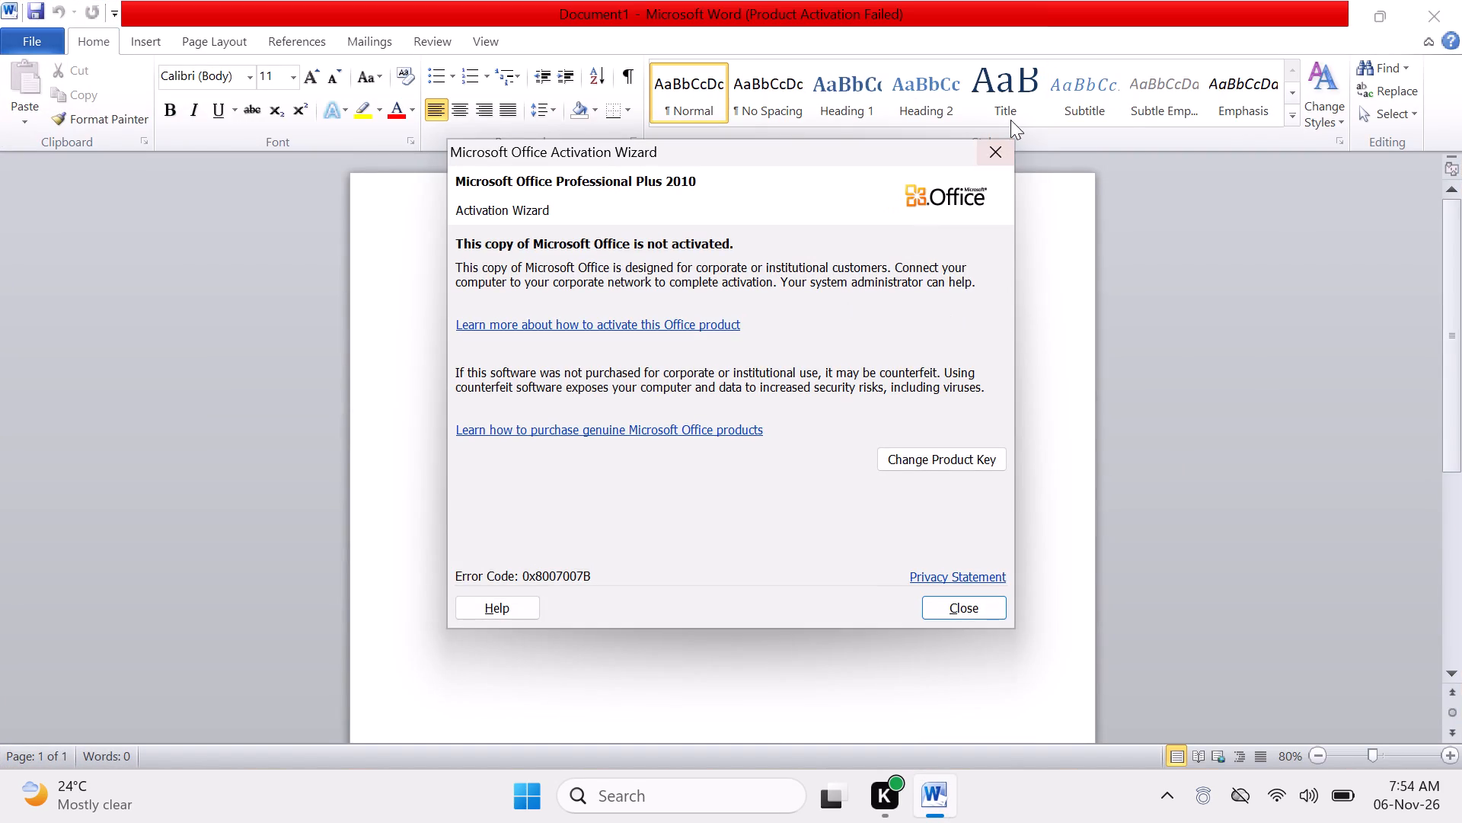
click(993, 152)
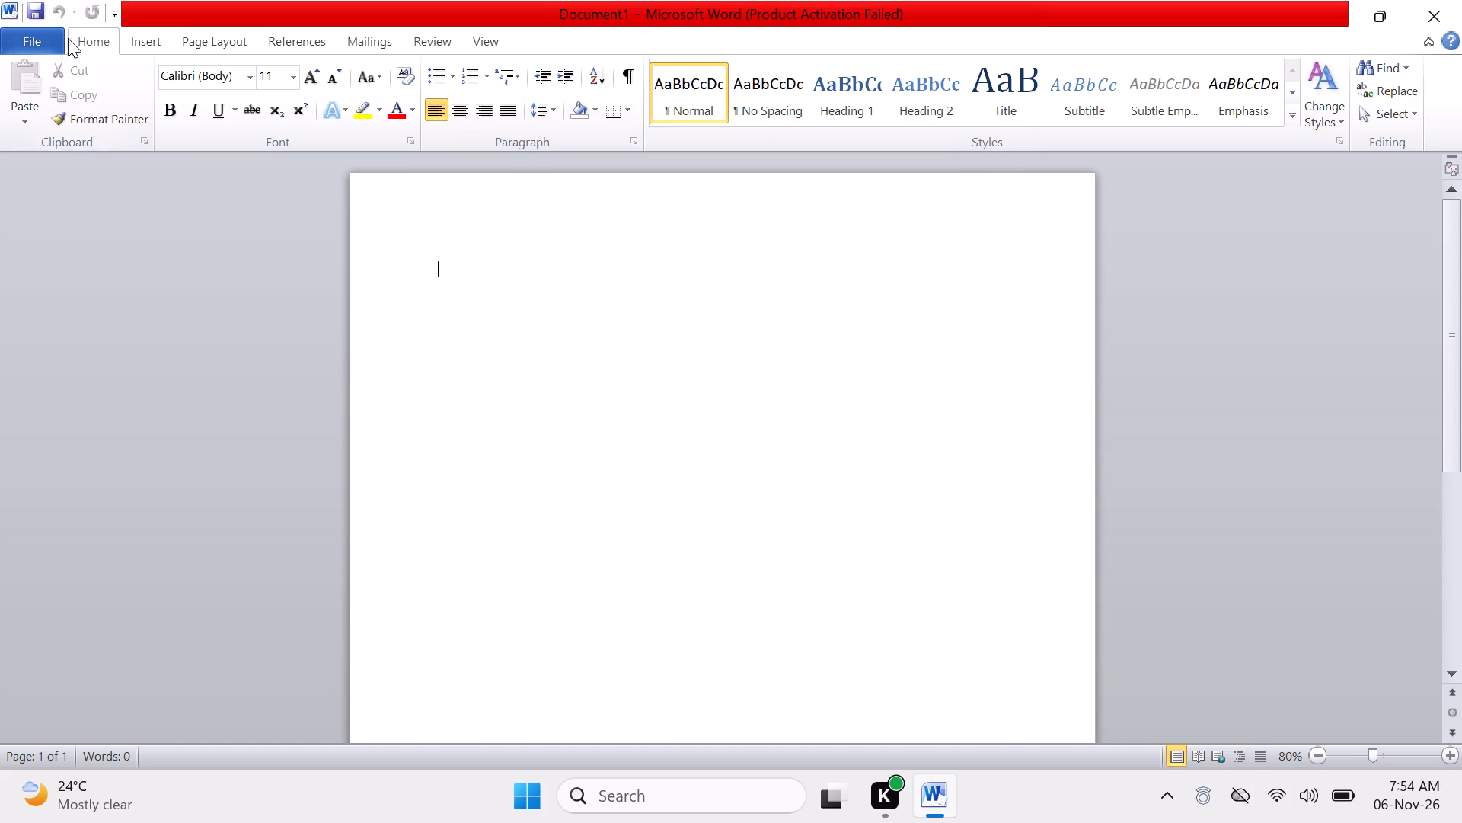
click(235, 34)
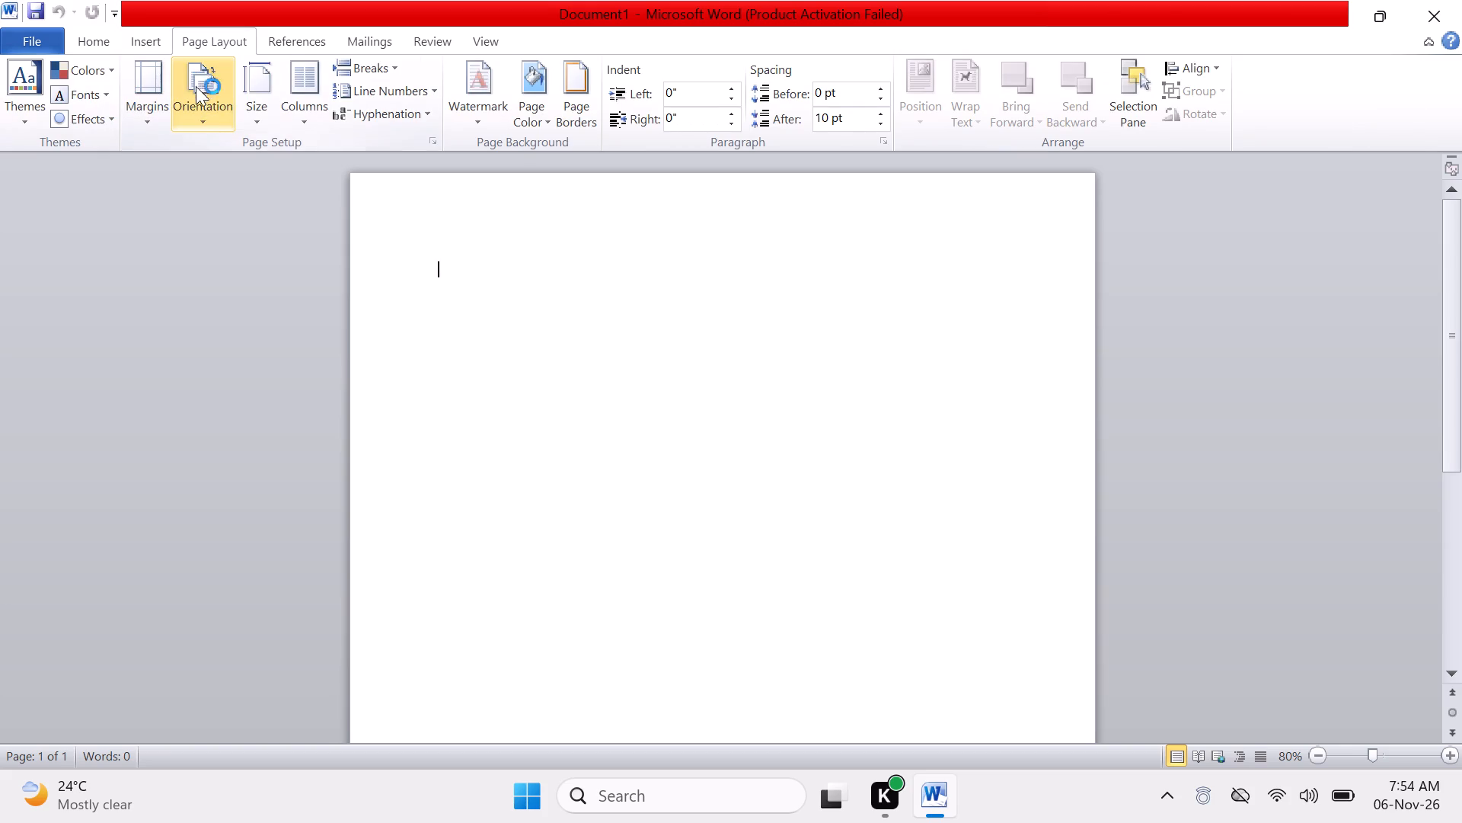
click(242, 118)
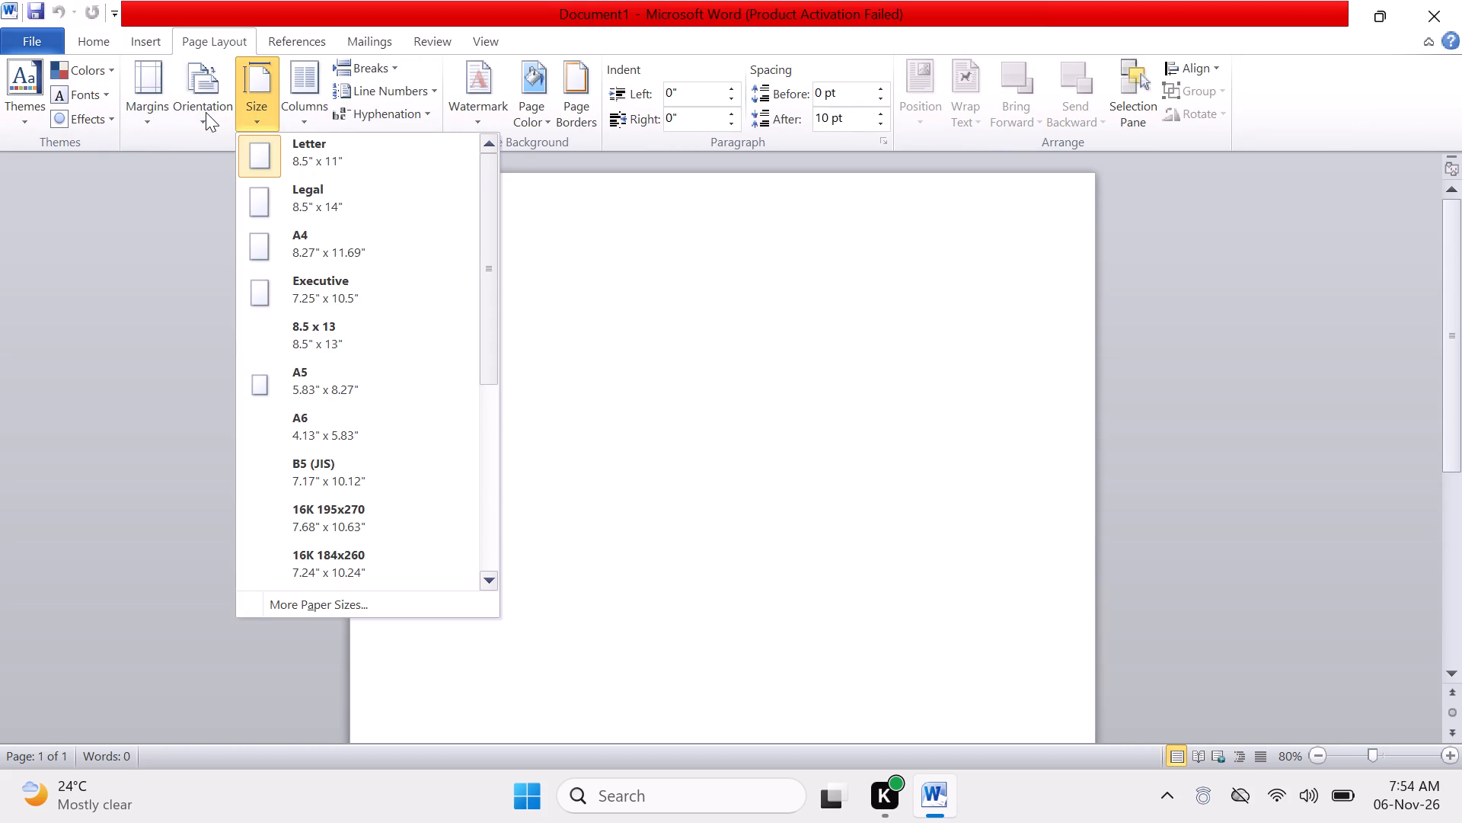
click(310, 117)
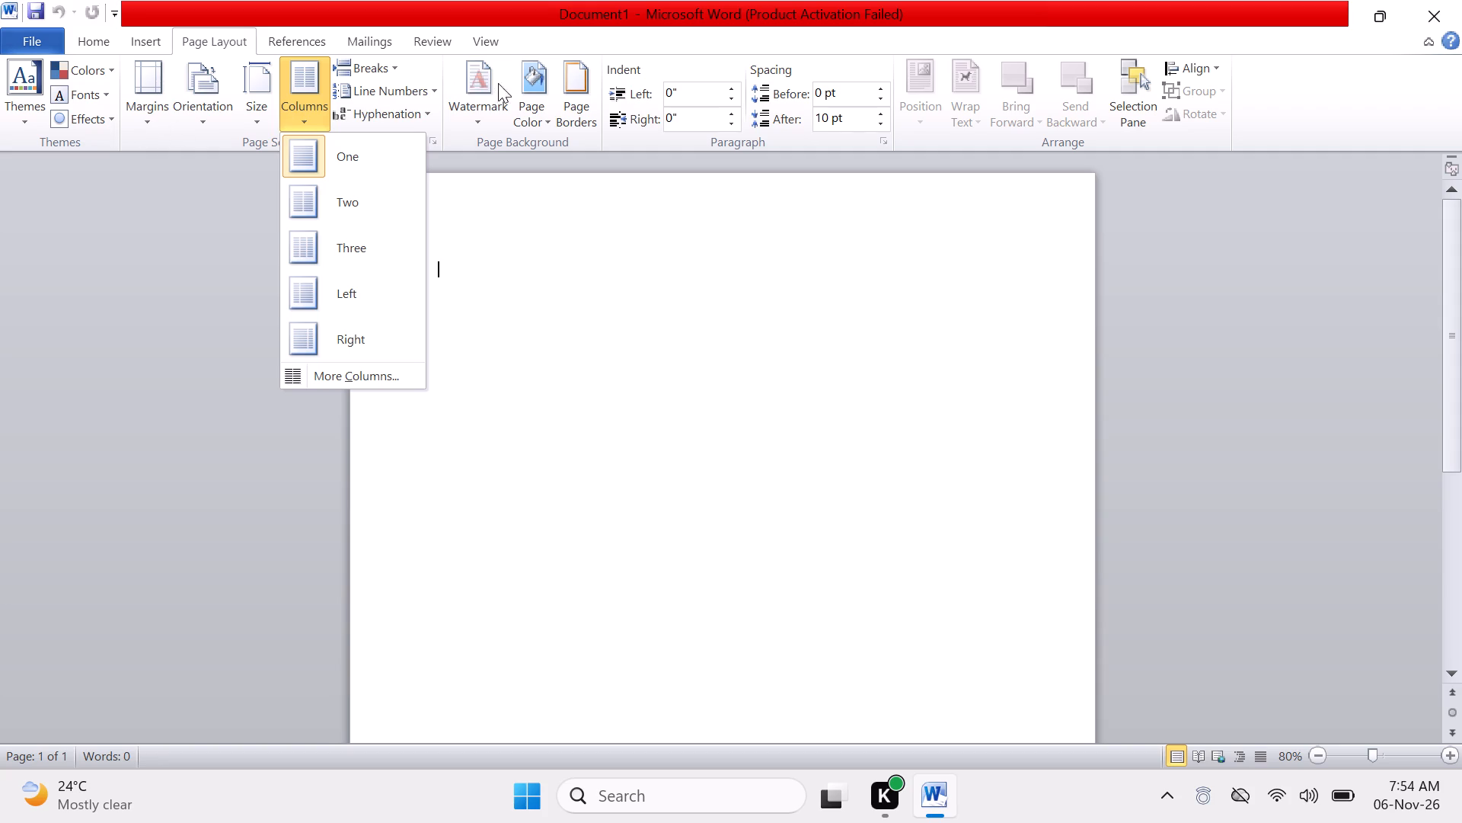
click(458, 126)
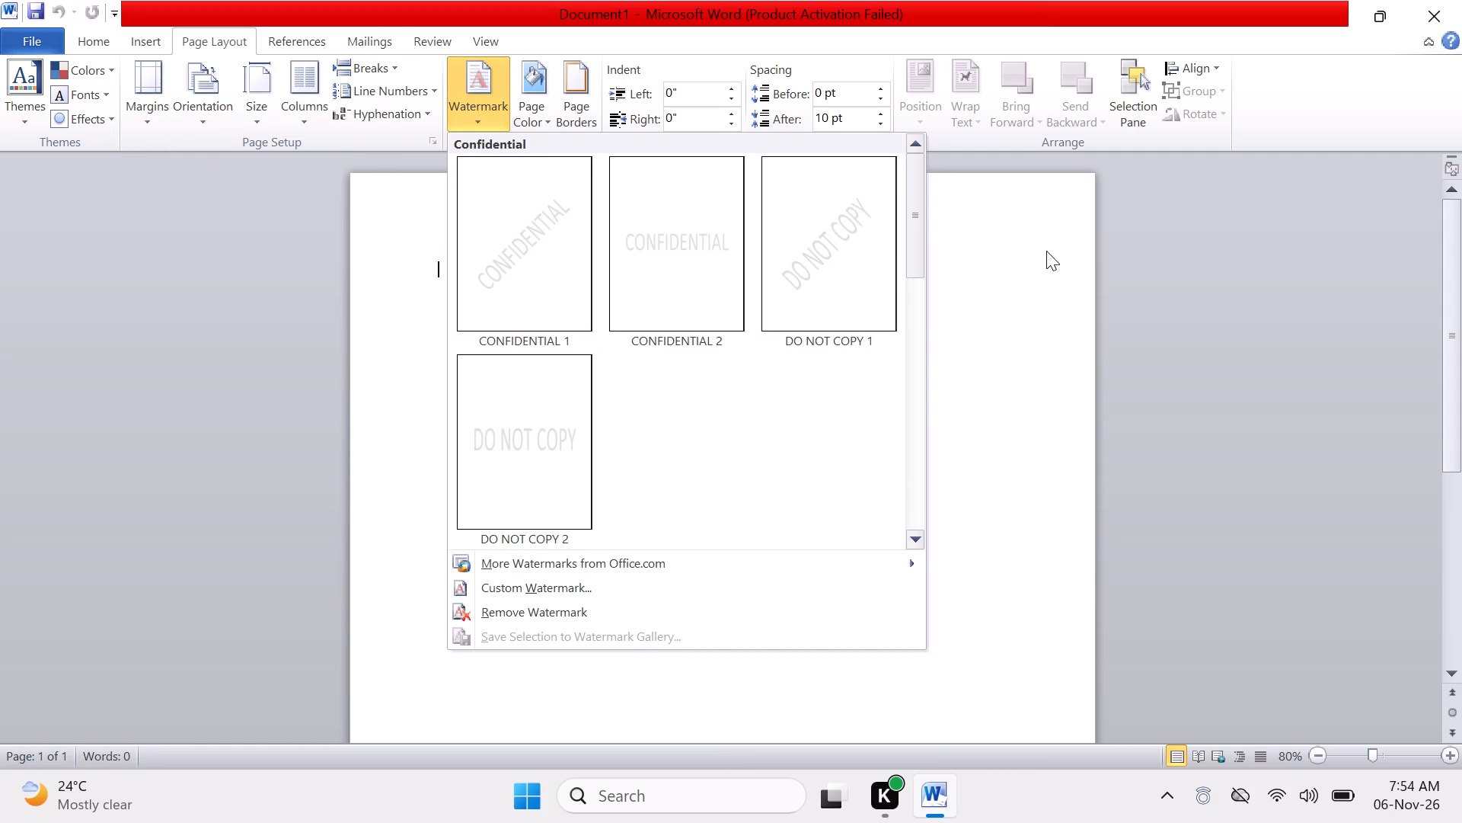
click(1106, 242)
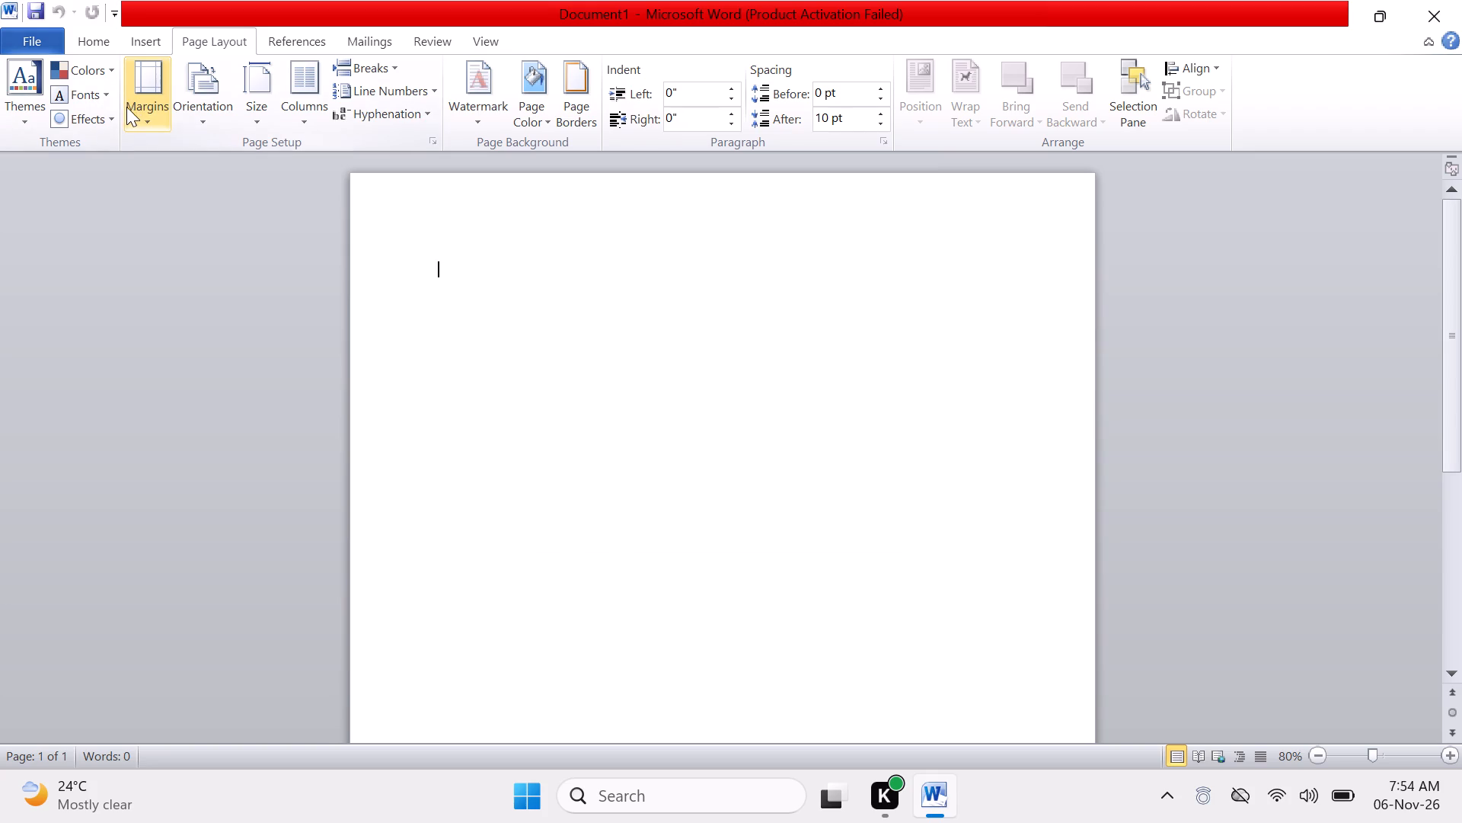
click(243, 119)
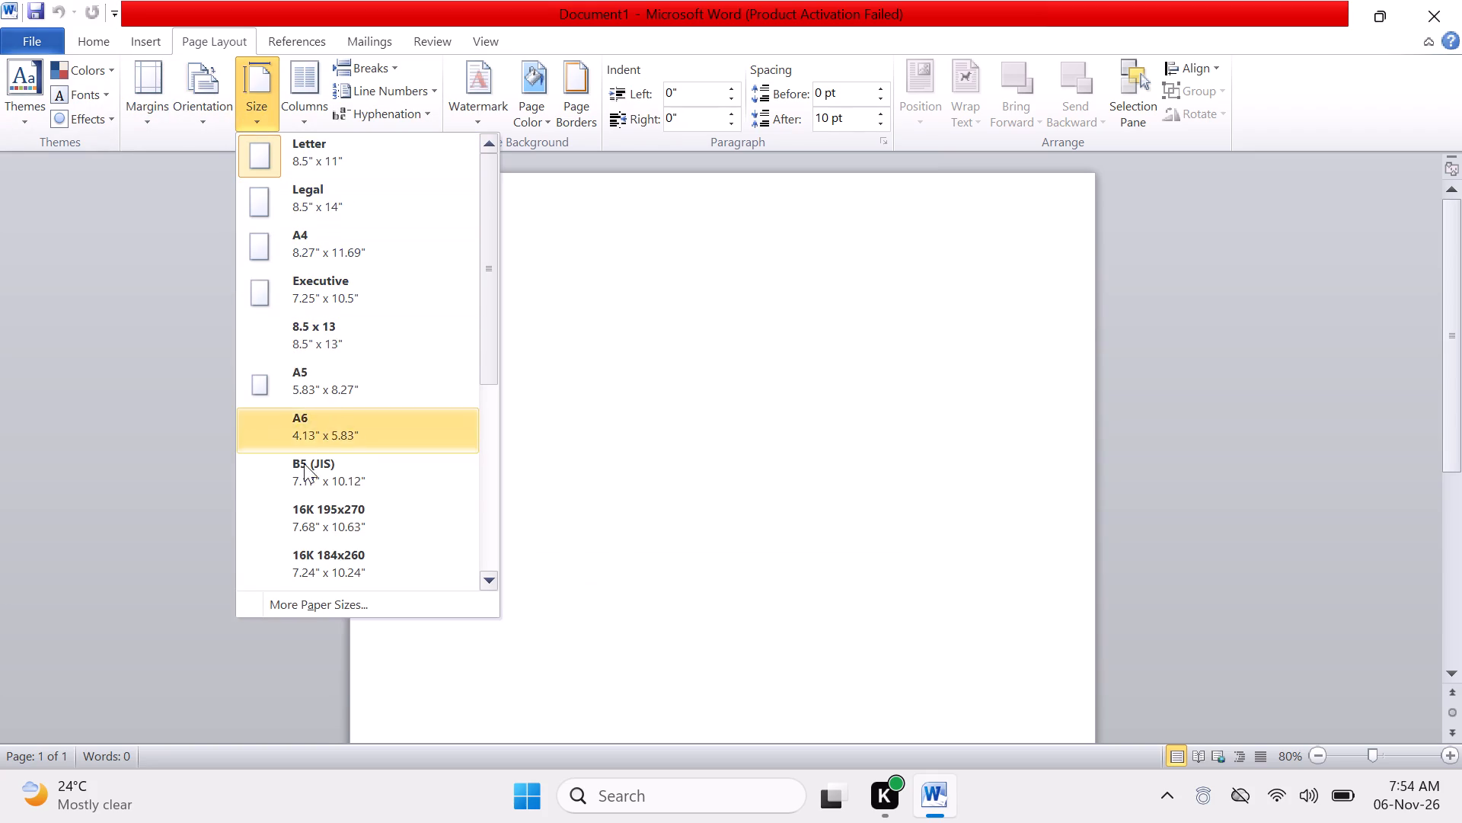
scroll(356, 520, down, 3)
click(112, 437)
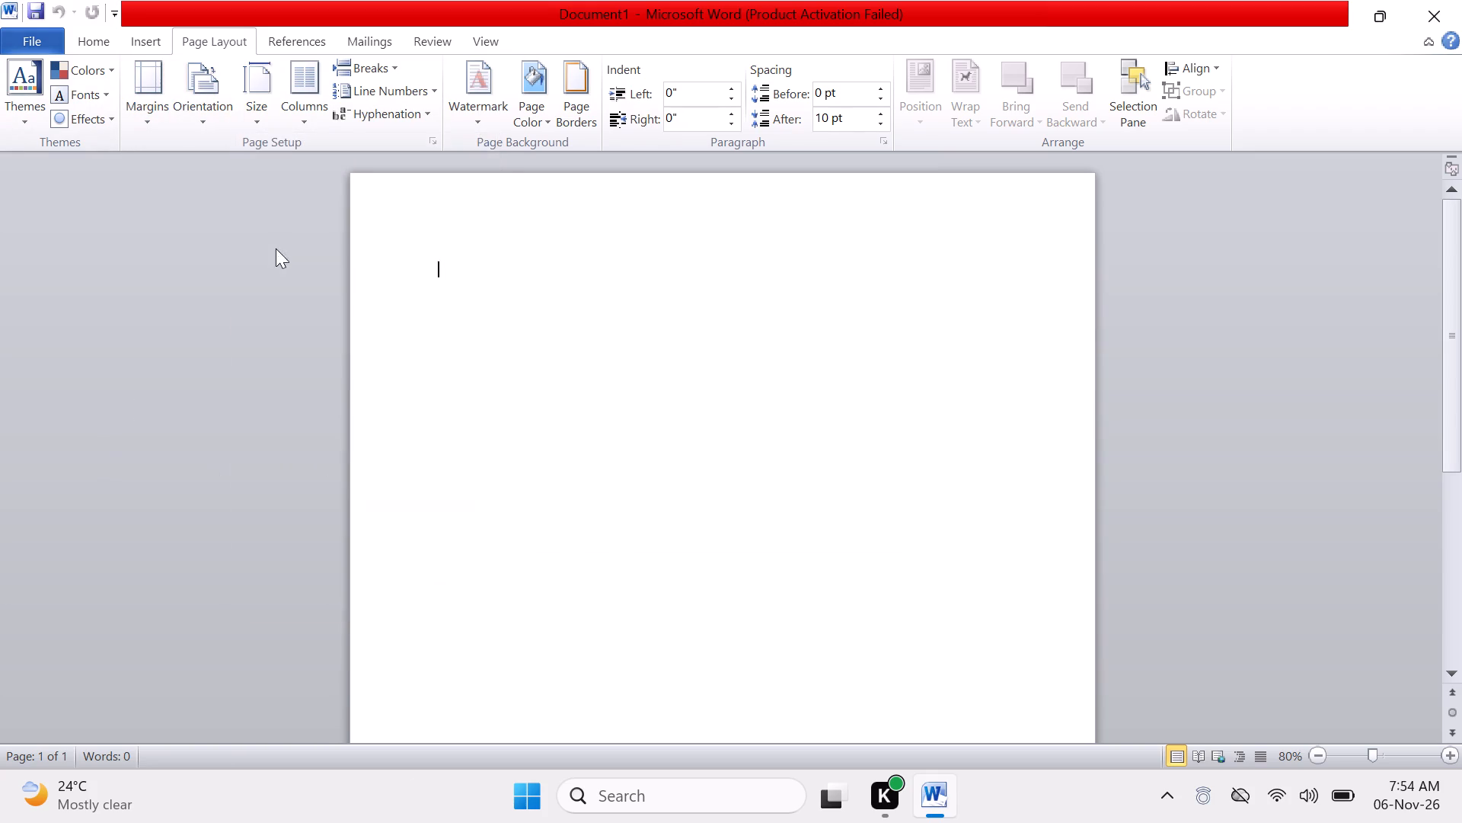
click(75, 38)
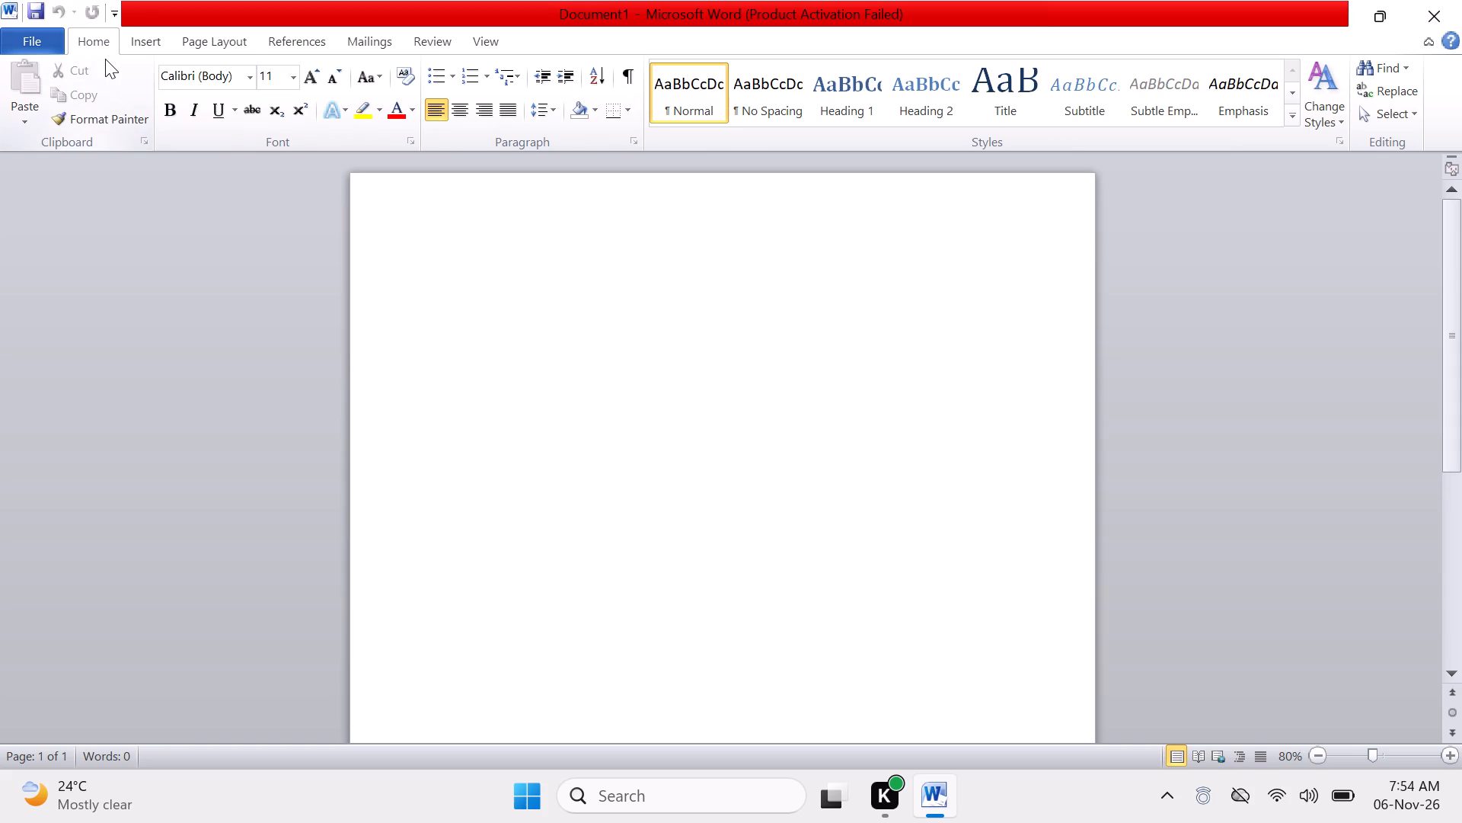
Set the blank document's page orientation to landscape.
click(218, 31)
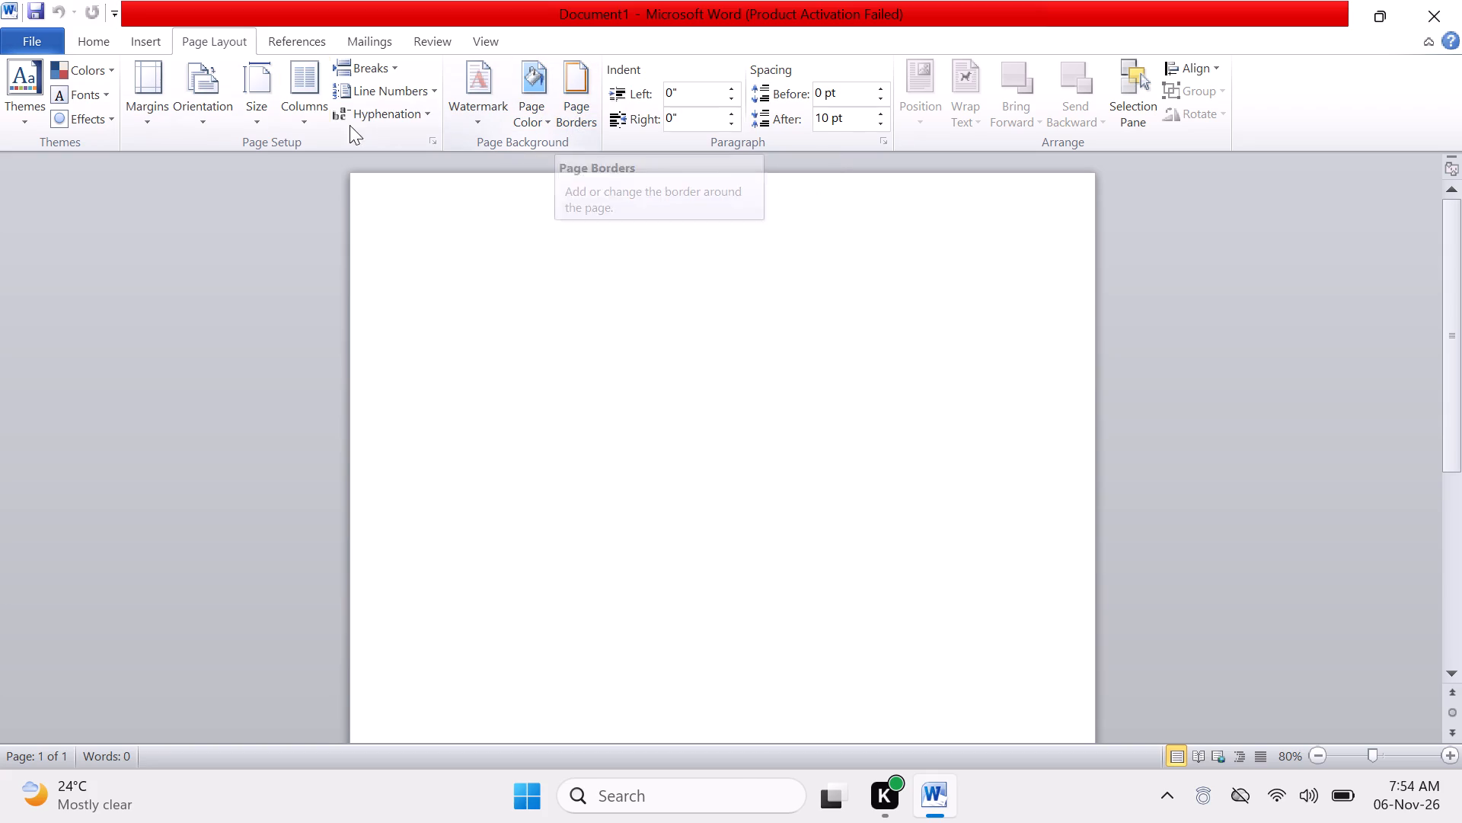
click(305, 128)
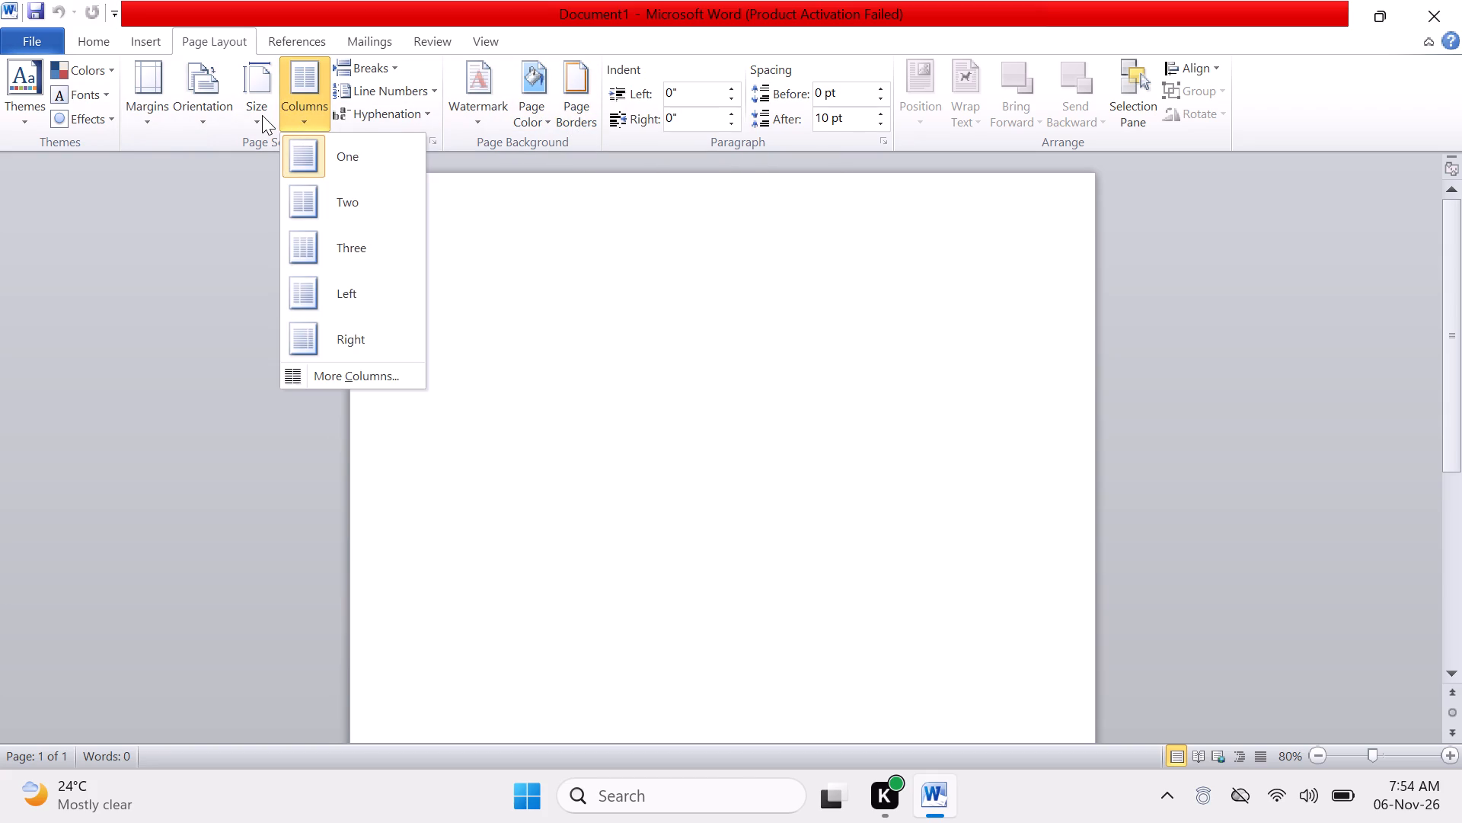
click(262, 115)
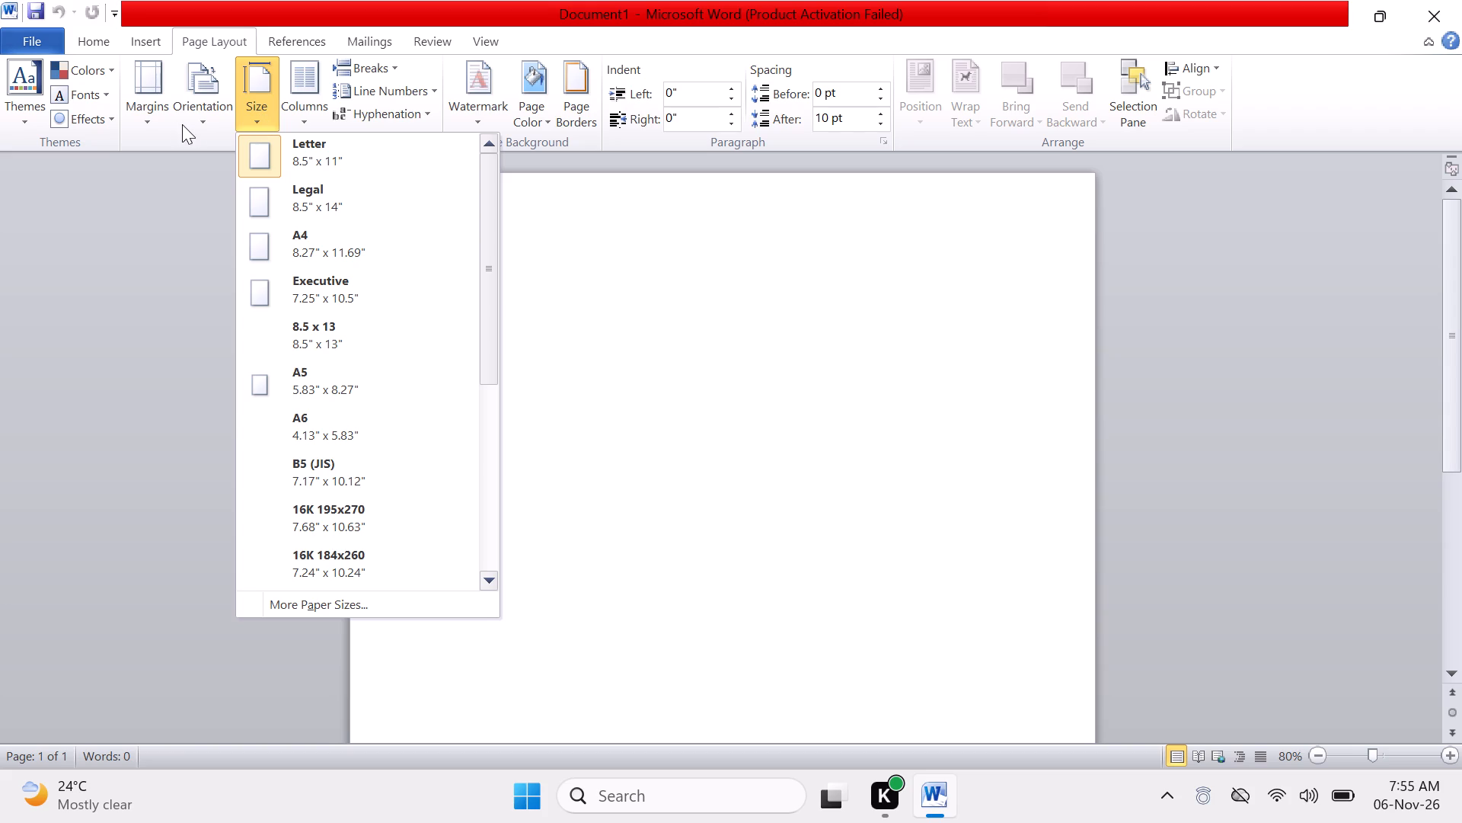
click(218, 114)
click(234, 194)
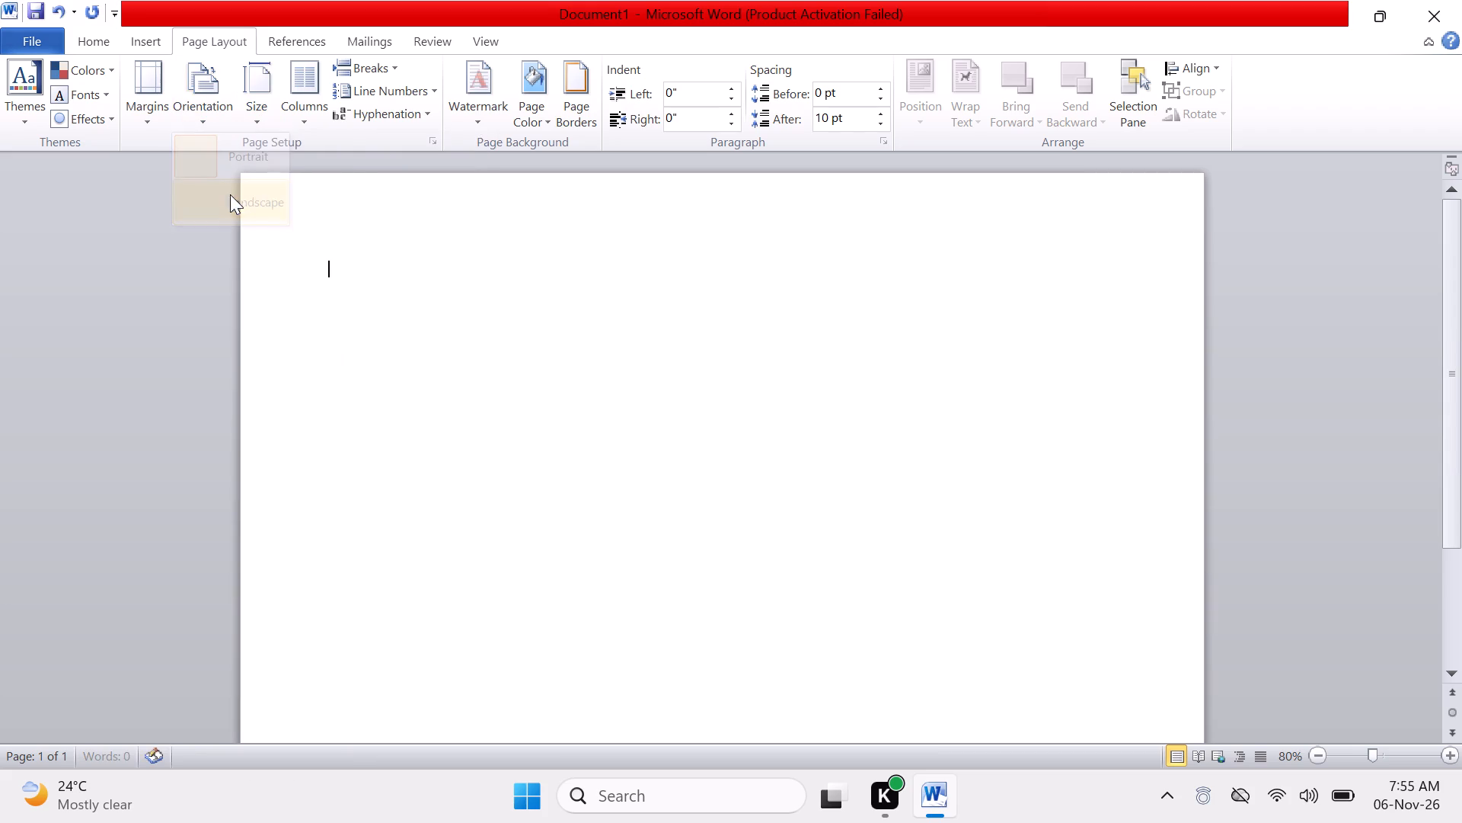
Enter the heading text "ID CARD" on the first line of the page.
click(152, 37)
click(79, 43)
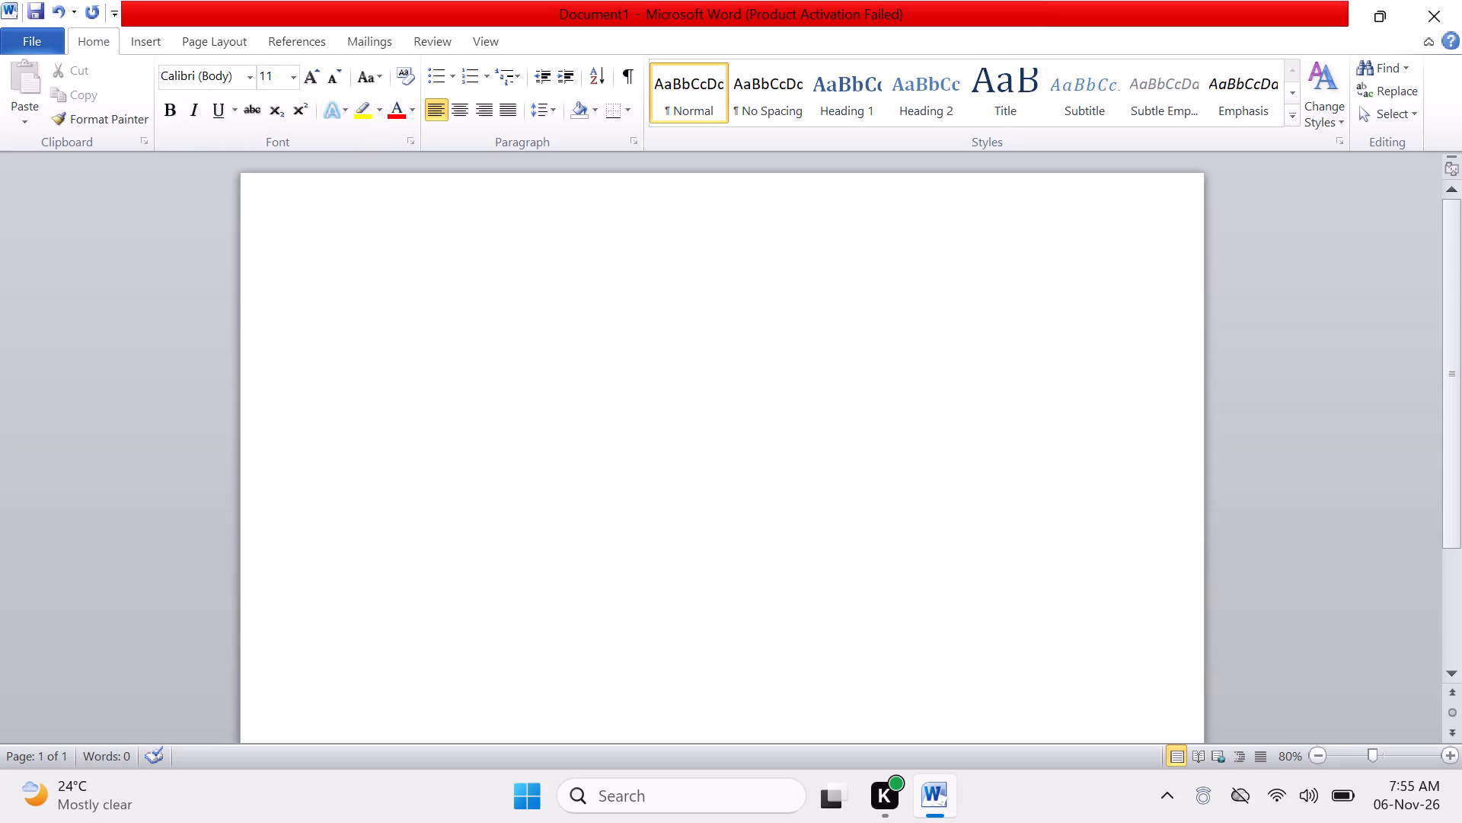
text(ID)
key(space)
text(CA)
text(RD)
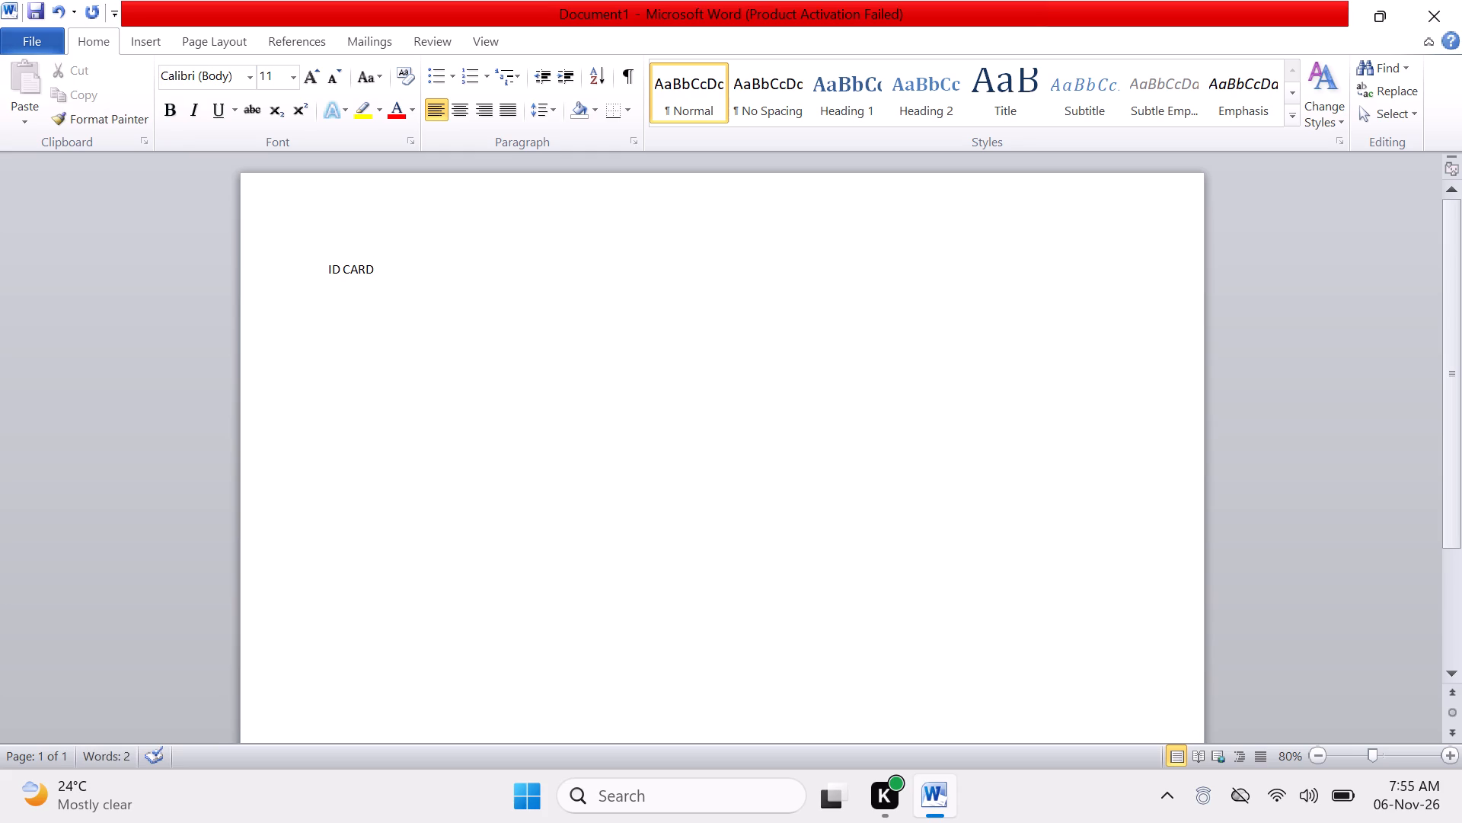
Set the font size of the whole "ID CARD" heading to 48 pt.
key(shift+Left)
key(shift+Left)
key(shift+Left)
key(shift+Left)
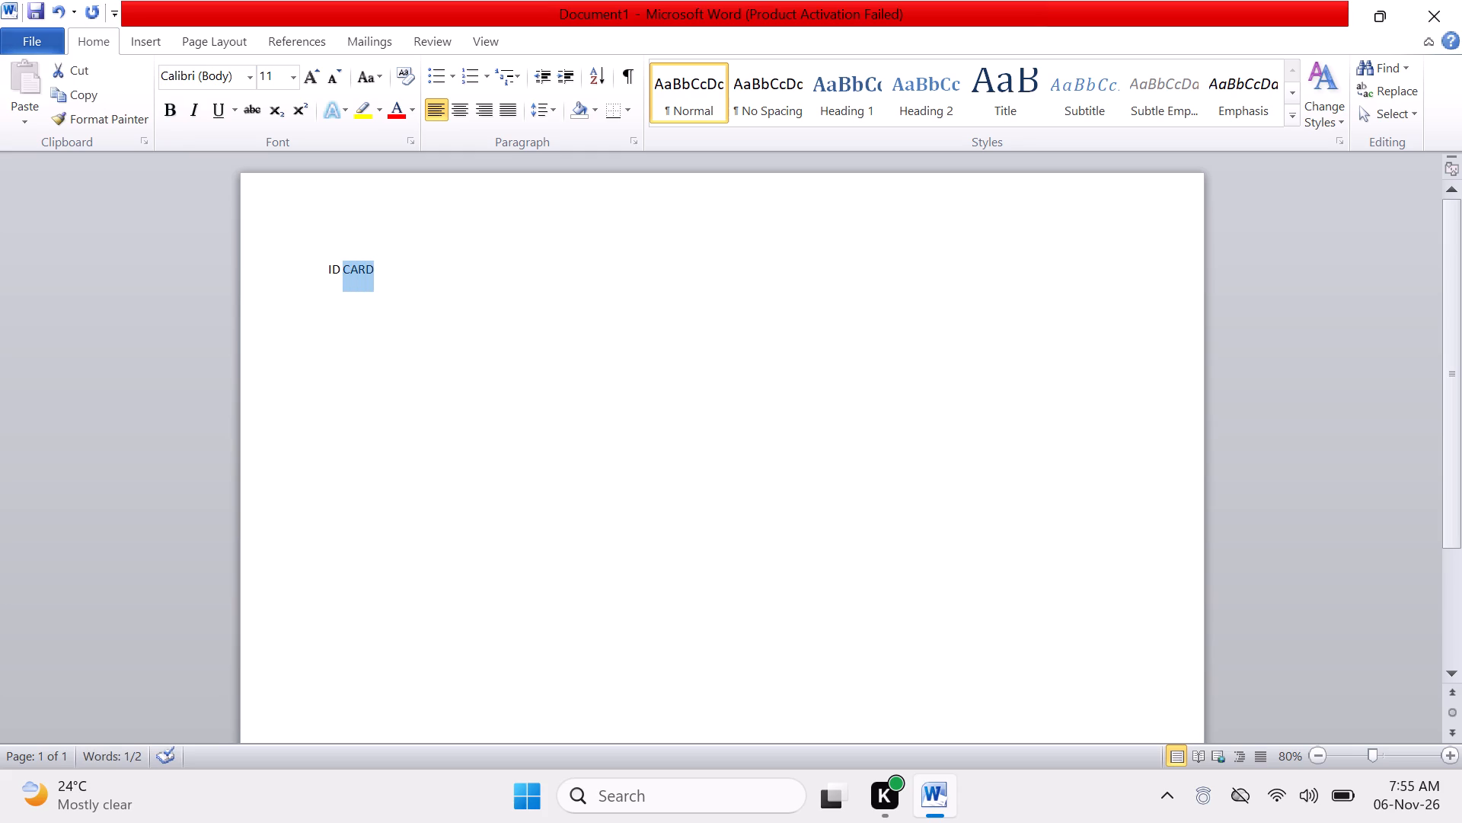
key(shift+Left)
key(shift+Left)
key(shift+Left)
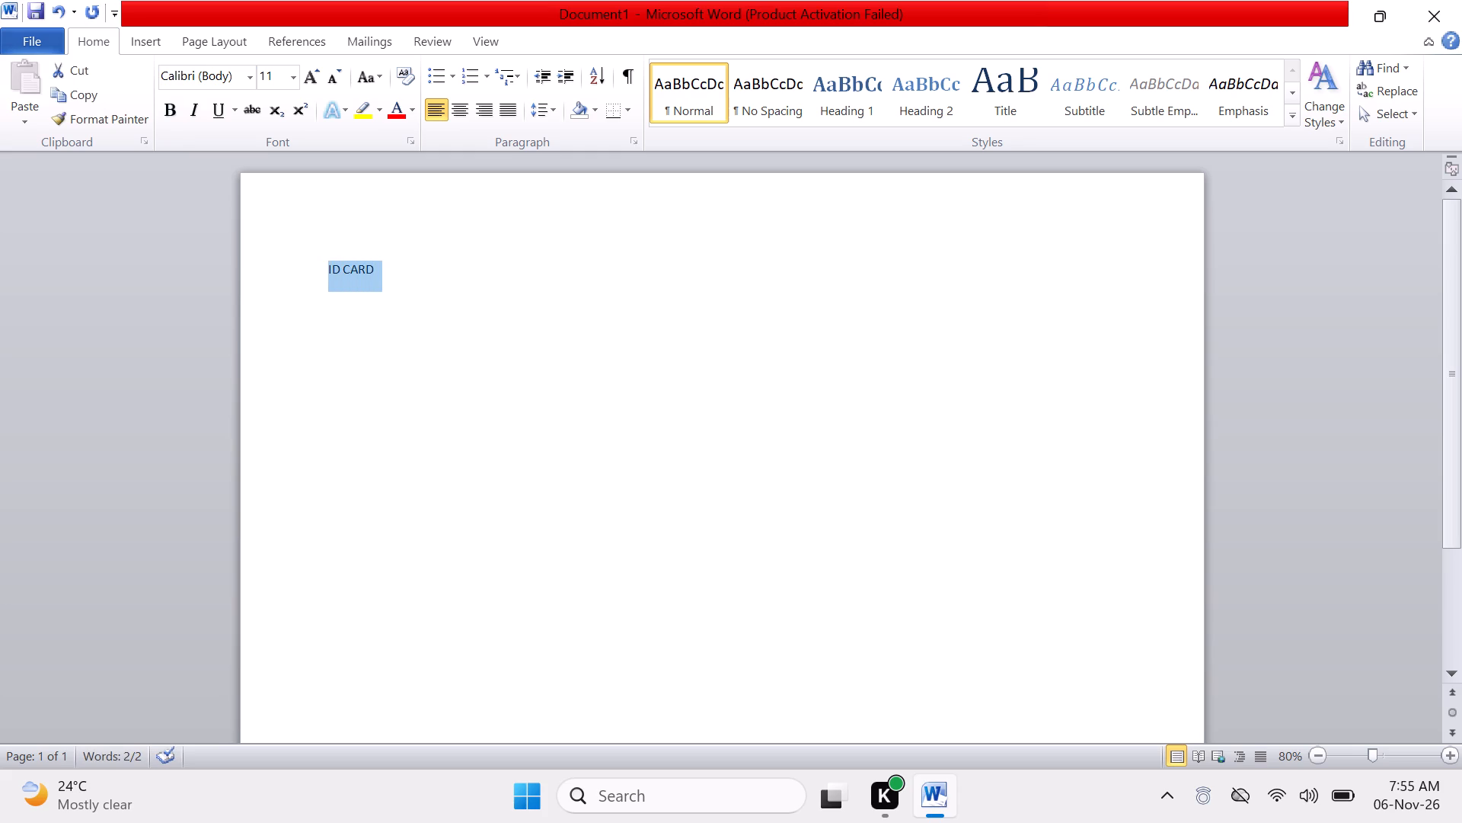
key(ctrl+shift+period)
key(ctrl+shift+period)
key(ctrl+shift+period)
key(ctrl+shift+period)
key(ctrl+shift+period)
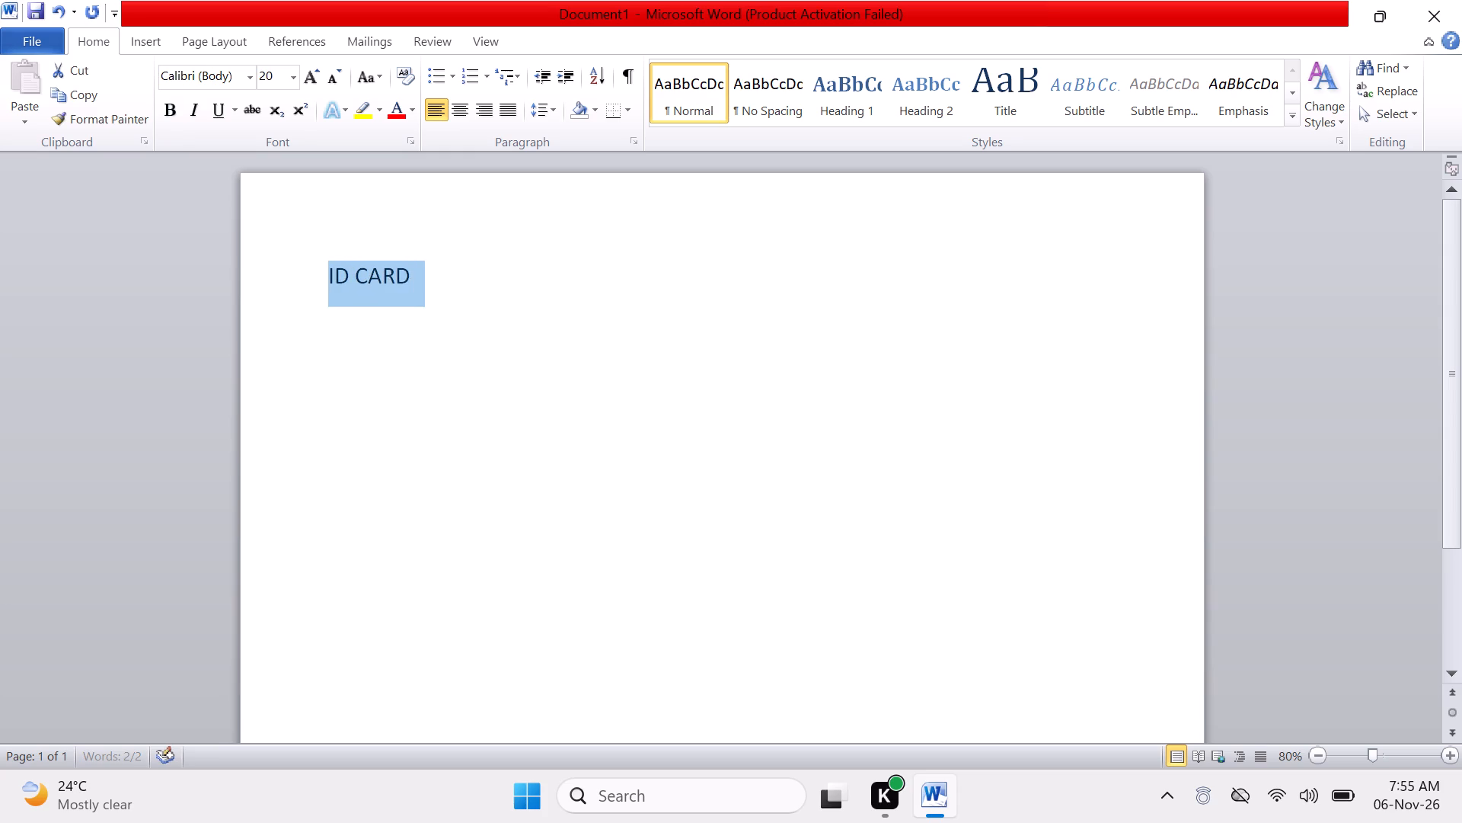
key(ctrl+shift+period)
key(ctrl+shift+period)
key(ctrl+shift+period)
key(ctrl+shift+period)
key(ctrl+shift+period)
key(ctrl+shift+period)
key(ctrl+shift+period)
key(ctrl+shift+period)
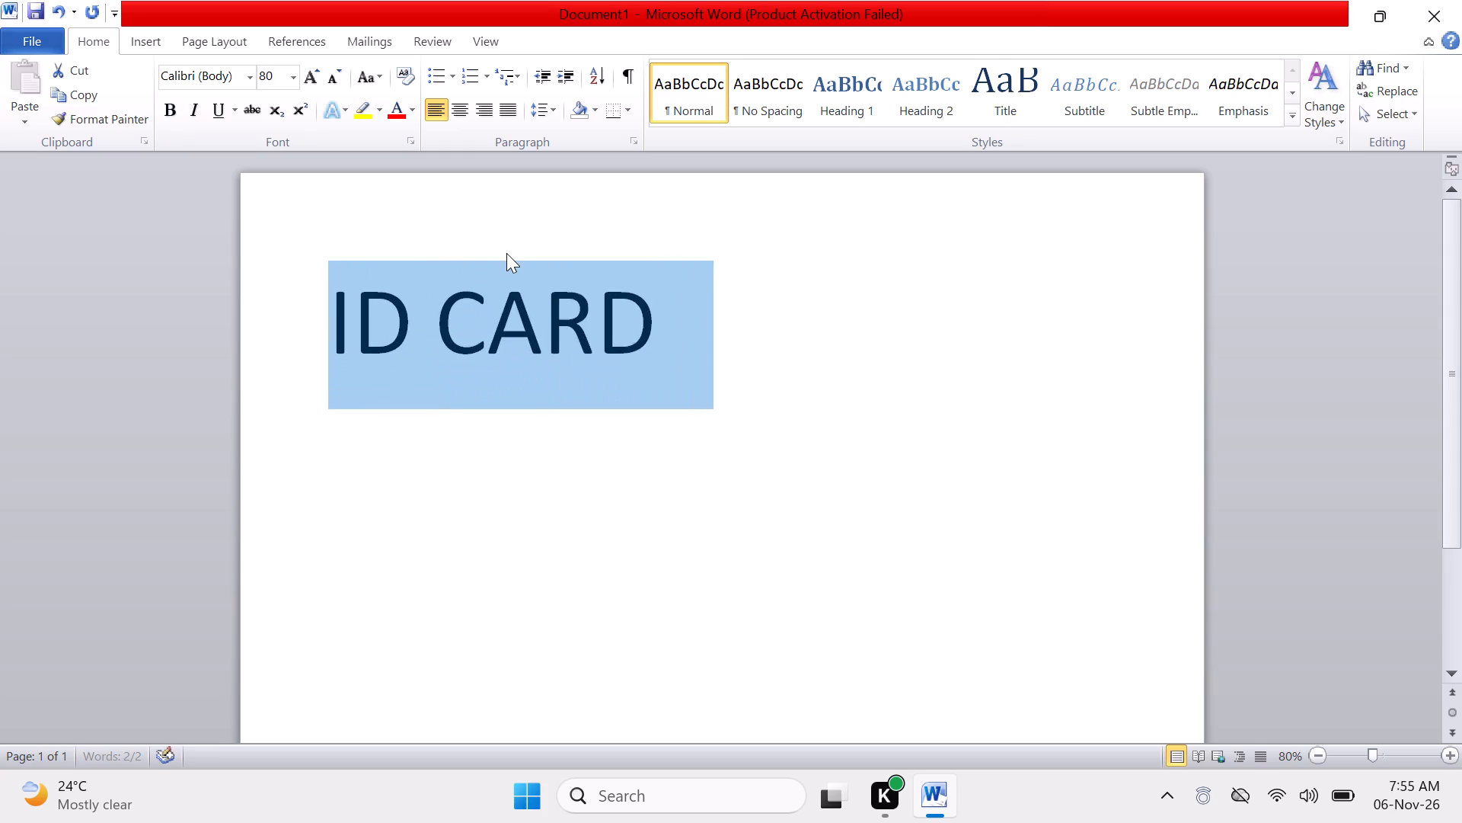
key(ctrl+shift+period)
key(ctrl+shift+period)
key(ctrl+shift+period)
key(ctrl+shift+period)
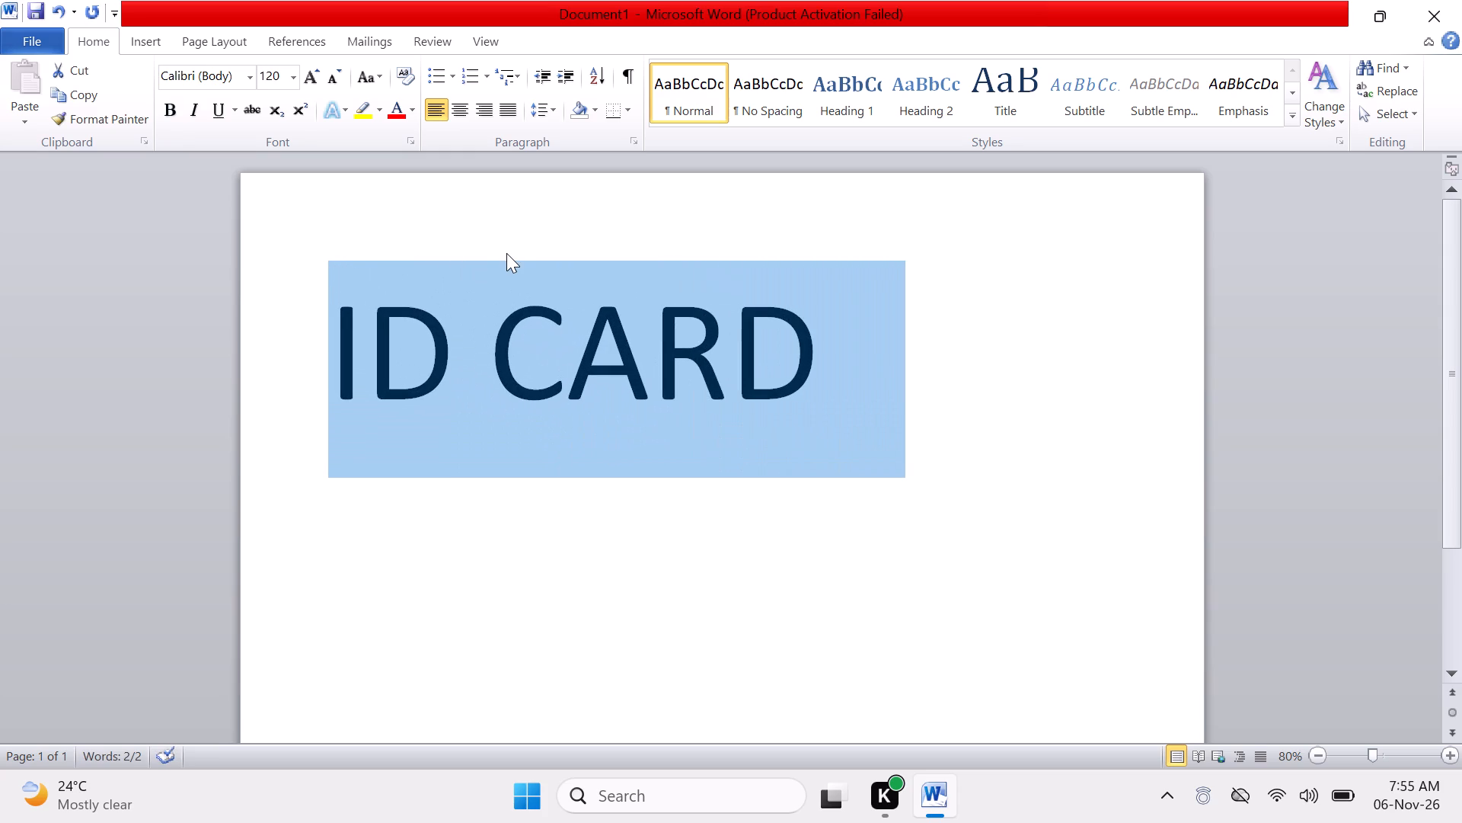
key(ctrl+shift+comma)
key(ctrl+shift+comma)
key(ctrl+shift+comma)
key(ctrl+shift+comma)
key(ctrl+shift+comma)
key(ctrl+shift+comma)
key(ctrl+shift+comma)
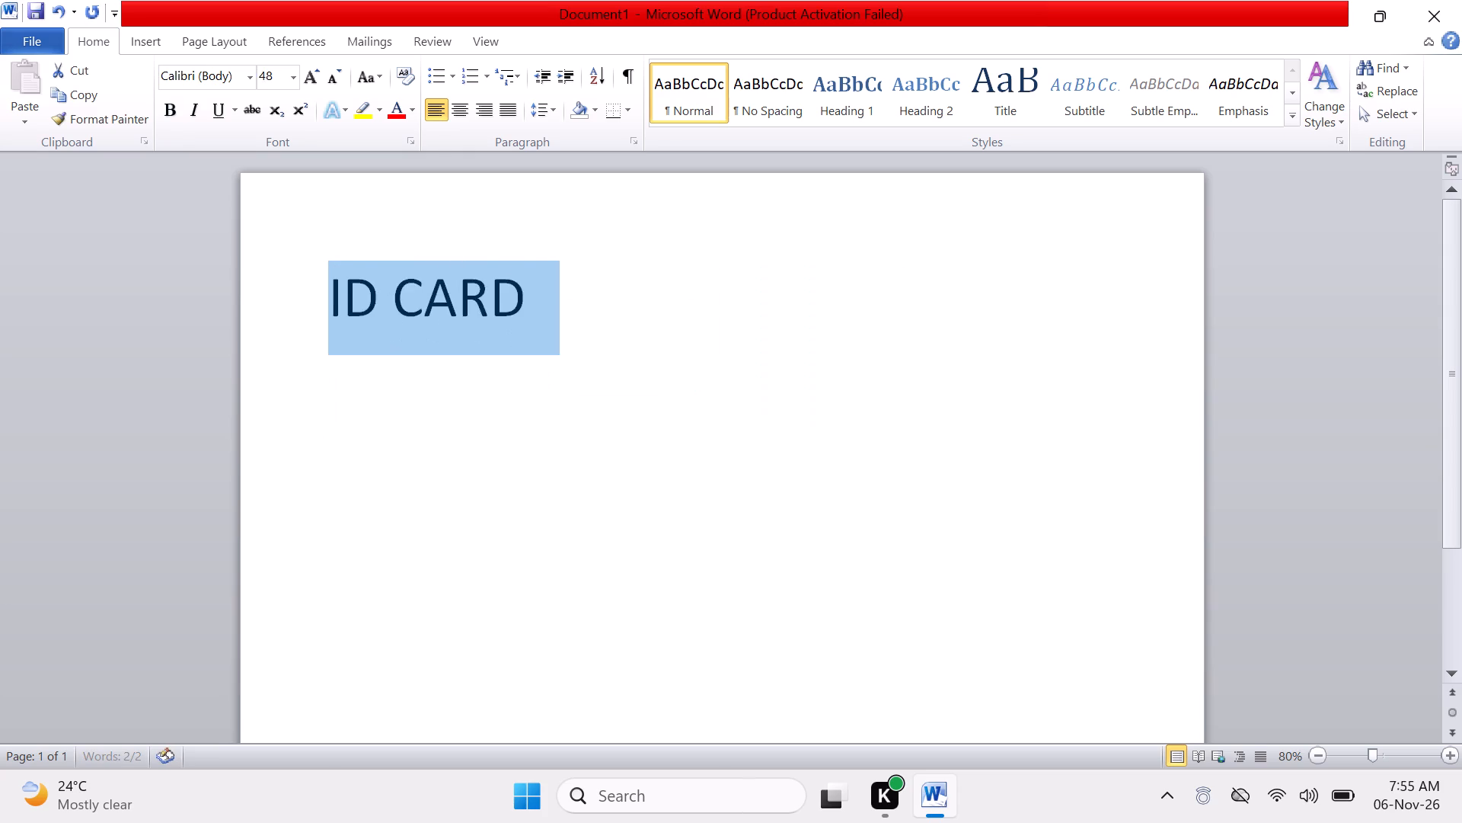
key(ctrl+shift+period)
Format the "ID CARD" heading in the Impact font with bold, and deselect it.
click(253, 74)
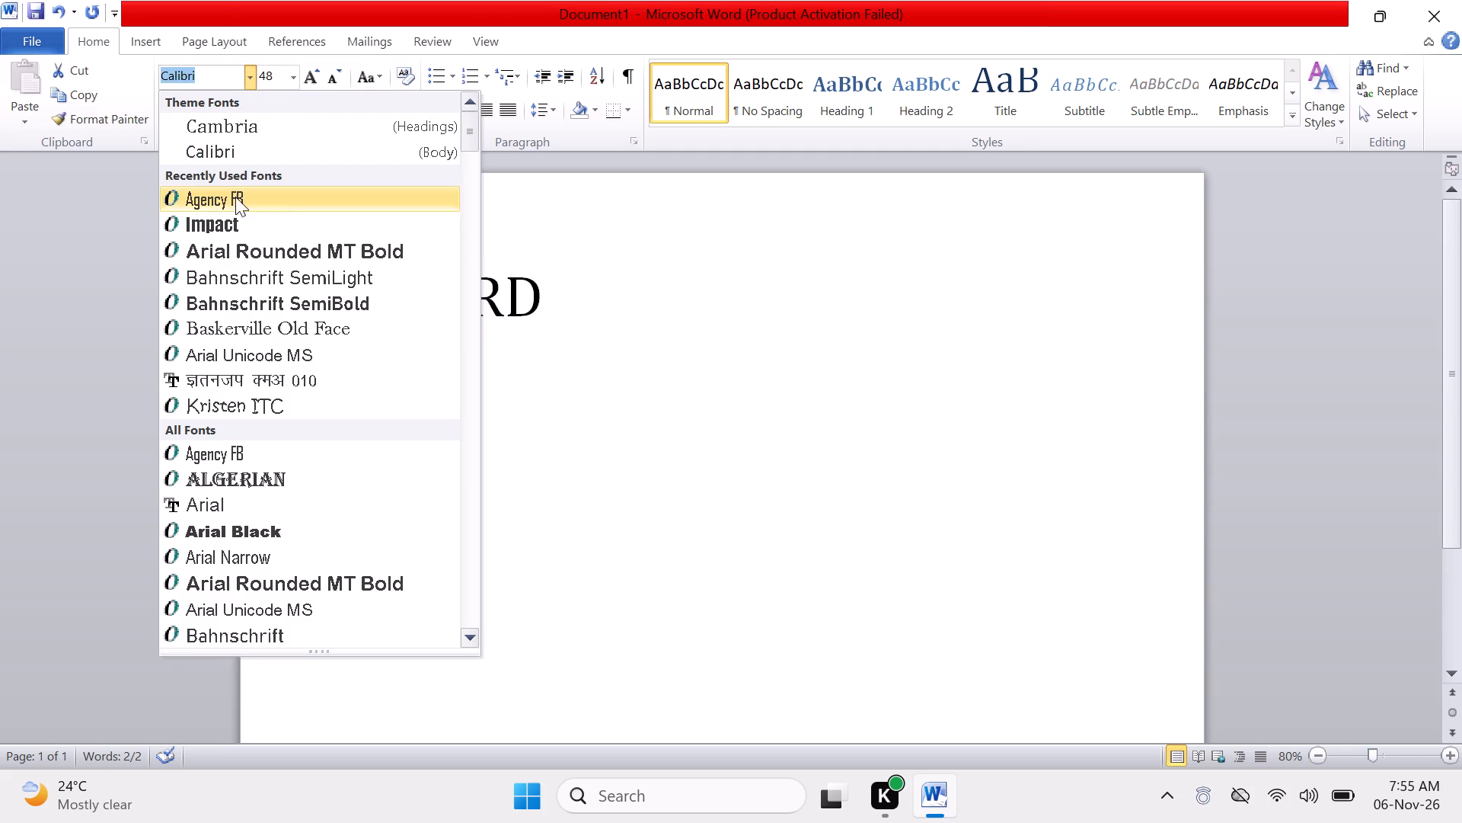
click(238, 222)
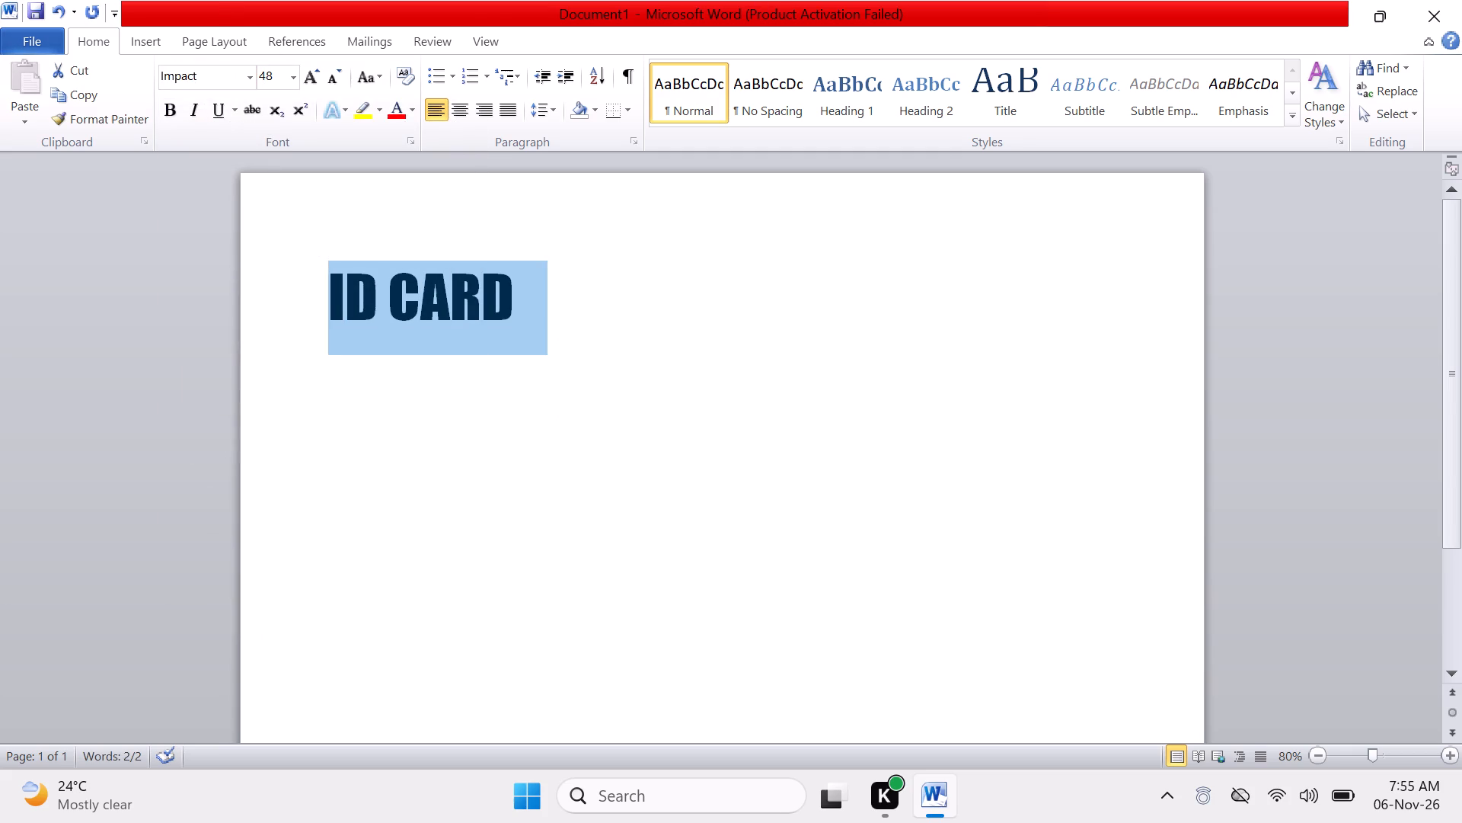
key(ctrl+b)
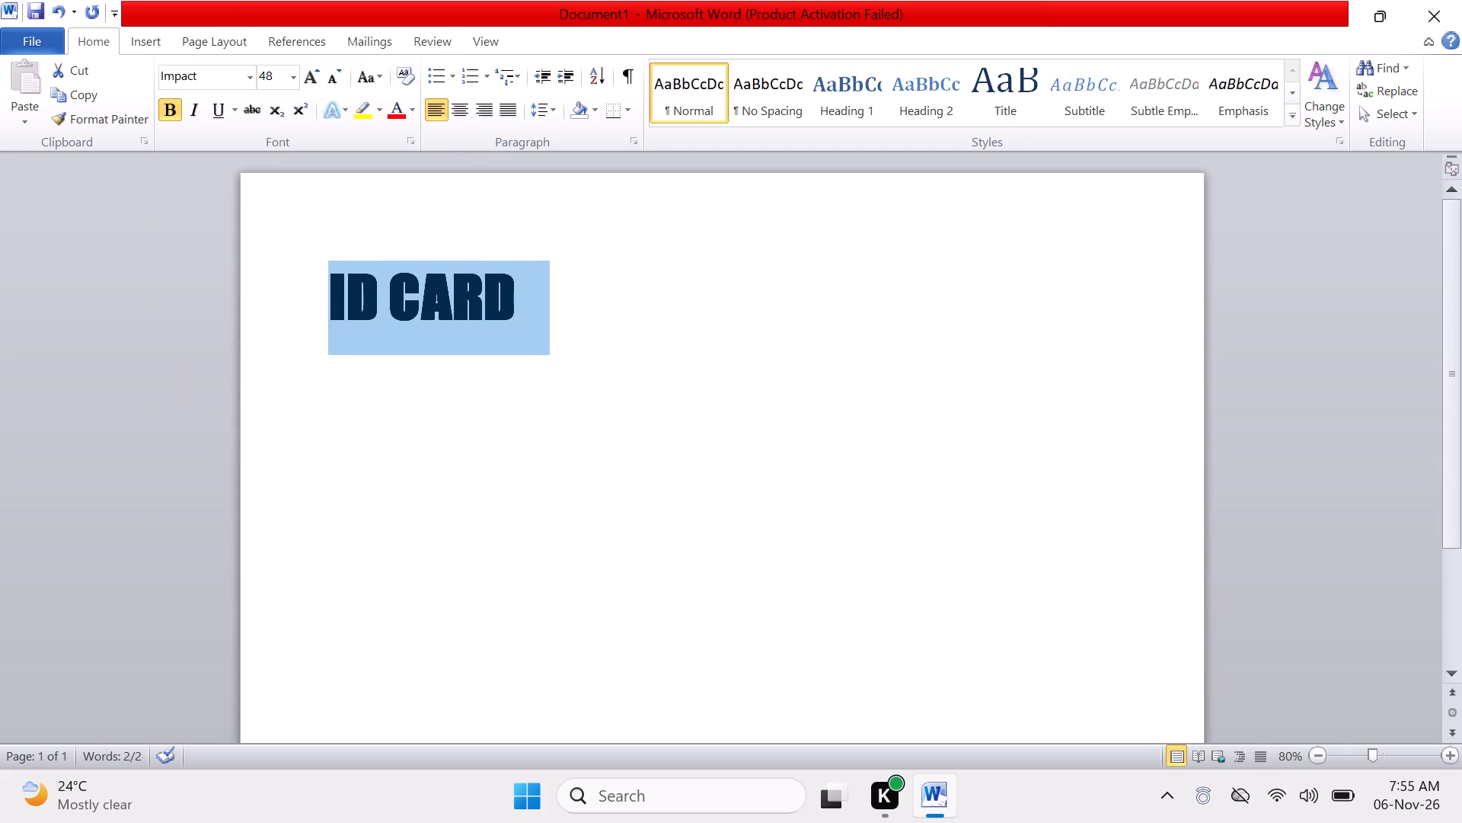
click(602, 342)
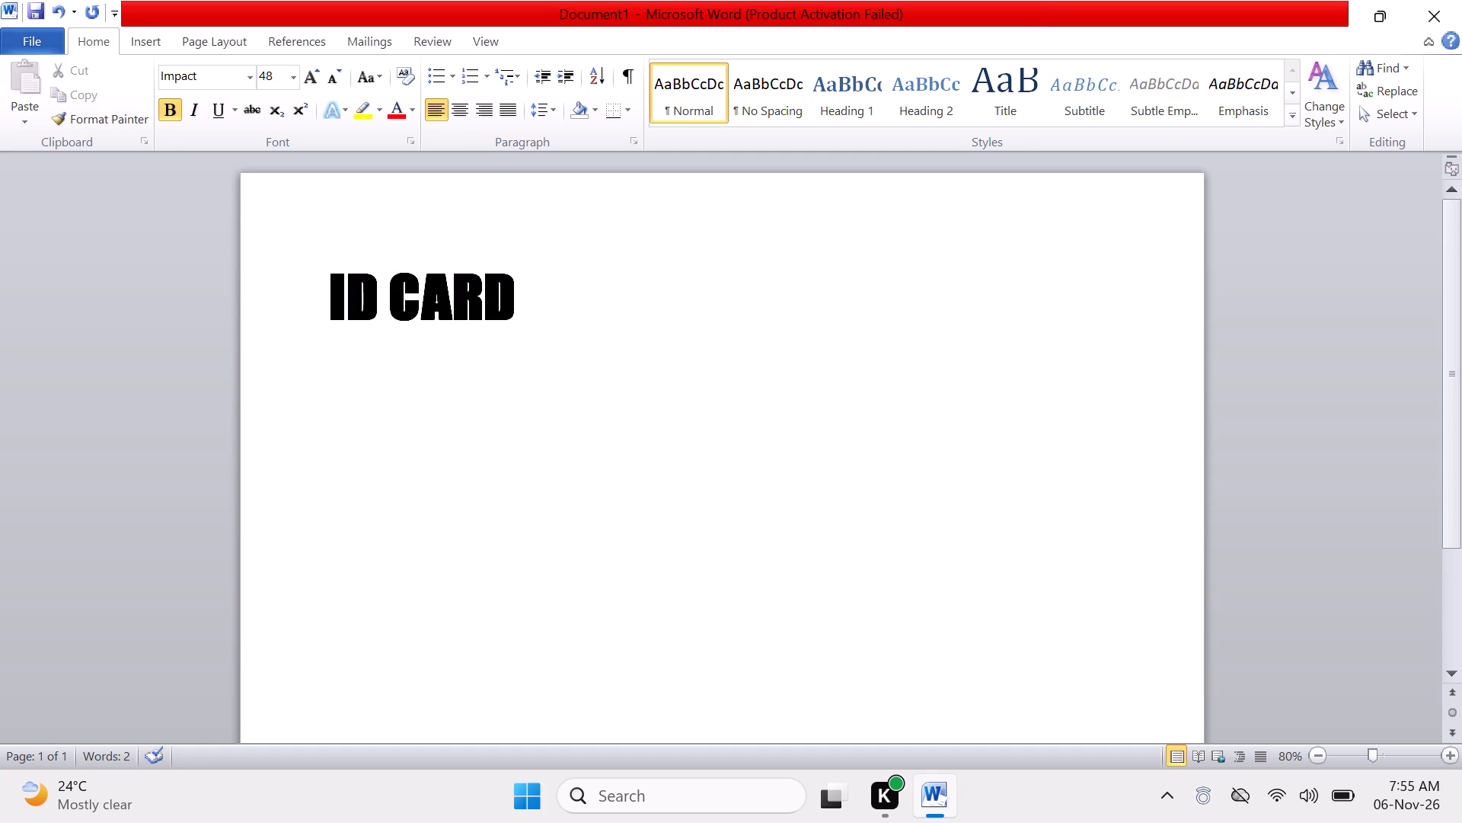
Shift the "ID CARD" heading to about the middle of its line with 17 leading spaces, leaving the cursor after the heading.
click(325, 297)
key(space)
key(space)
key(space)
key(space)
key(space)
key(space)
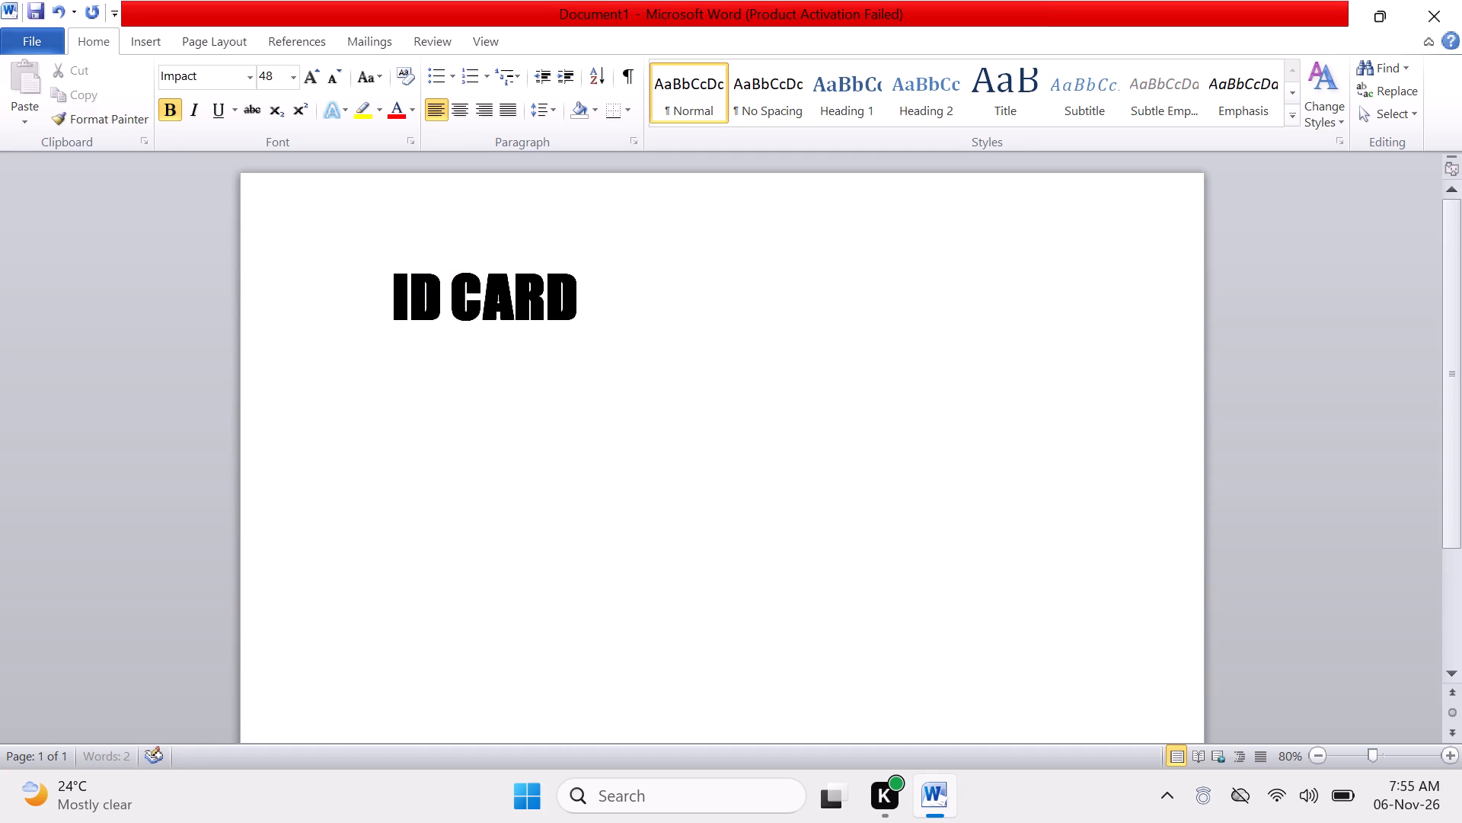
key(space)
key(space)
key(space)
key(space)
key(space)
key(space)
key(space)
key(space)
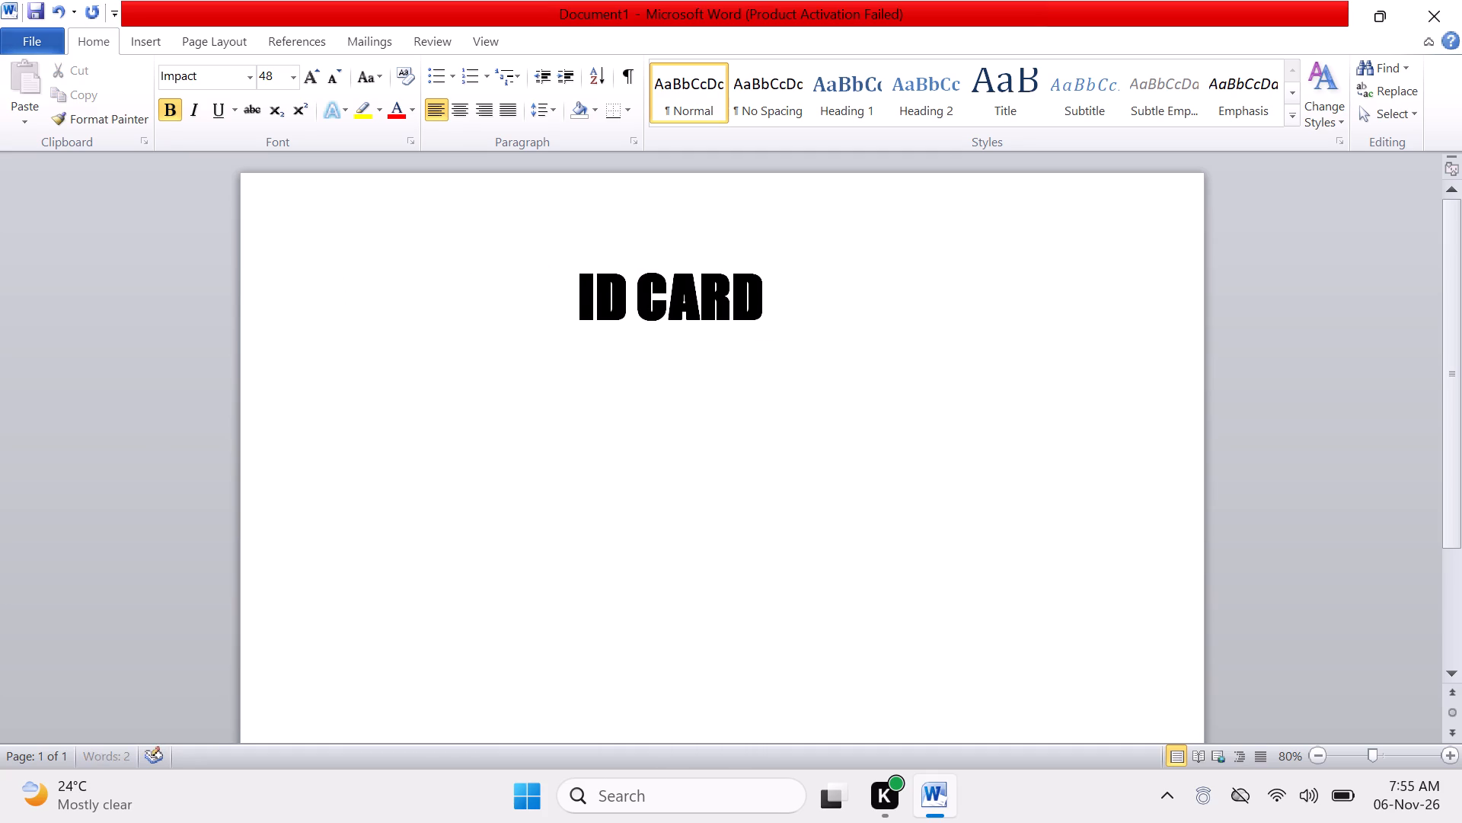
key(space)
key(space)
key(space)
key(space)
key(BackSpace)
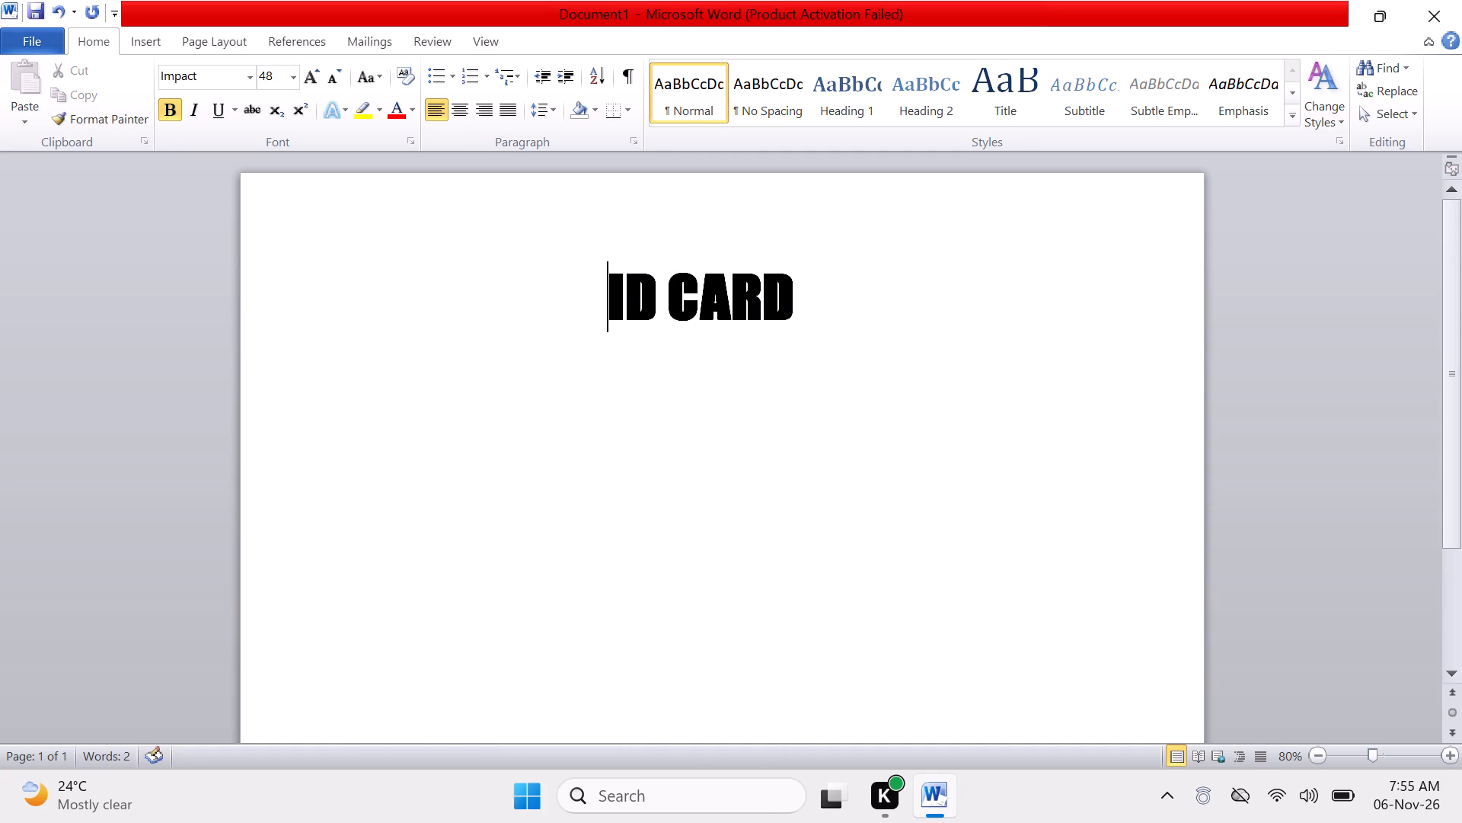
click(802, 392)
Draw a rectangle about 7.31" wide and 3.88" high below the "ID CARD" heading.
click(144, 40)
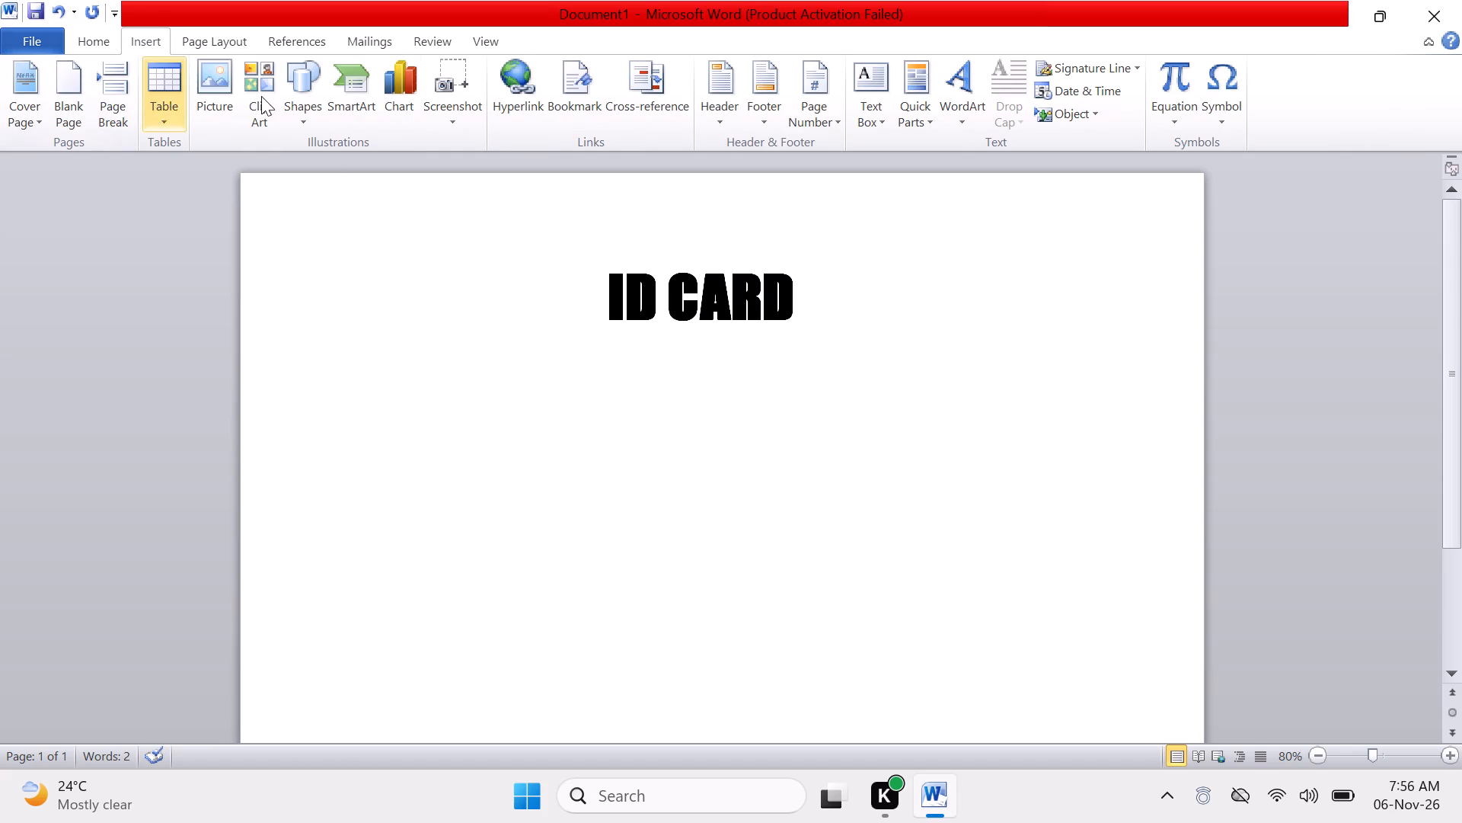
click(305, 107)
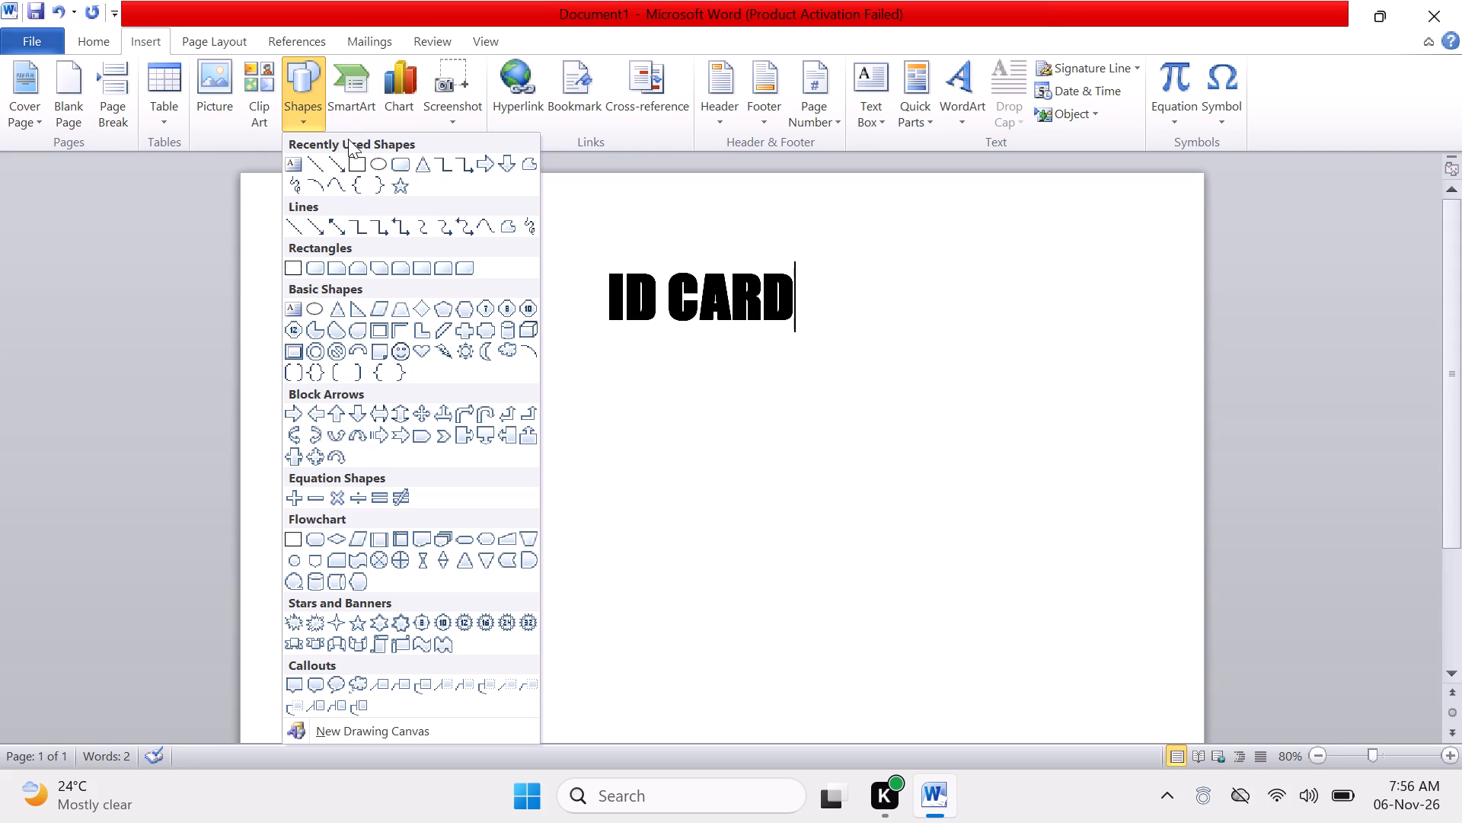
click(353, 168)
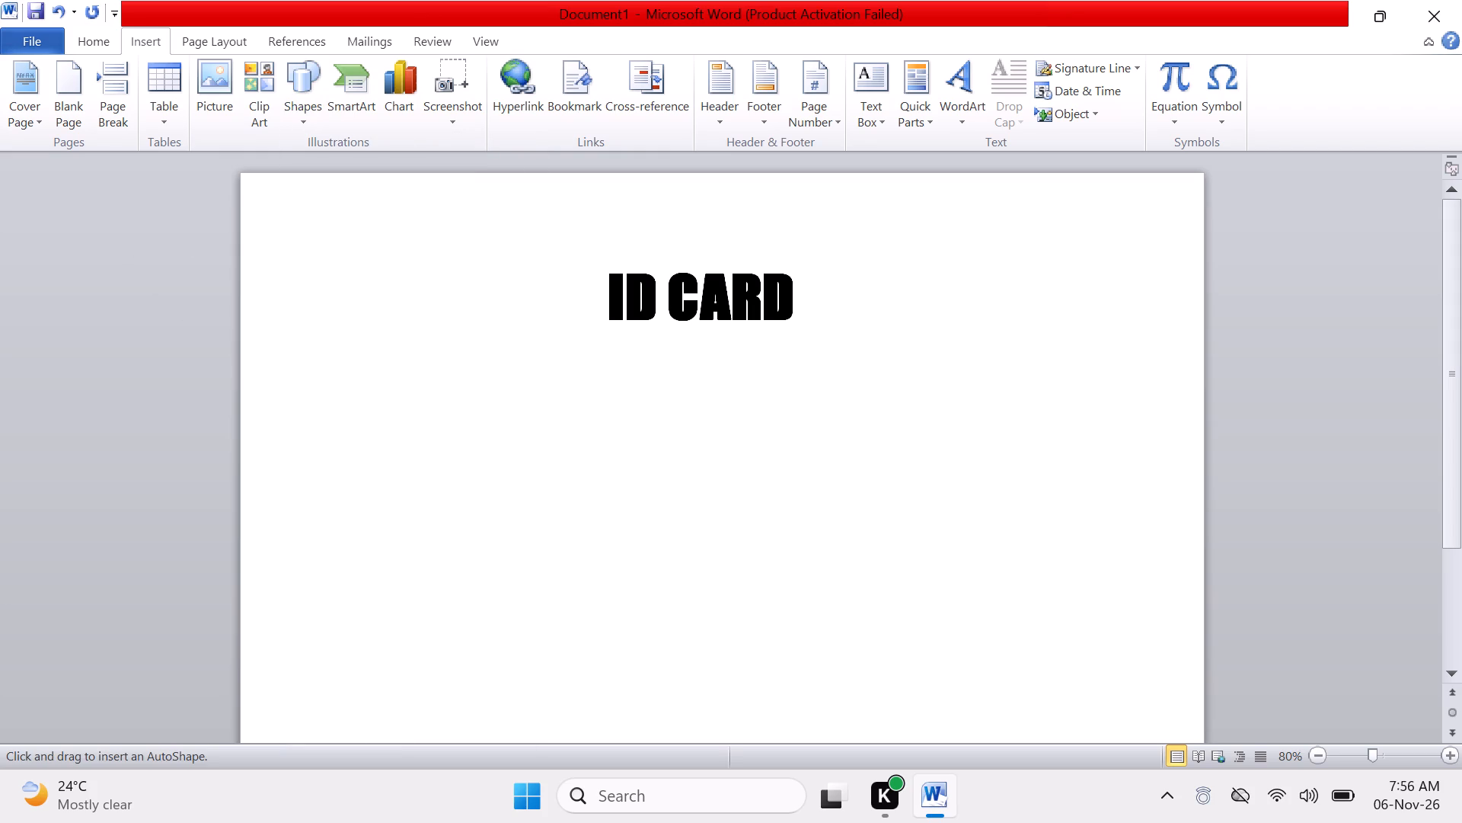
drag(310, 377, 829, 700)
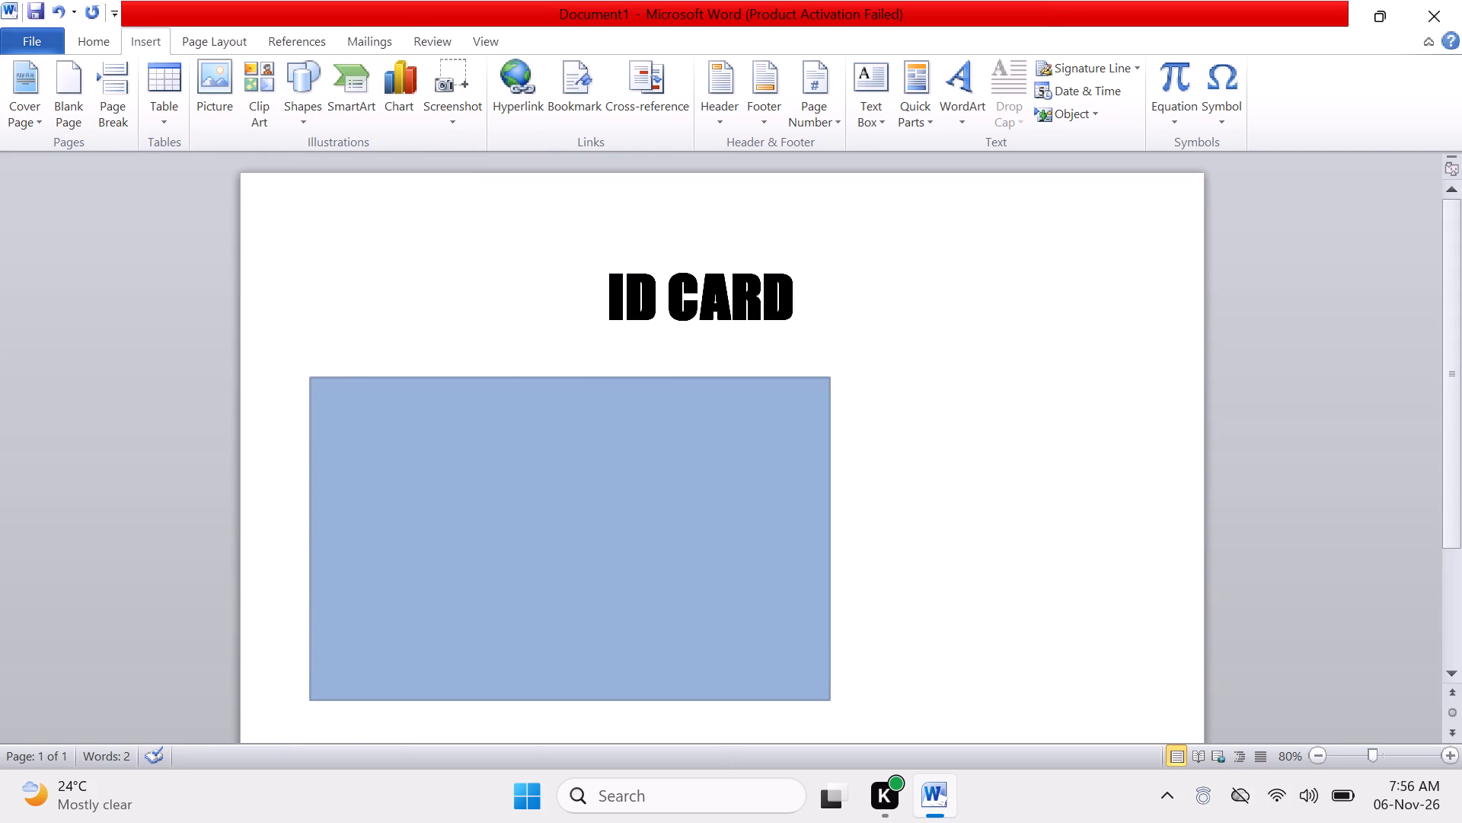
drag(829, 700, 1001, 715)
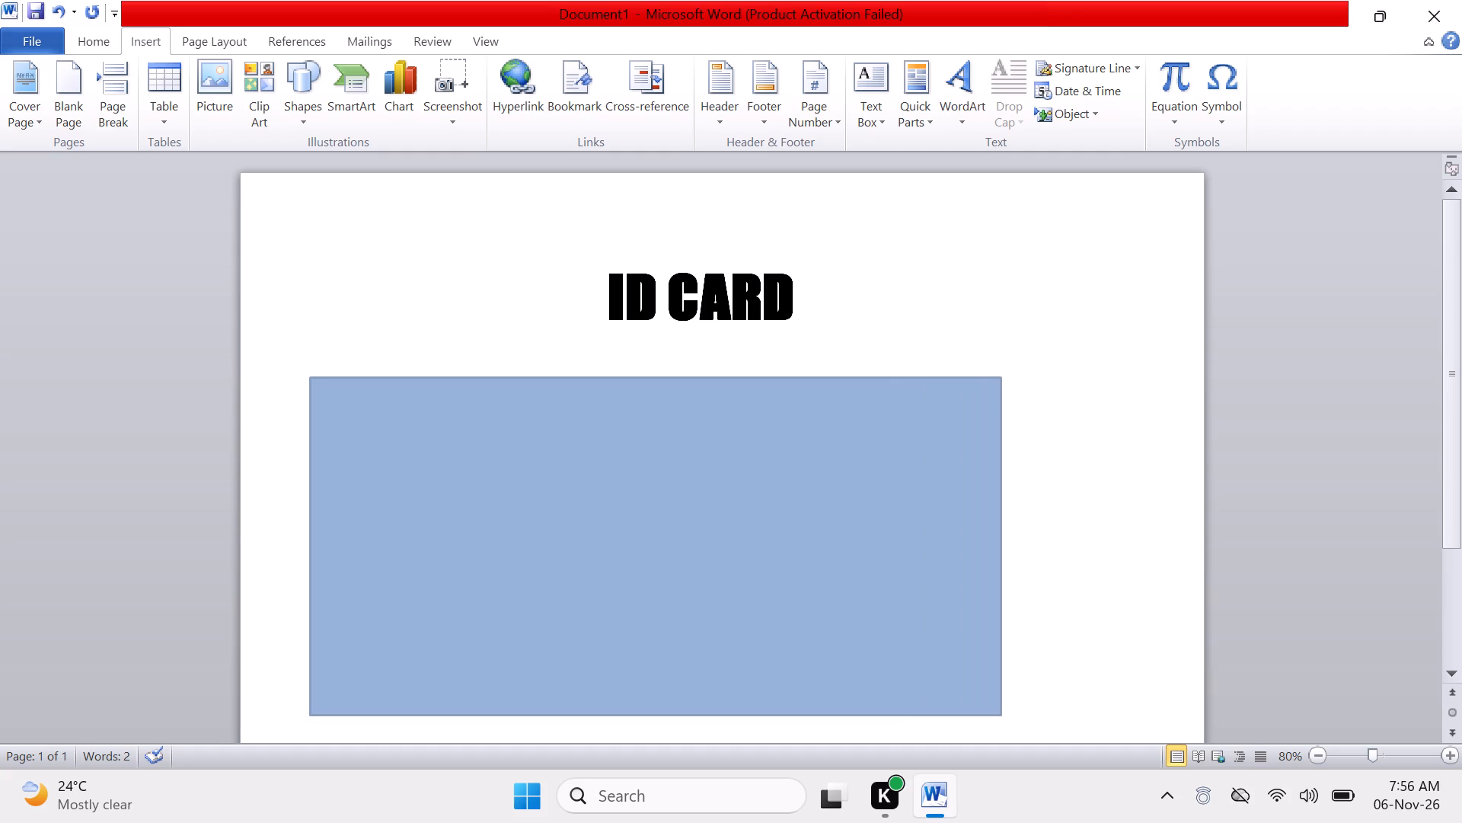
drag(1001, 715, 950, 717)
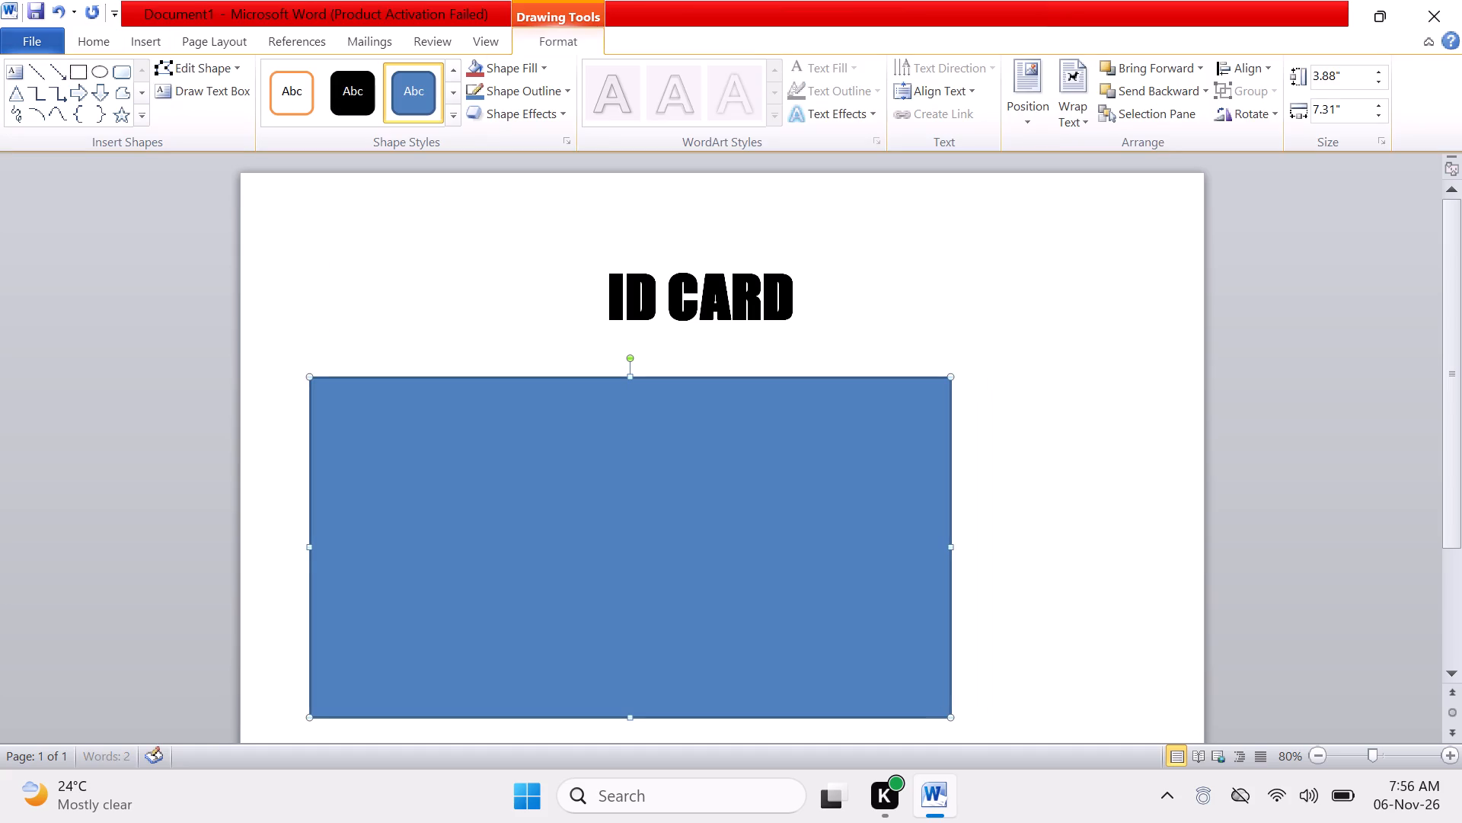
Enlarge the rectangle to about 7.51" wide by 3.99" high and position it roughly centred just under the "ID CARD" heading.
drag(646, 546, 723, 520)
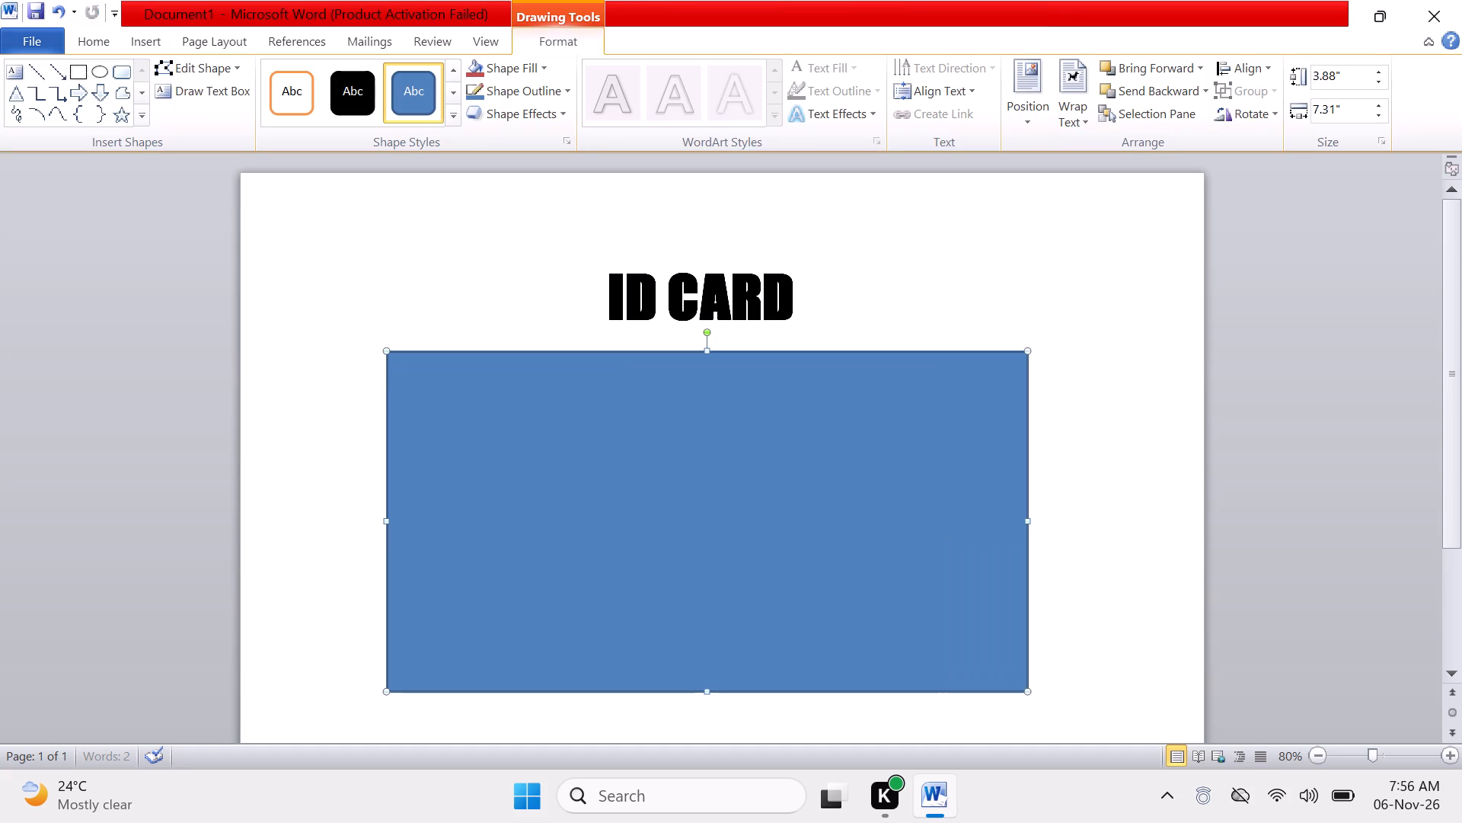
drag(723, 520, 711, 517)
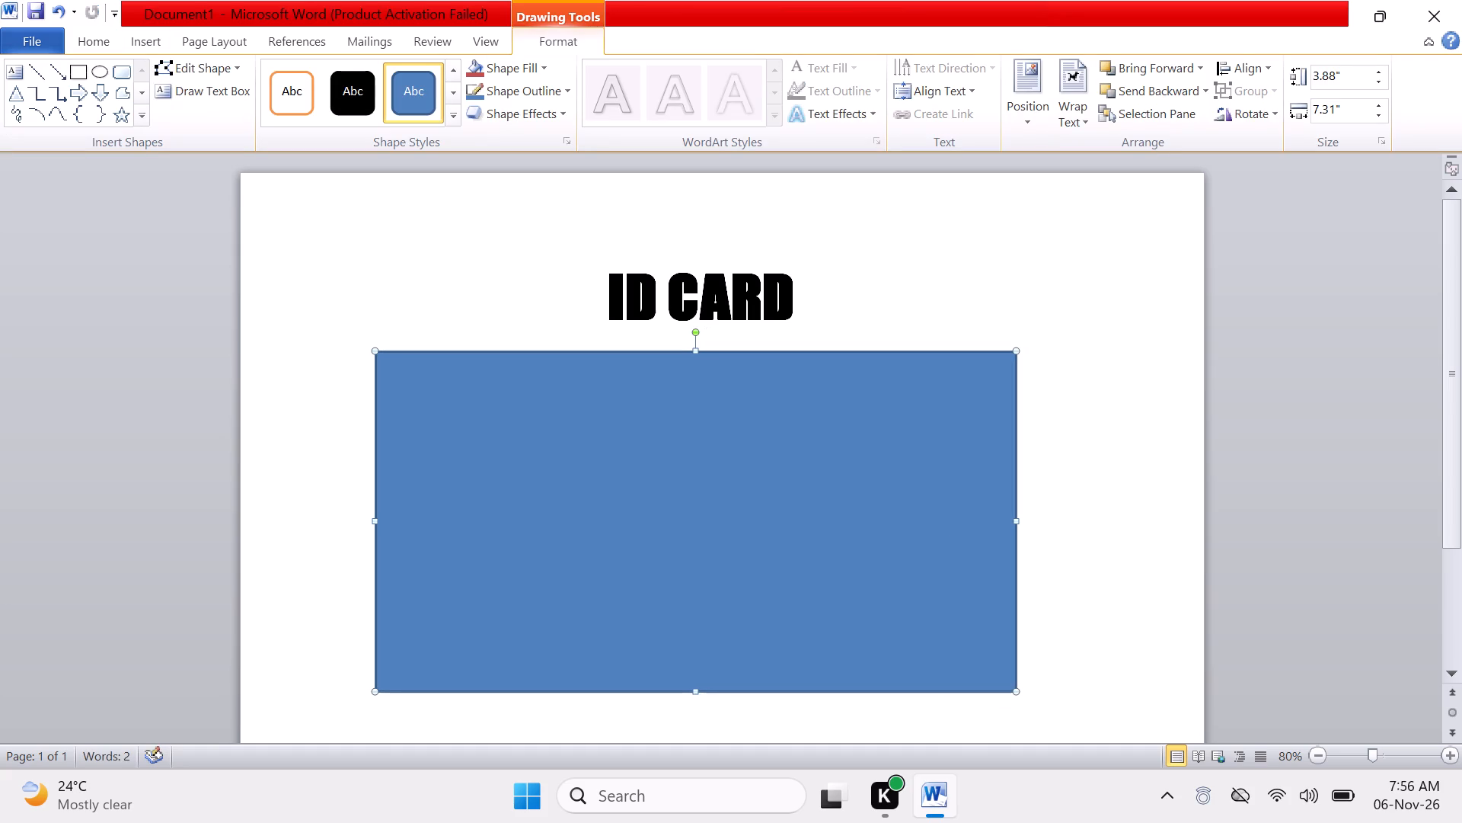
drag(1020, 693, 1029, 699)
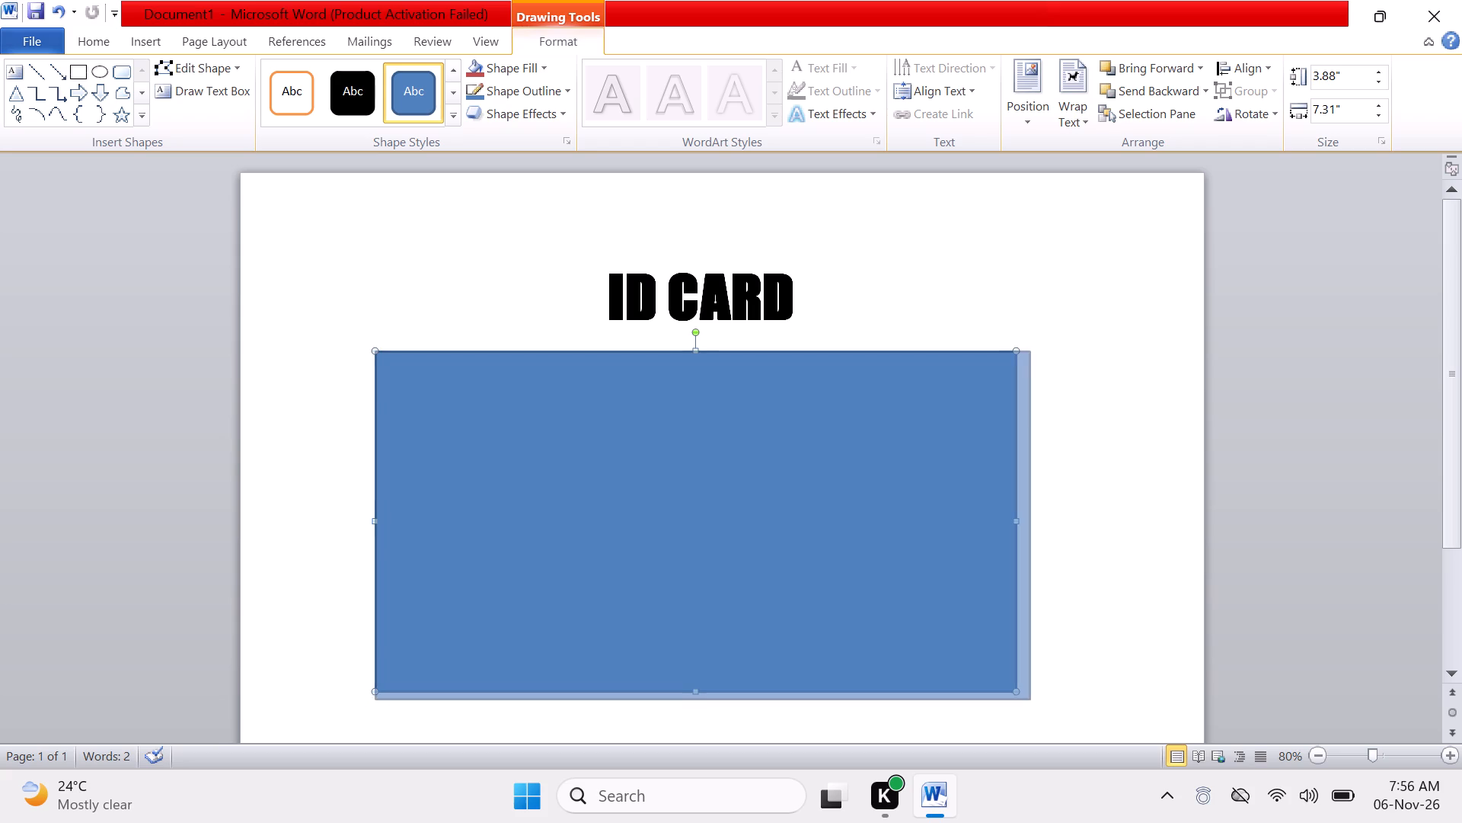
drag(1029, 699, 1033, 701)
drag(747, 533, 753, 517)
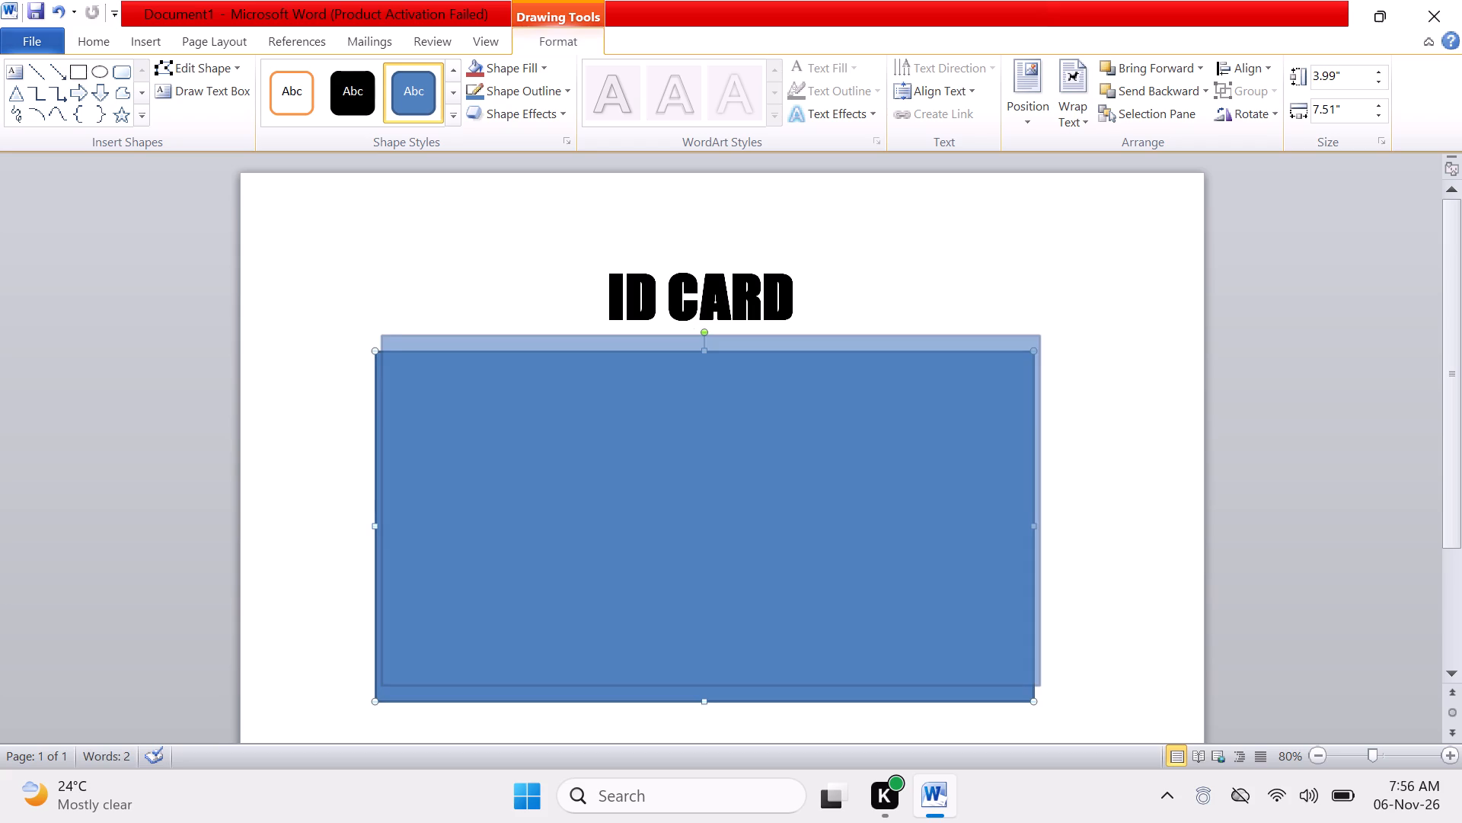
drag(753, 517, 752, 517)
click(765, 505)
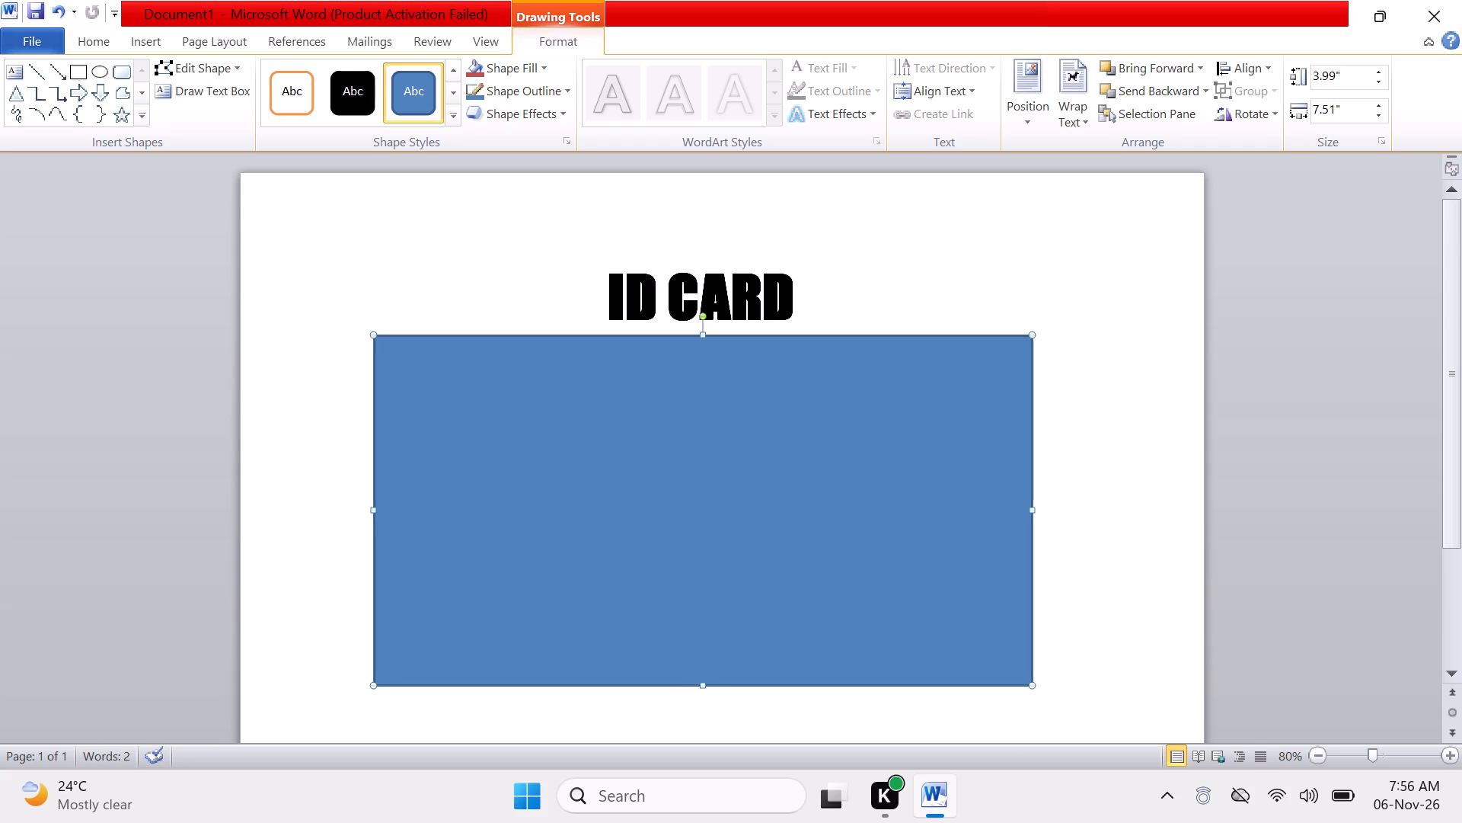
Set the large rectangle to No Fill, leaving only its outline, and deselect it.
click(539, 60)
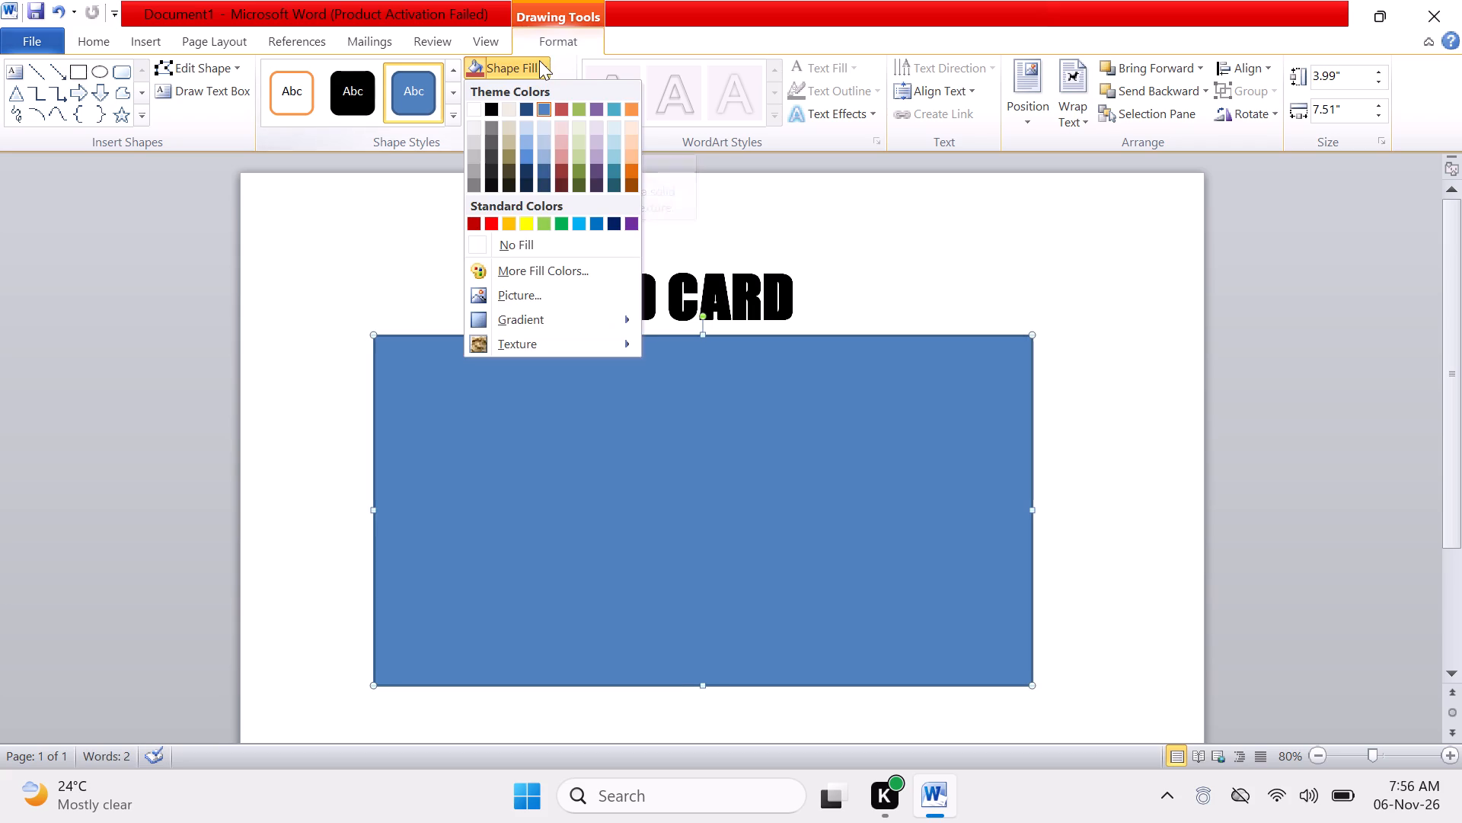
click(520, 244)
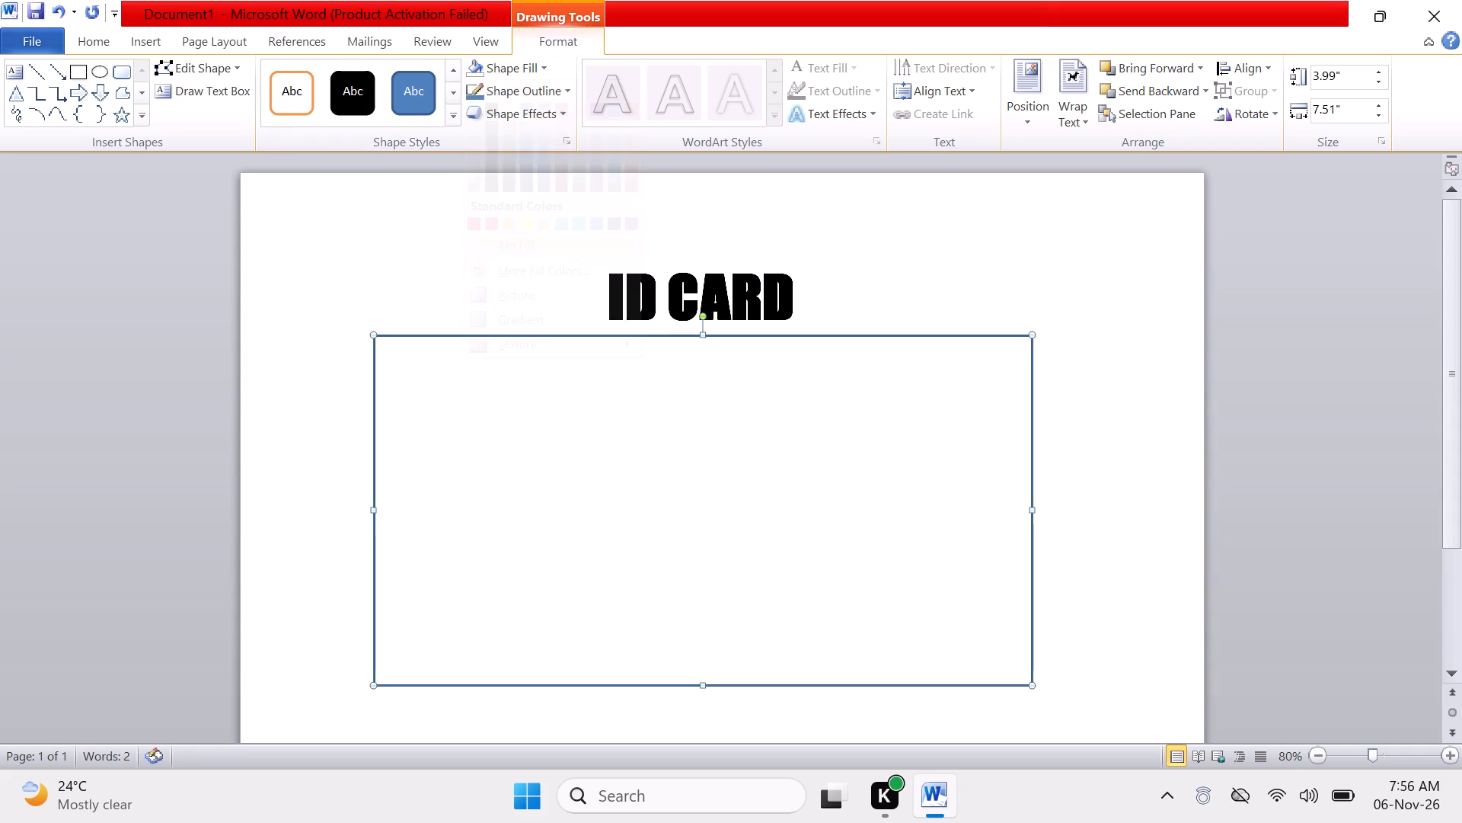
click(379, 213)
Draw a full-width rectangle band about 7.51" wide and 0.67" high along the inside top edge of the card outline.
click(154, 44)
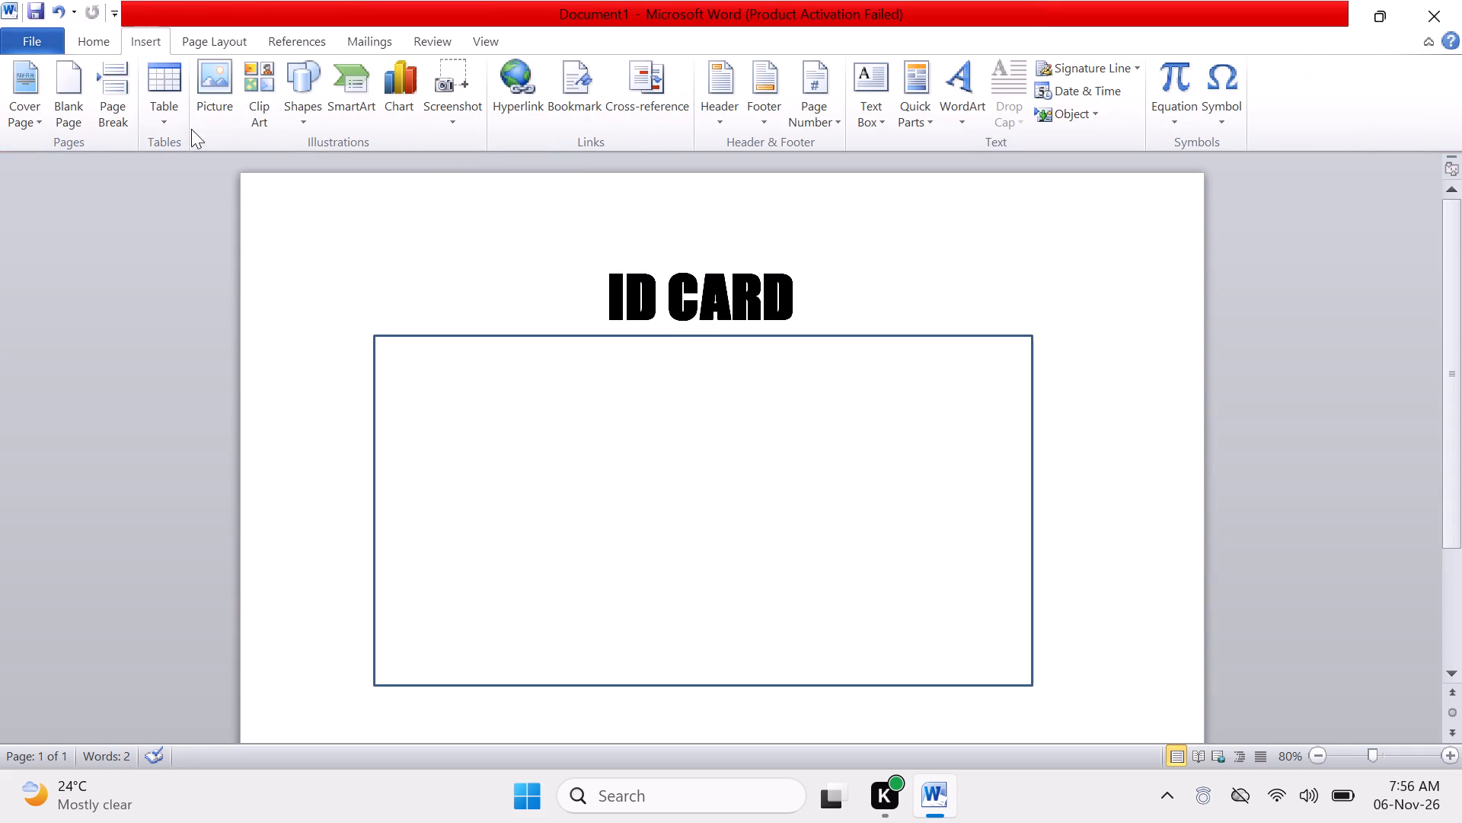
click(289, 106)
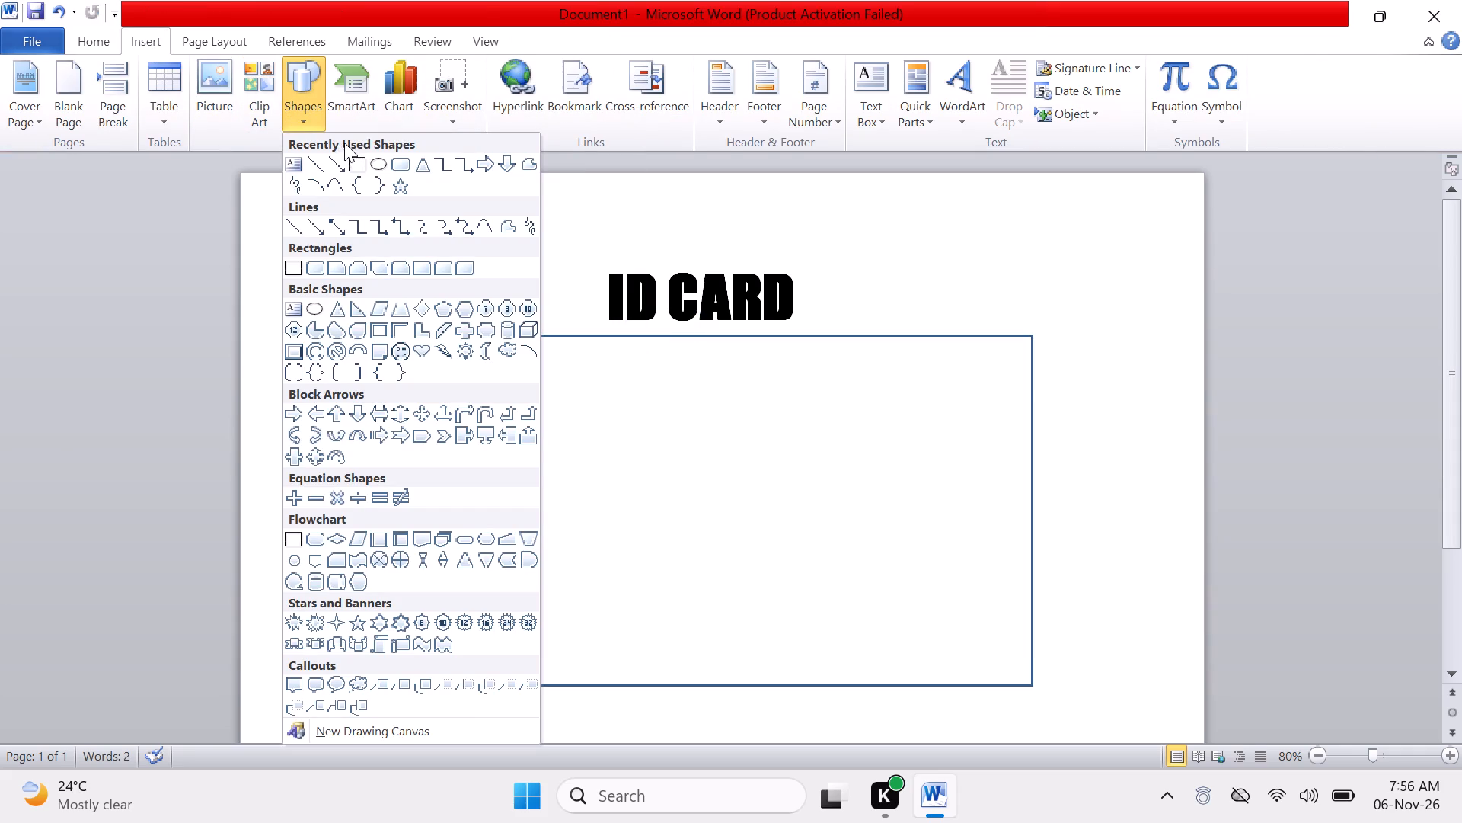
click(357, 157)
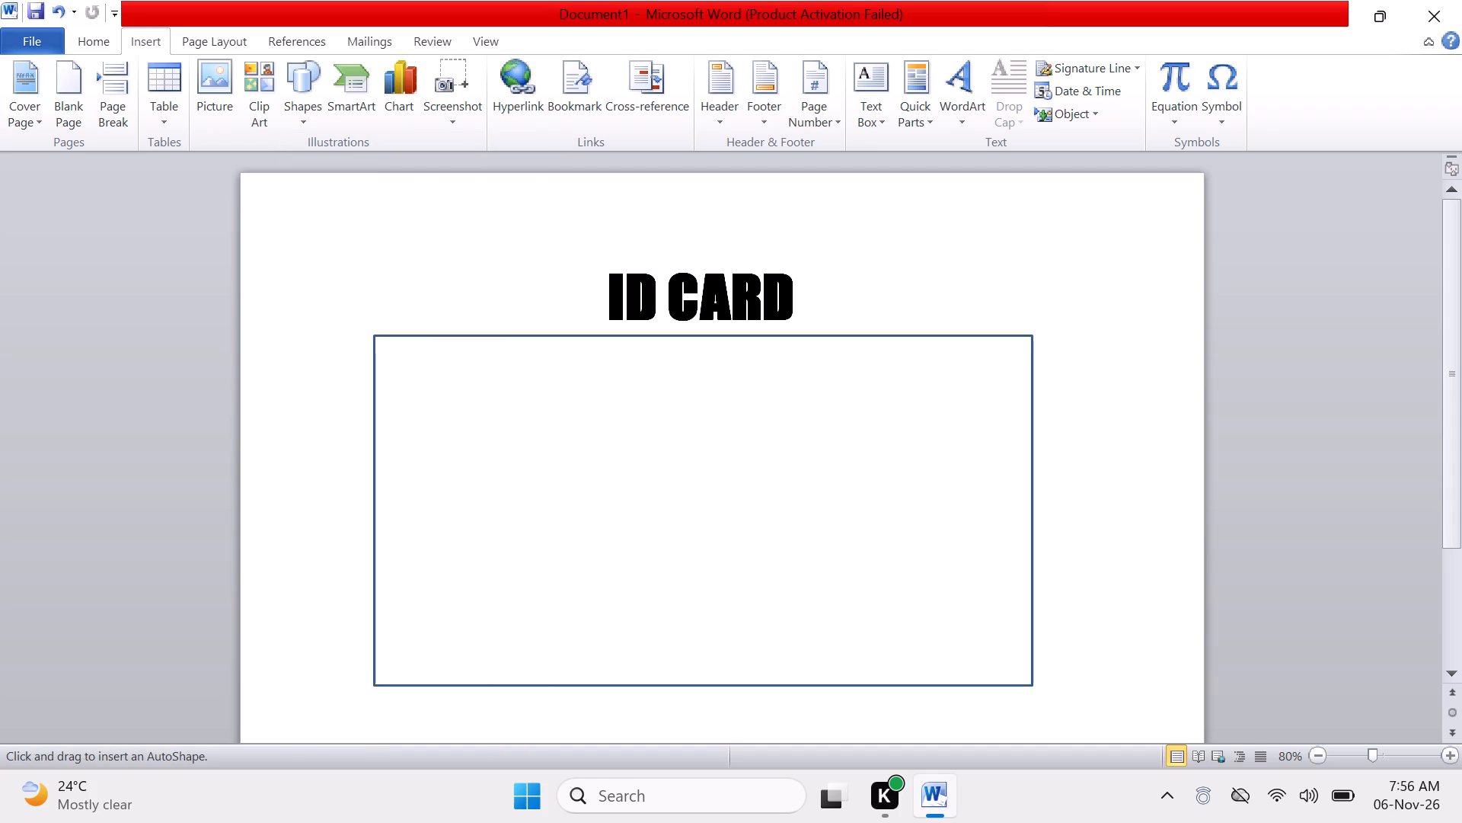
drag(375, 334, 454, 373)
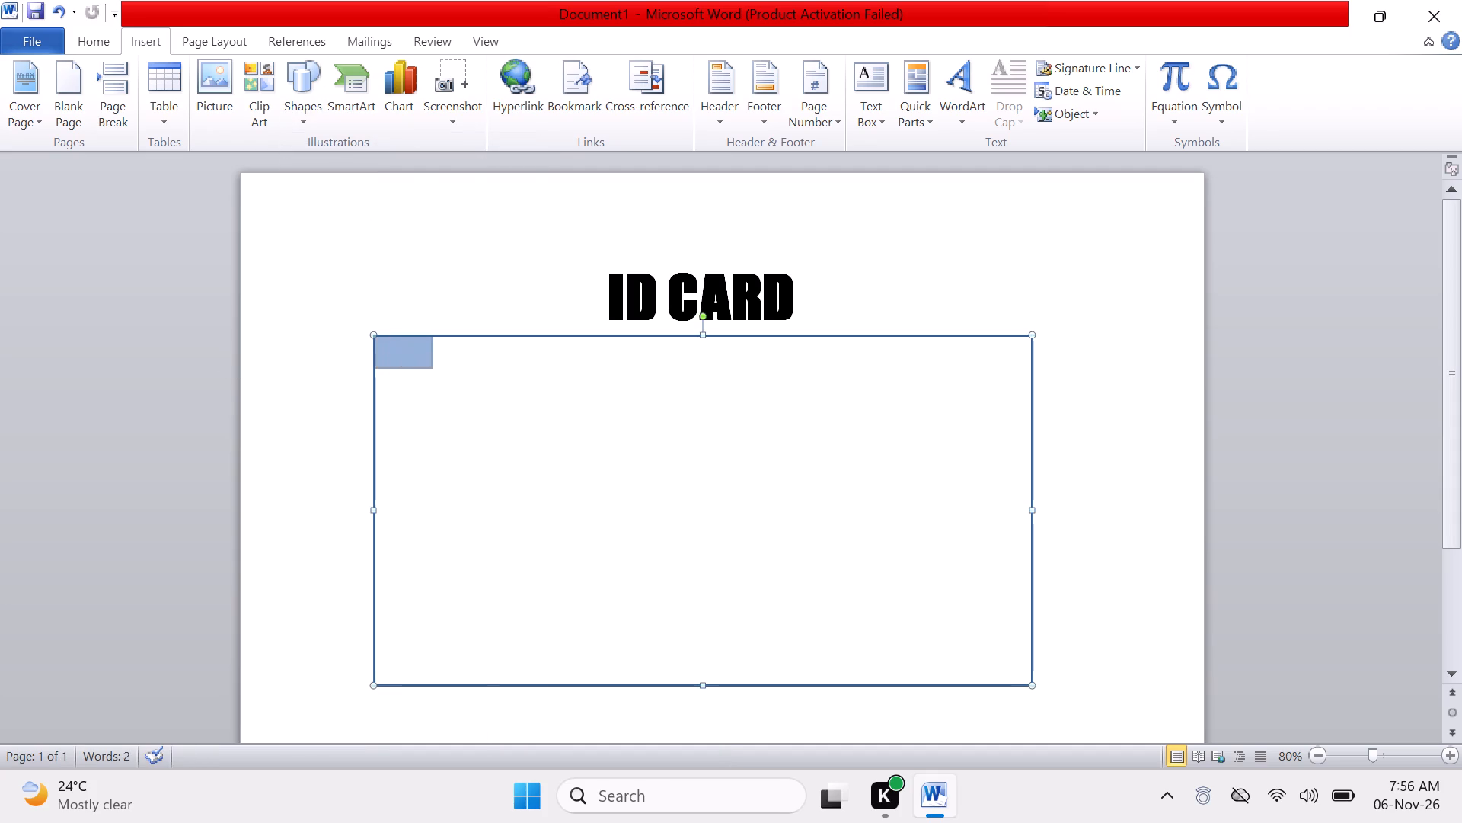
drag(454, 373, 1014, 379)
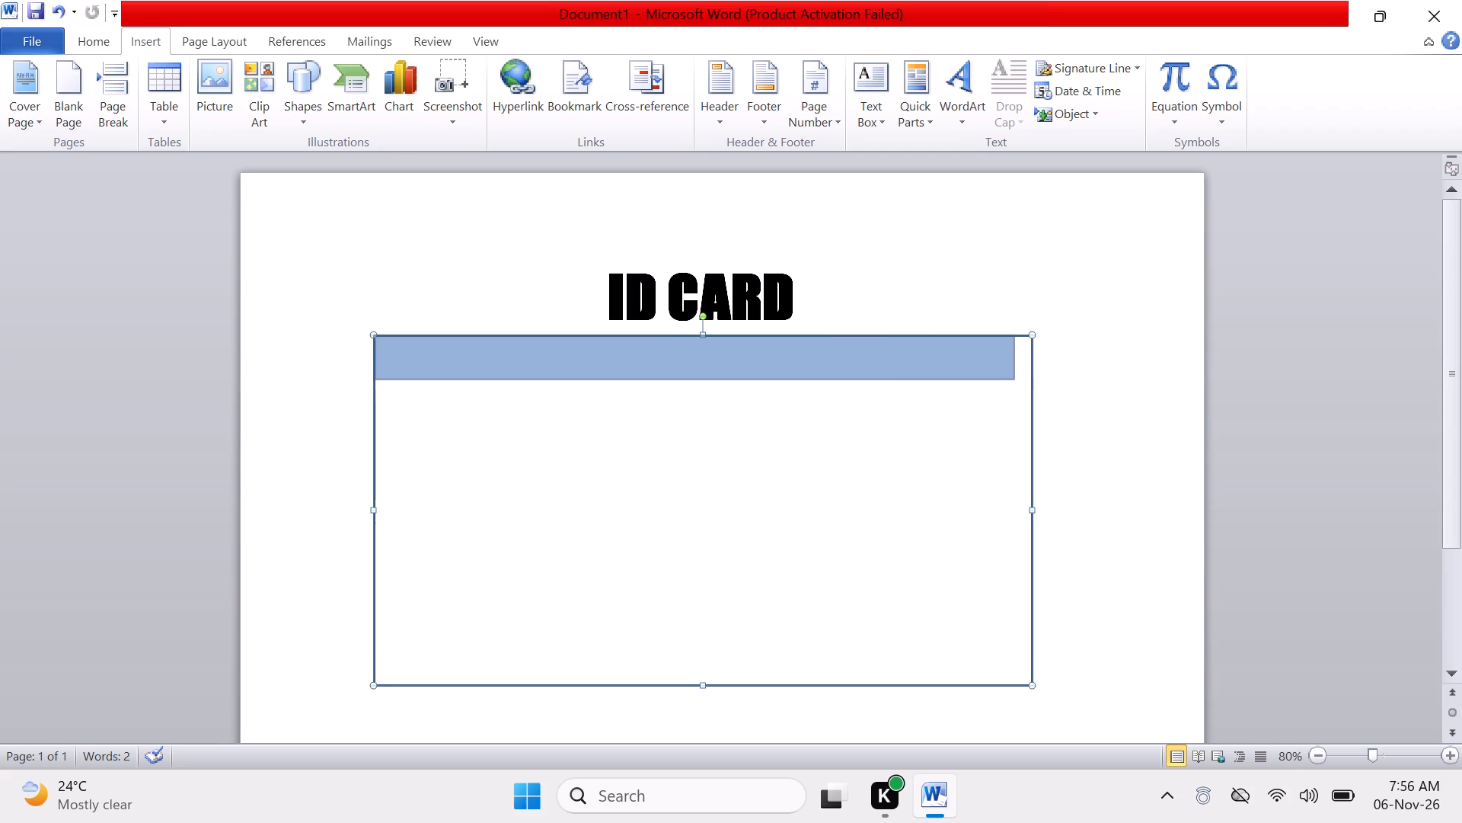
drag(1014, 379, 1033, 382)
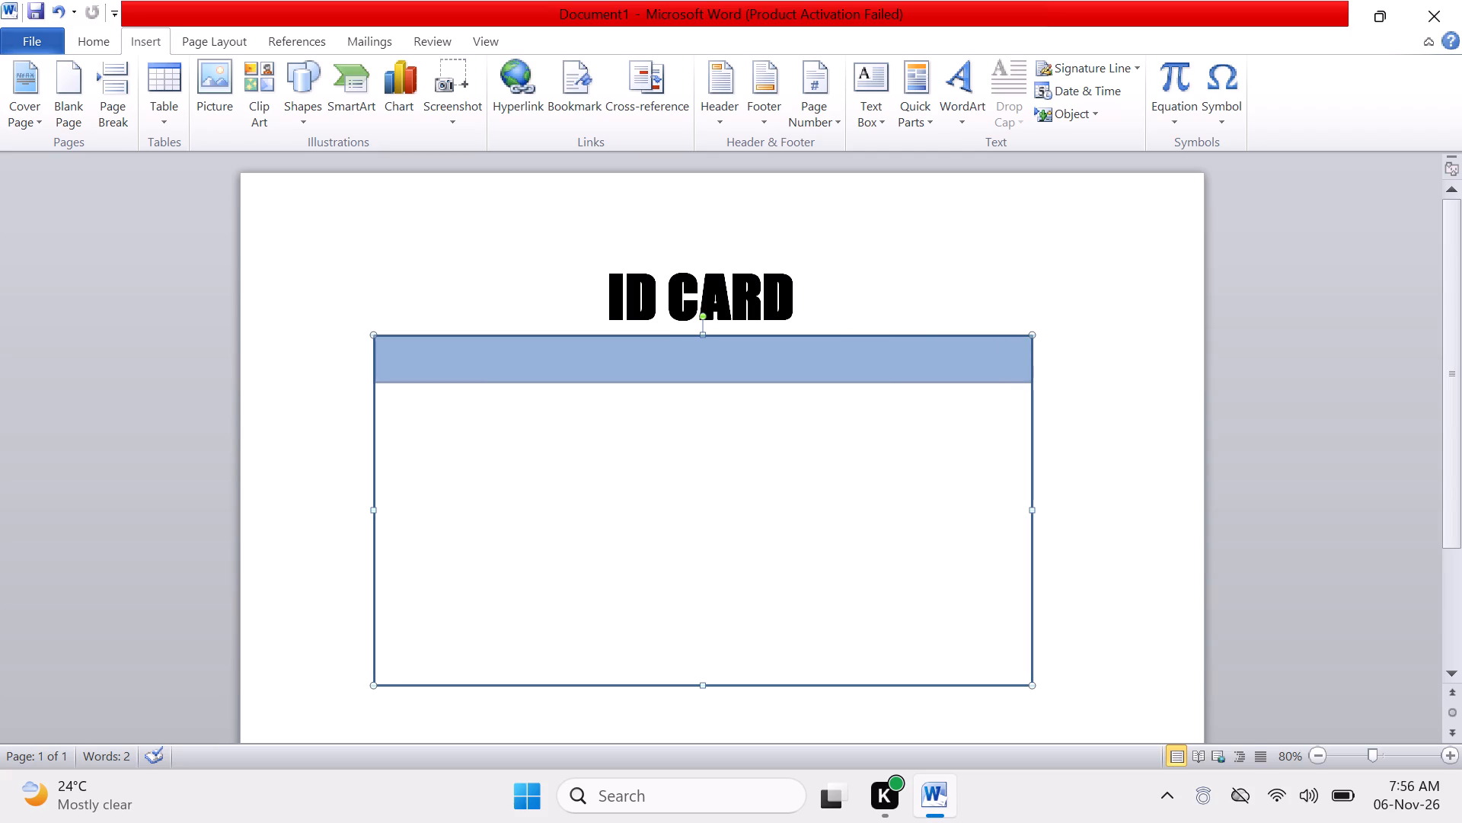
drag(1033, 382, 1034, 390)
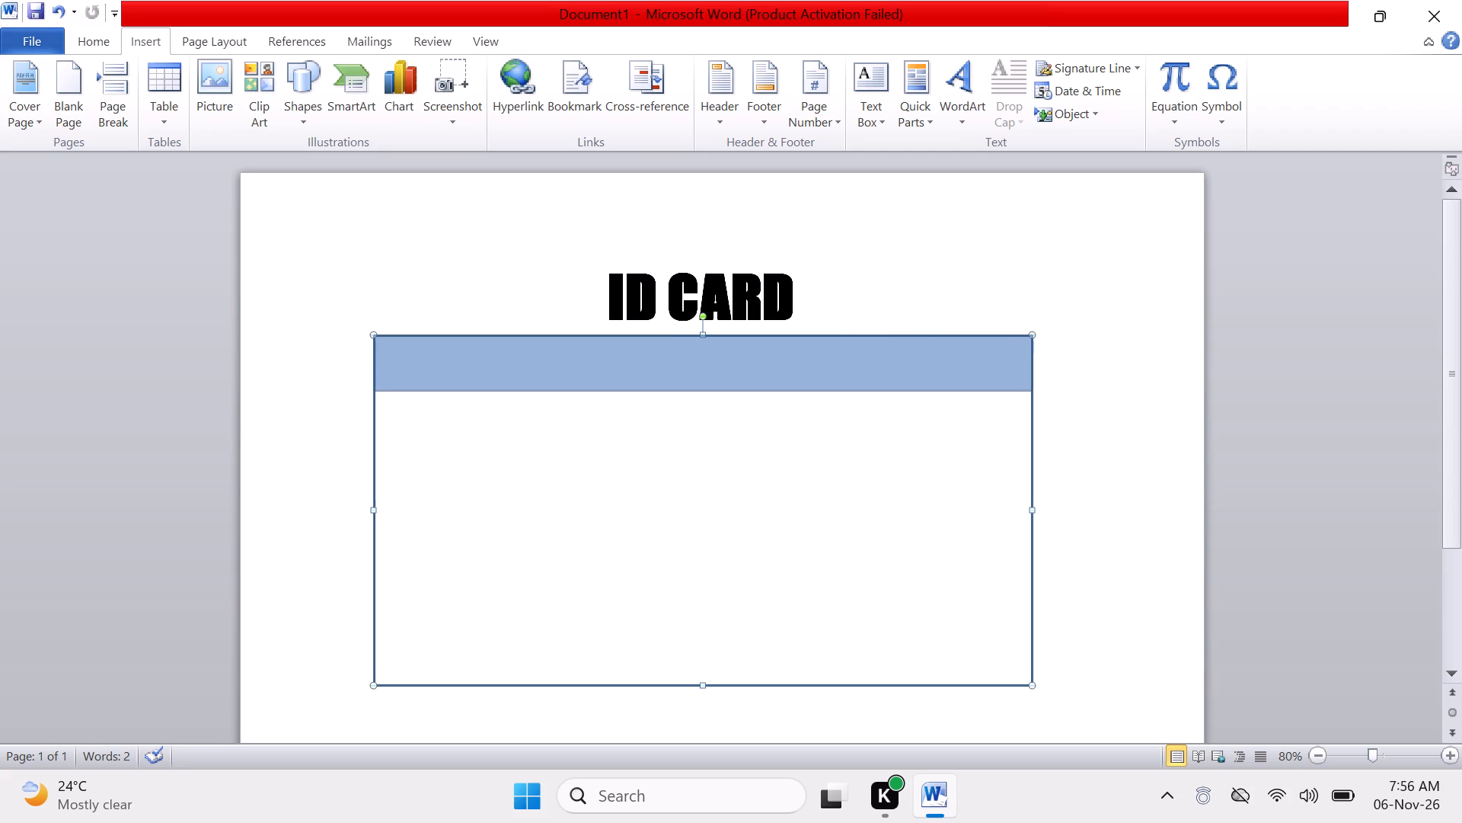
drag(1034, 390, 1033, 394)
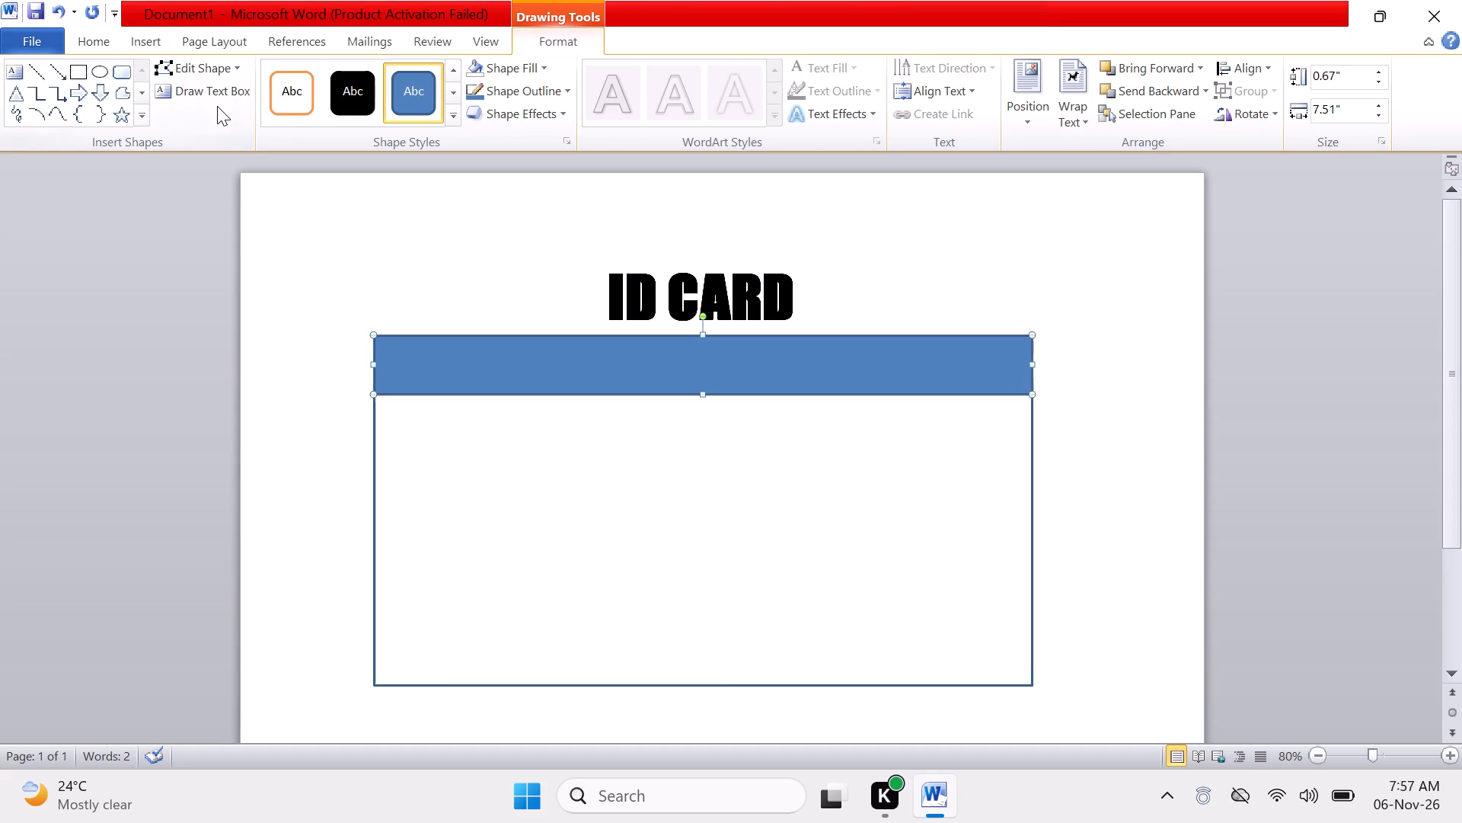
Draw a text box about 5.13" wide and 0.53" high inside the blue band at the top of the card.
click(148, 44)
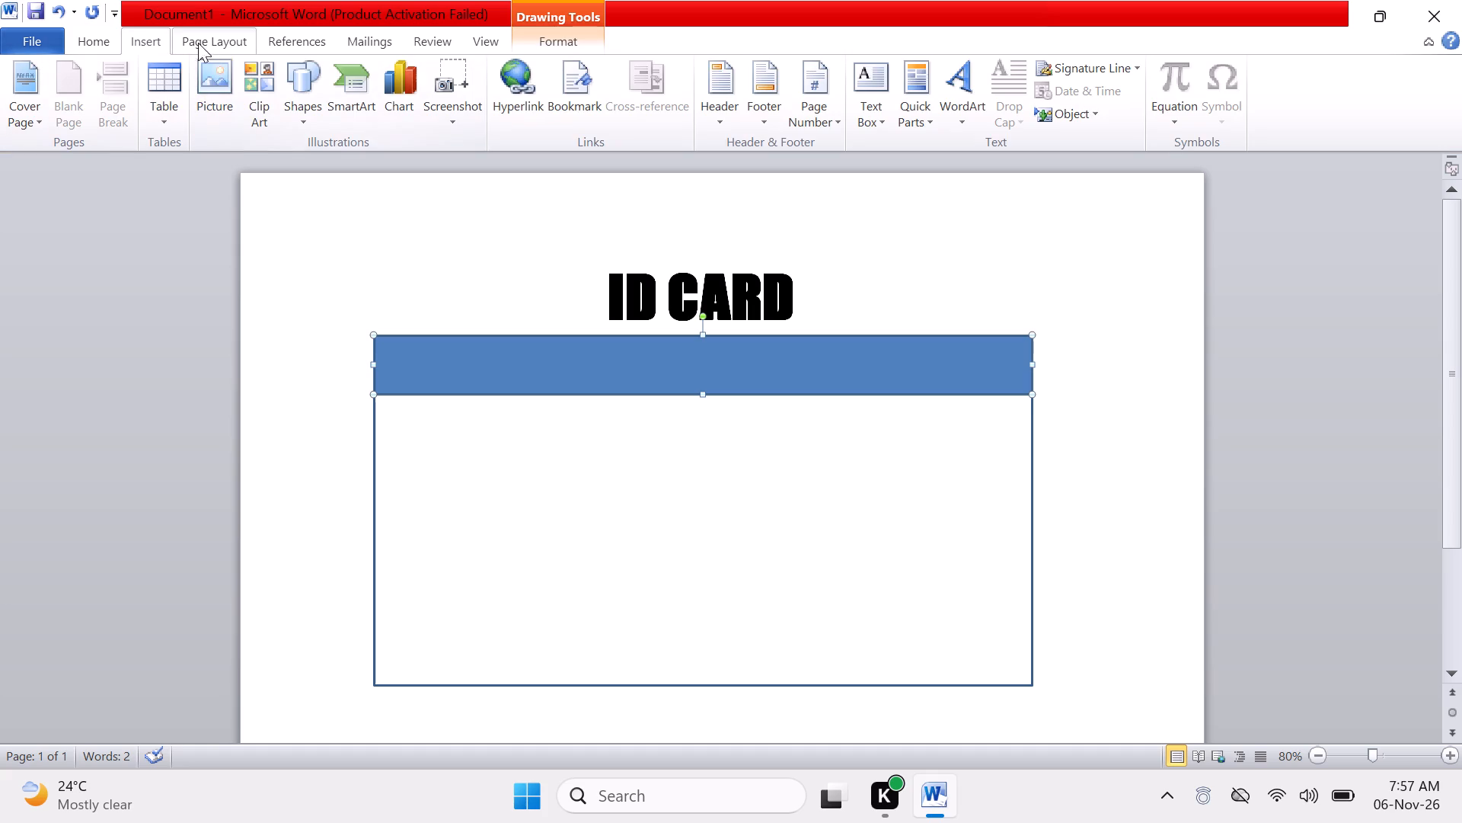
click(286, 111)
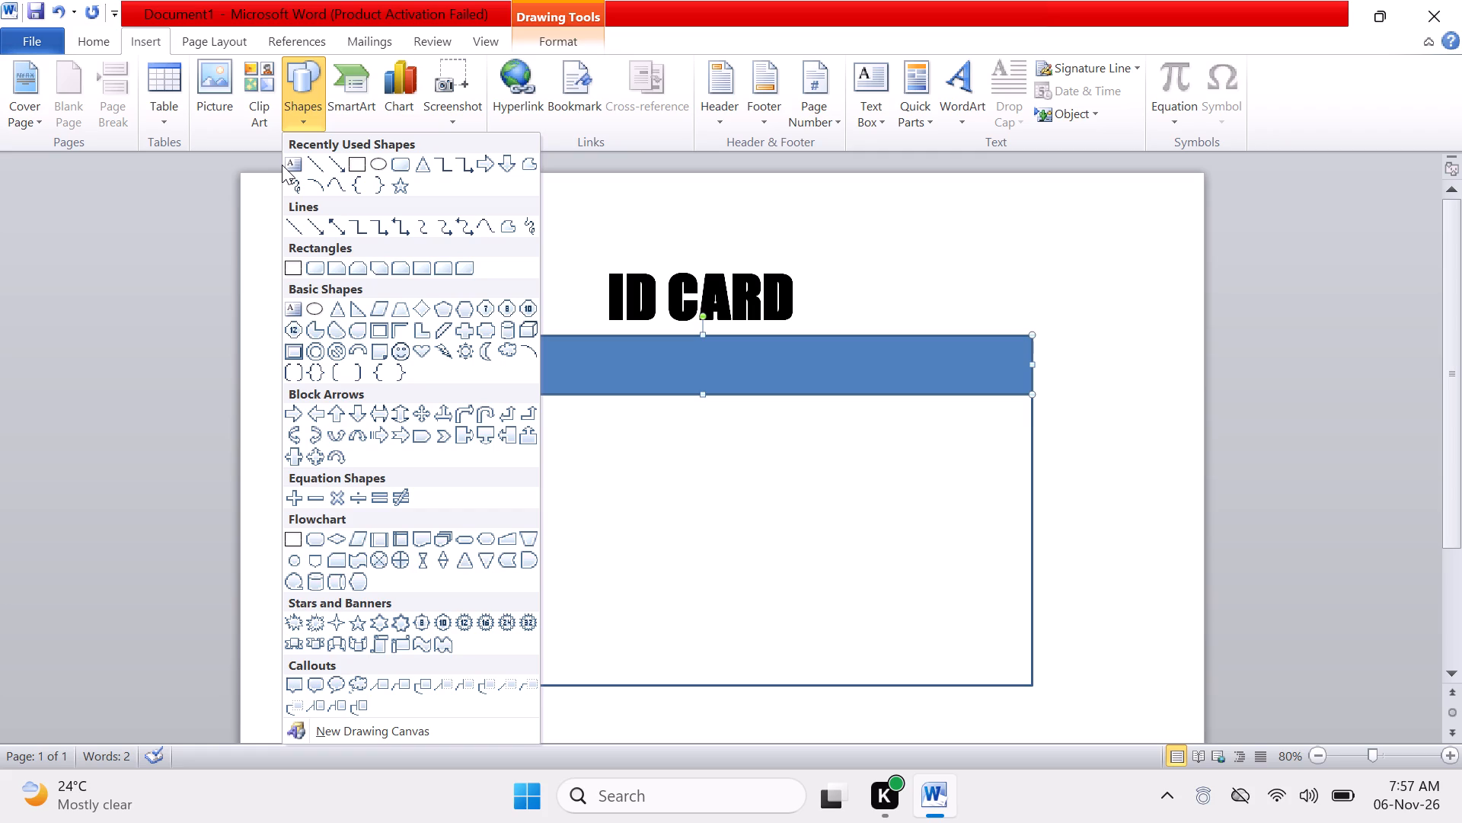
click(282, 165)
click(289, 165)
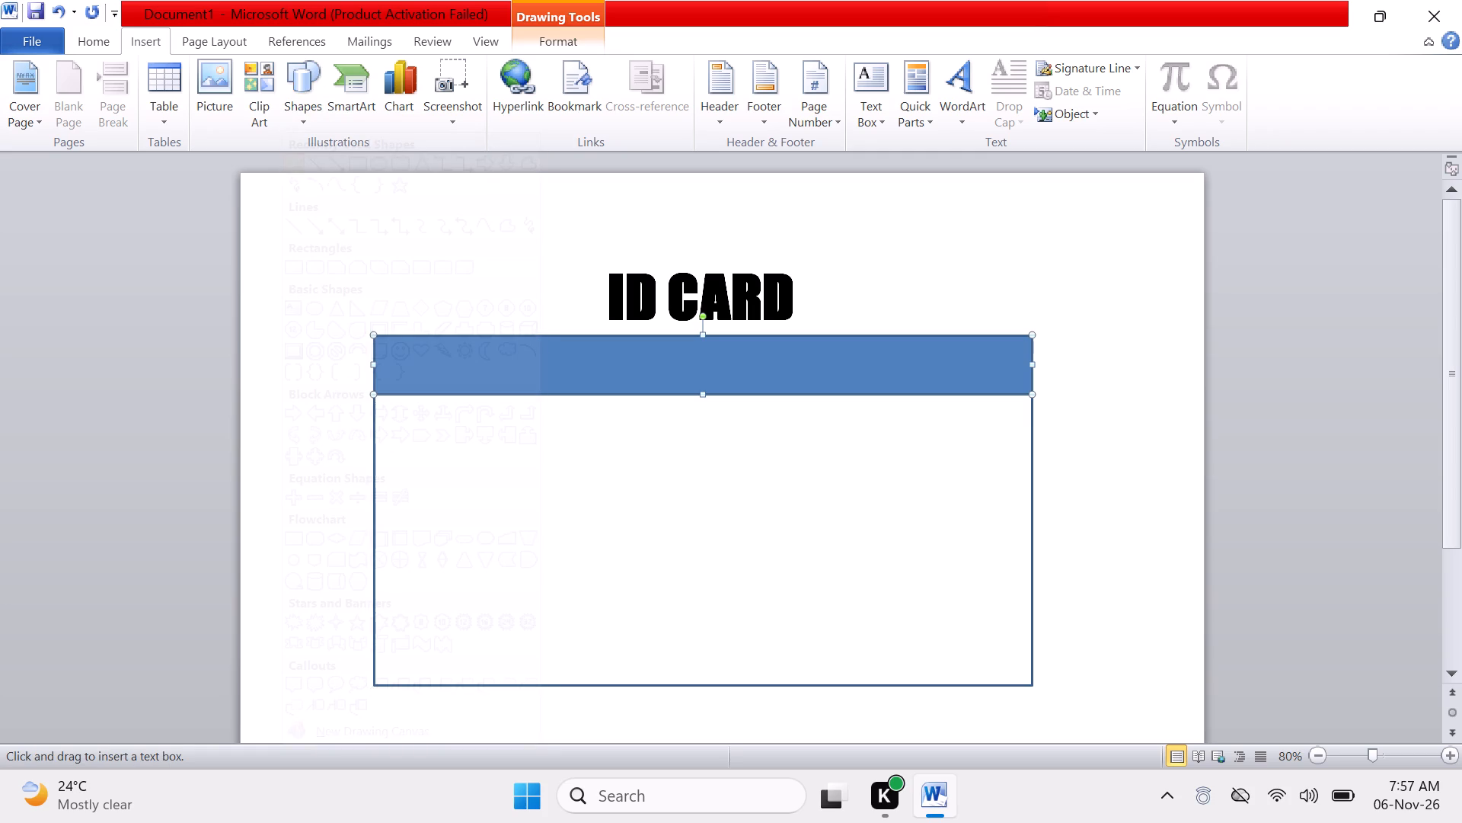
drag(455, 343, 820, 392)
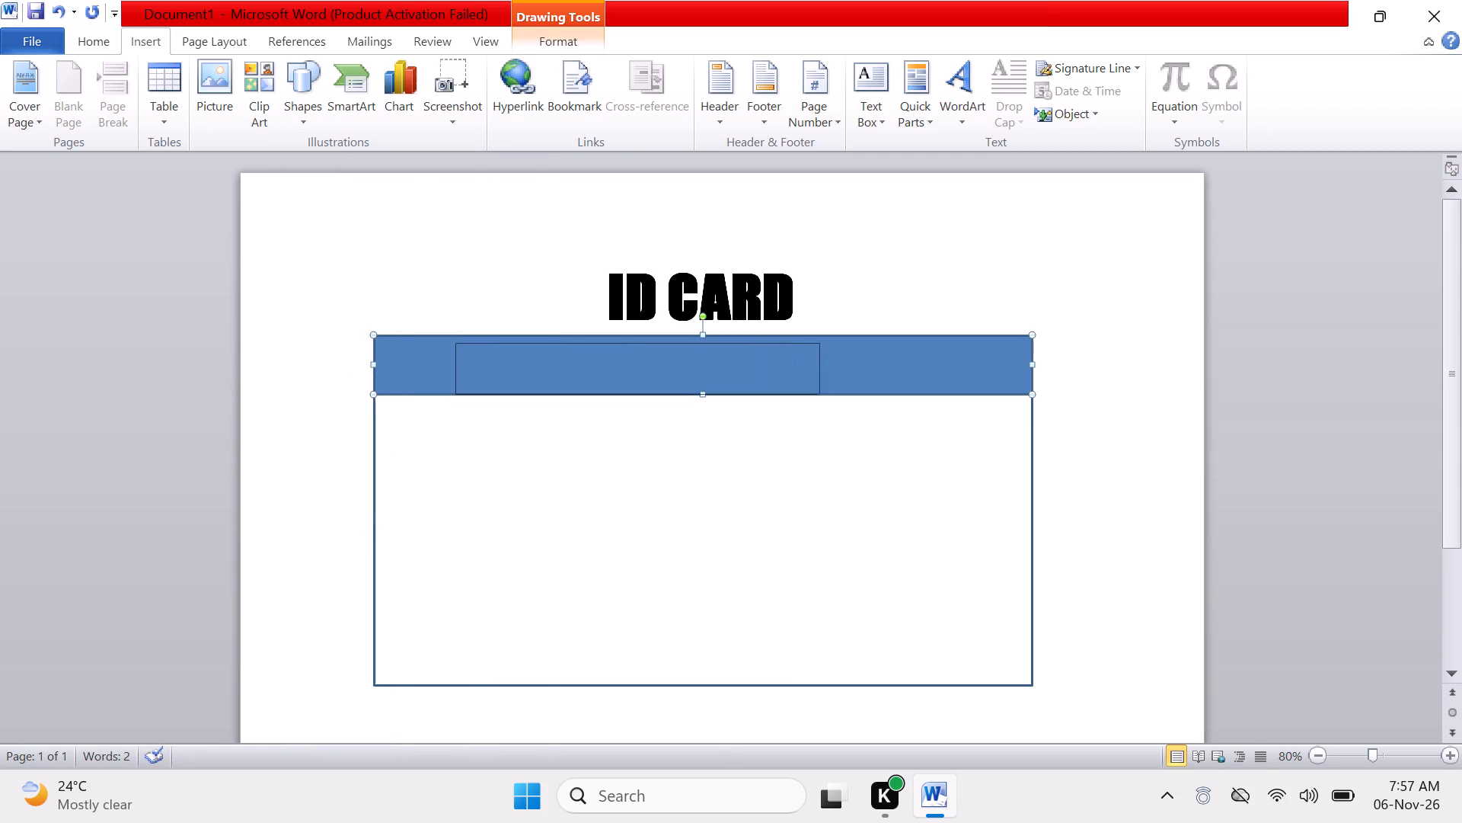
drag(820, 392, 901, 389)
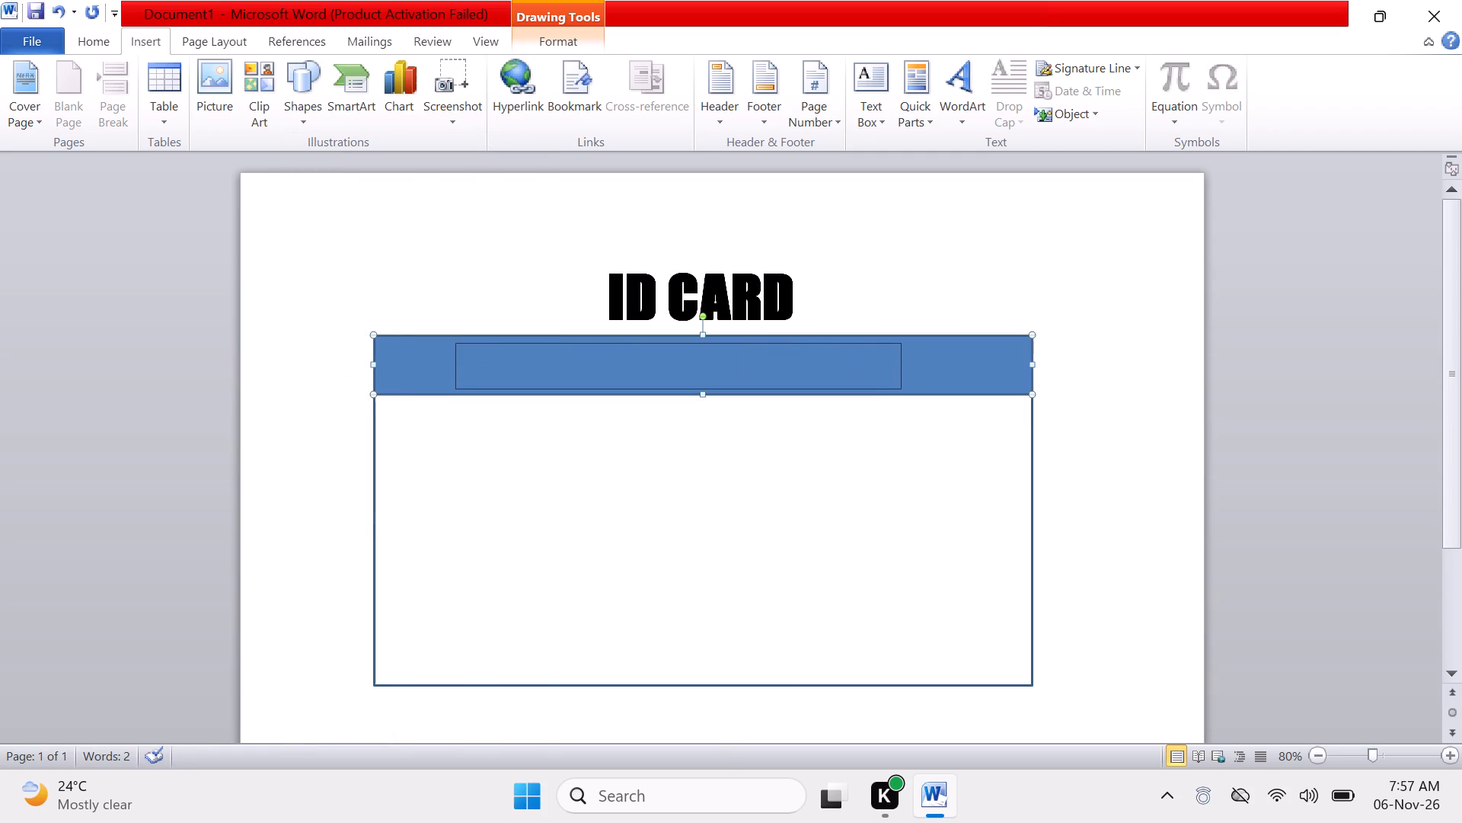
drag(901, 389, 905, 389)
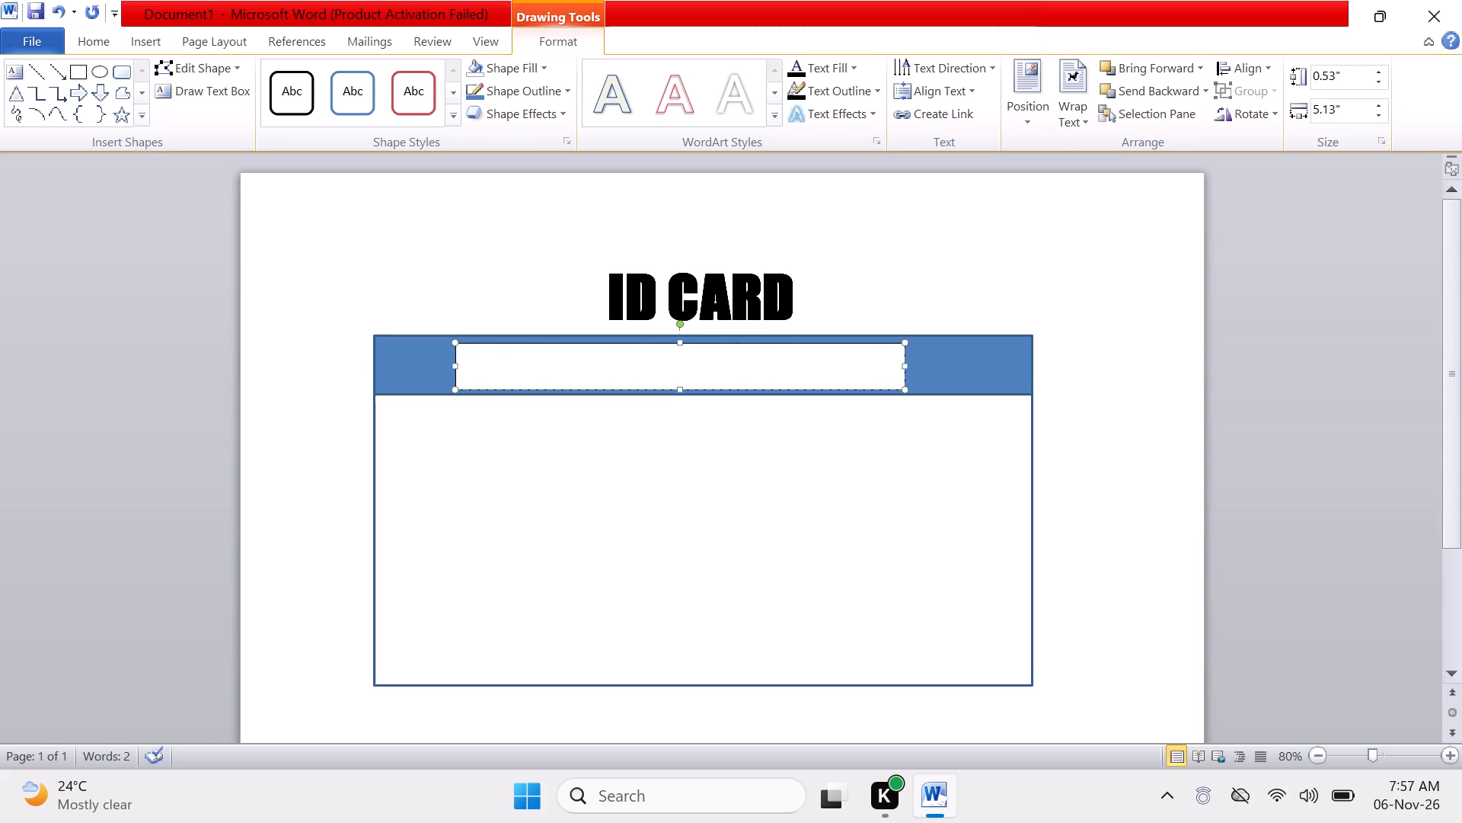
Enter "ARMY PUBLIC SCHOOL" in the text box on the blue band.
text(ARMY)
key(space)
text(PUB)
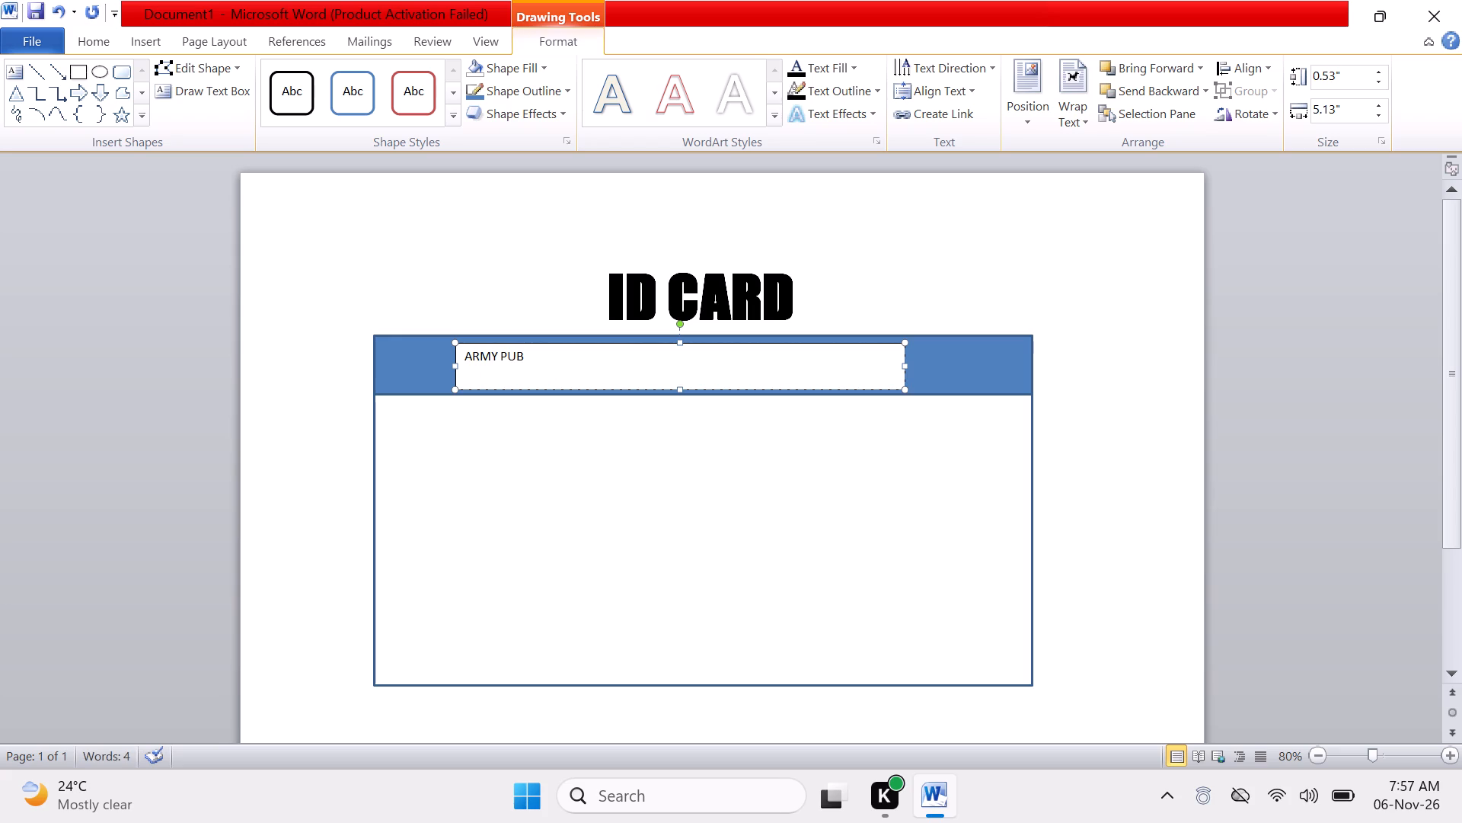
text(LIC)
key(space)
text(SCHOOL)
Set the school name text box to No Fill so the blue band shows behind it.
click(531, 66)
click(540, 250)
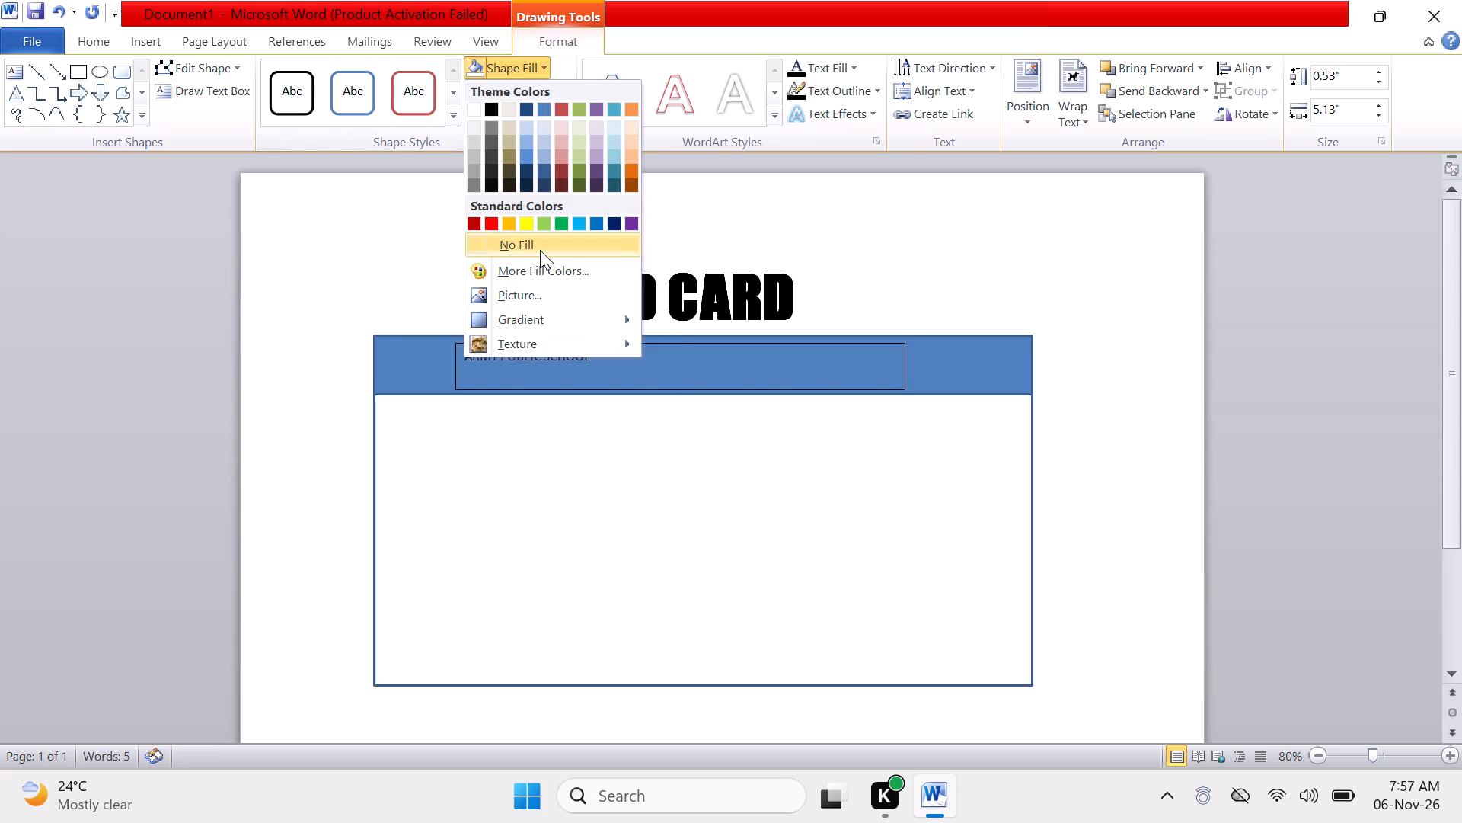
Enlarge the "ARMY PUBLIC SCHOOL" text in the blue band to 28 pt.
drag(626, 364, 394, 368)
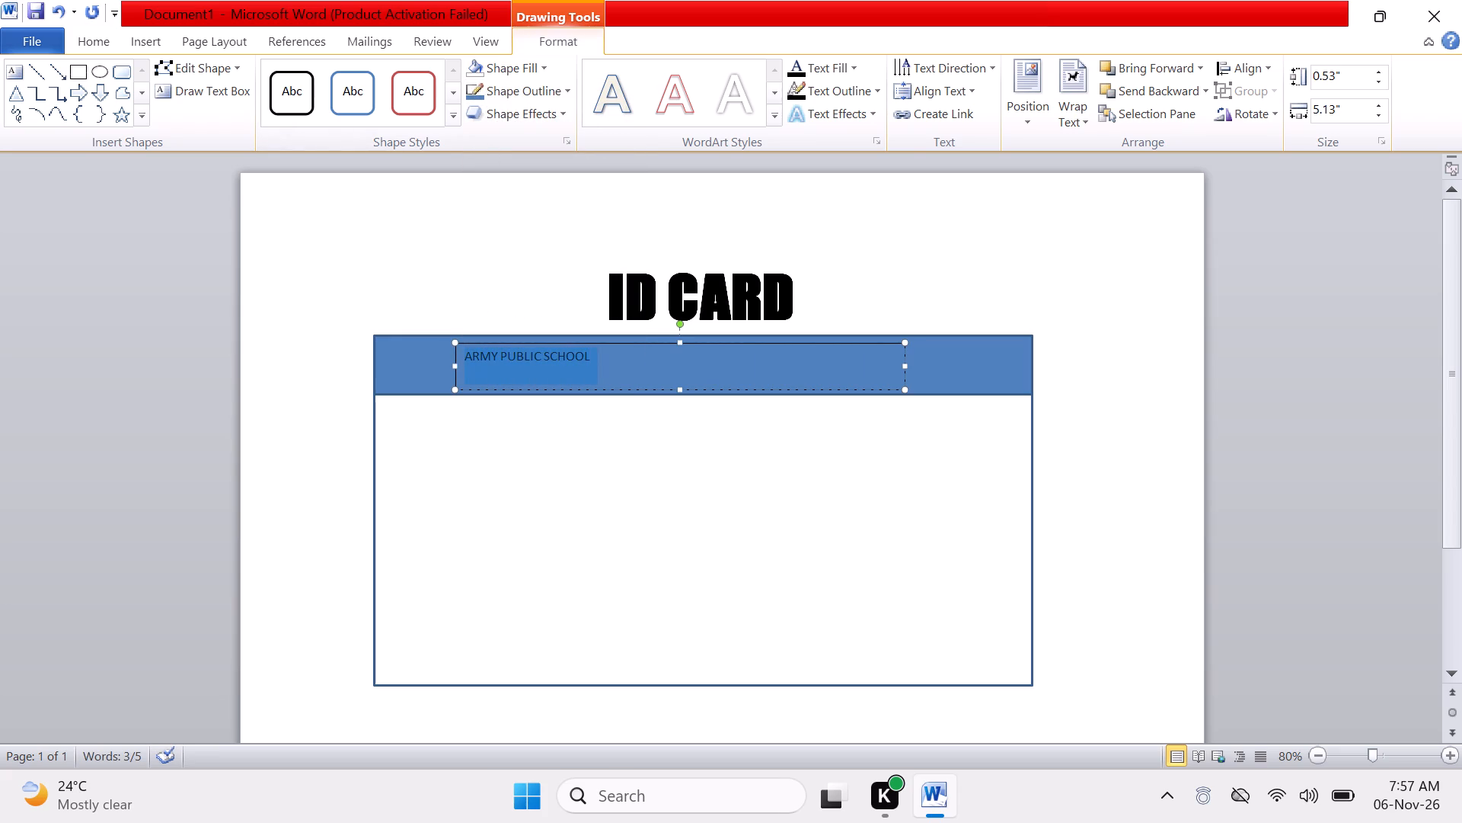
key(ctrl+shift+period)
key(ctrl+shift+period)
key(ctrl+shift+period)
key(ctrl+shift+period)
key(ctrl+shift+period)
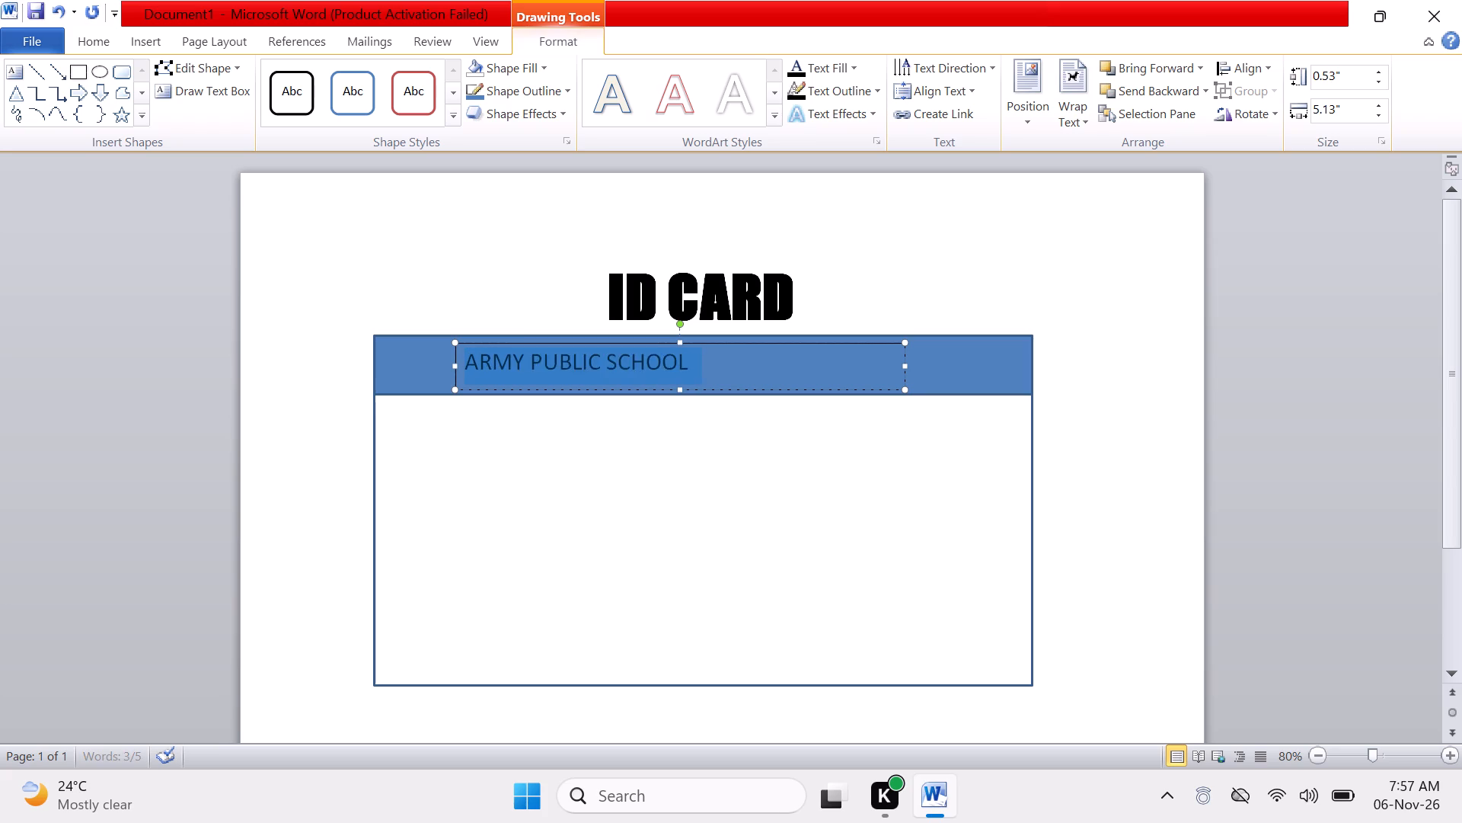
key(ctrl+shift+period)
key(ctrl+shift+period)
key(ctrl+shift+period)
key(ctrl+shift+period)
key(ctrl+shift+period)
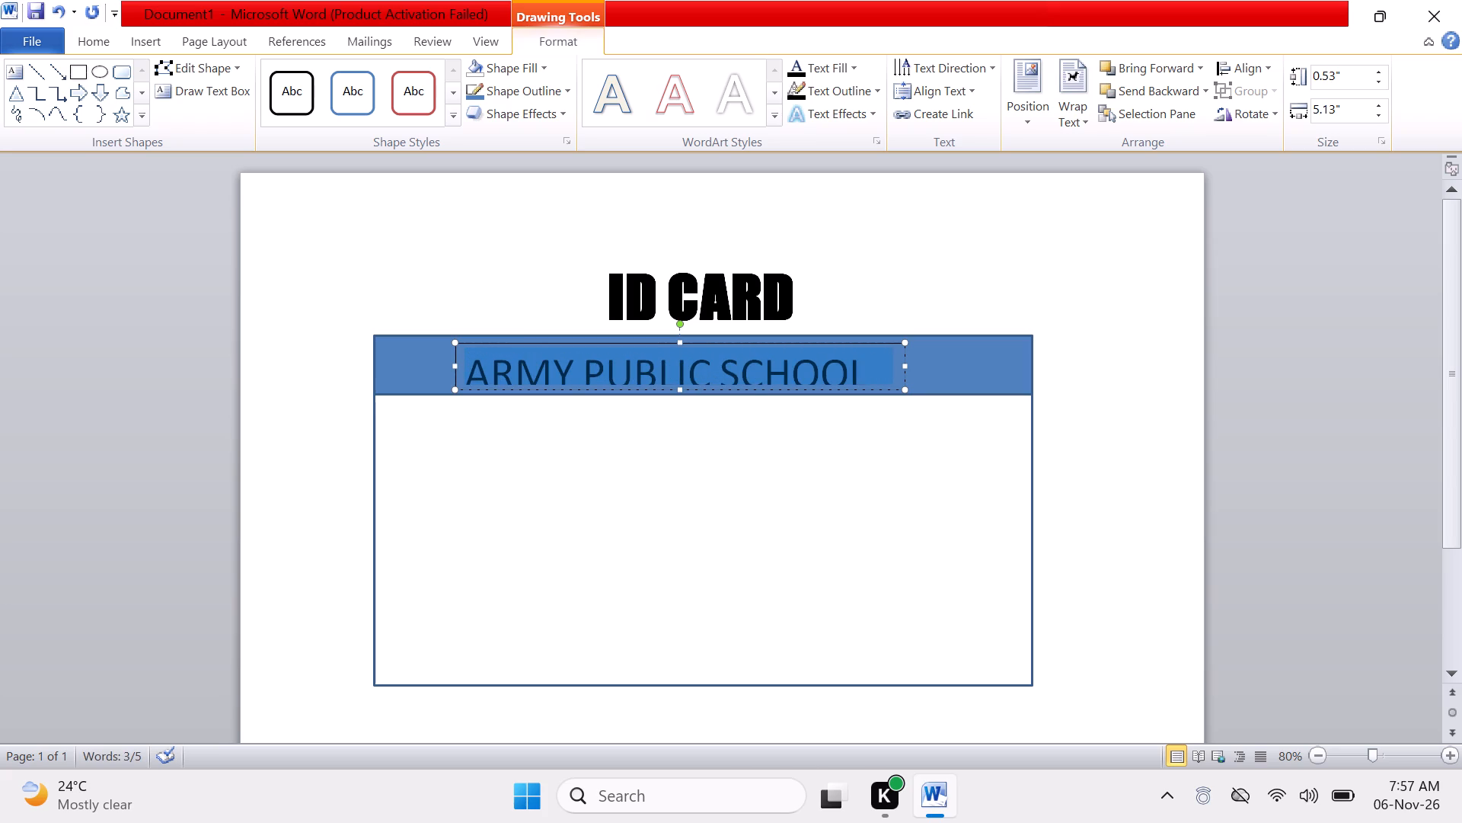
key(ctrl+shift+comma)
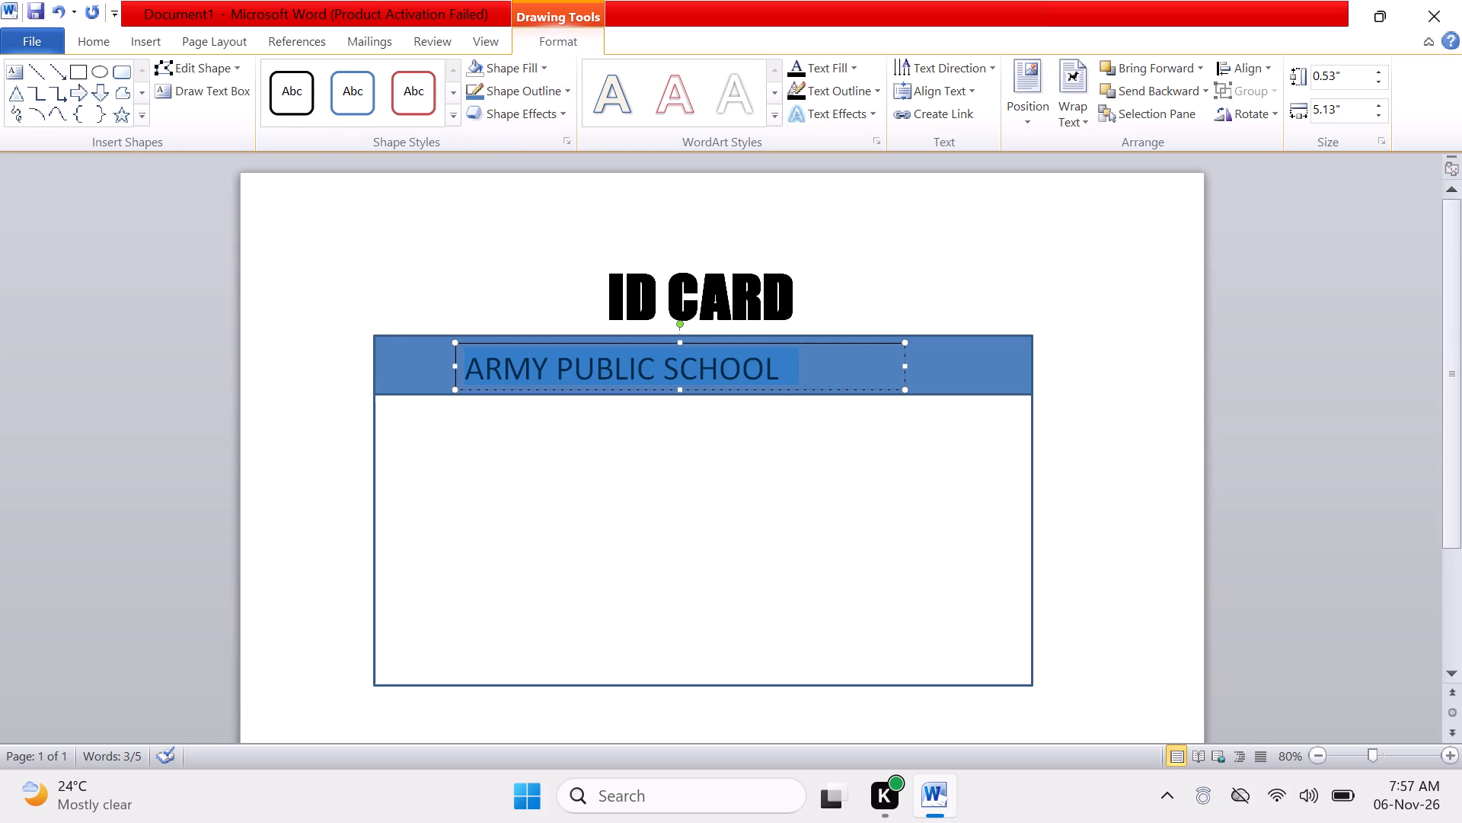
Set the text fill of "ARMY PUBLIC SCHOOL" to white.
double_click(851, 85)
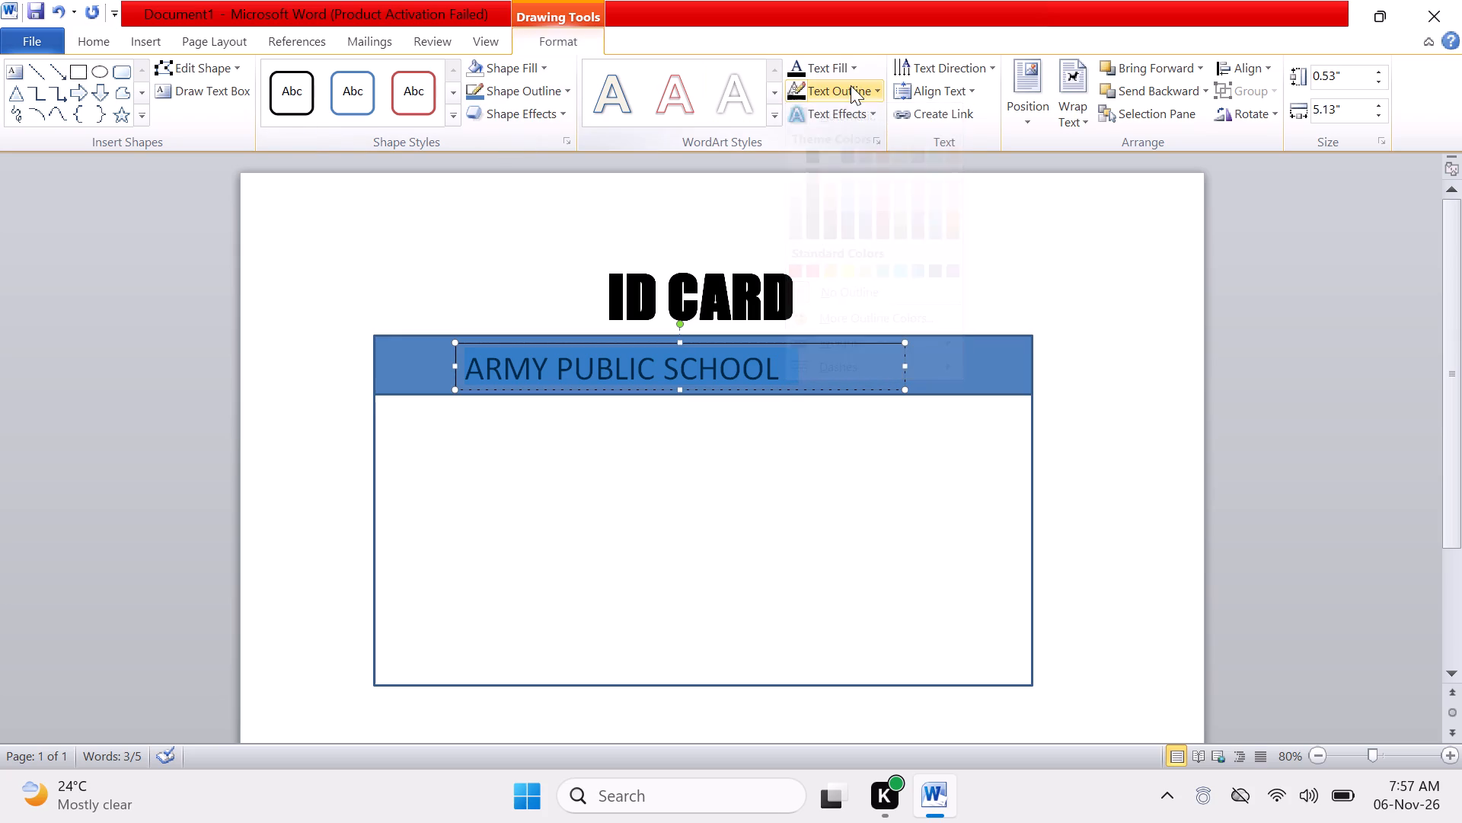
click(845, 66)
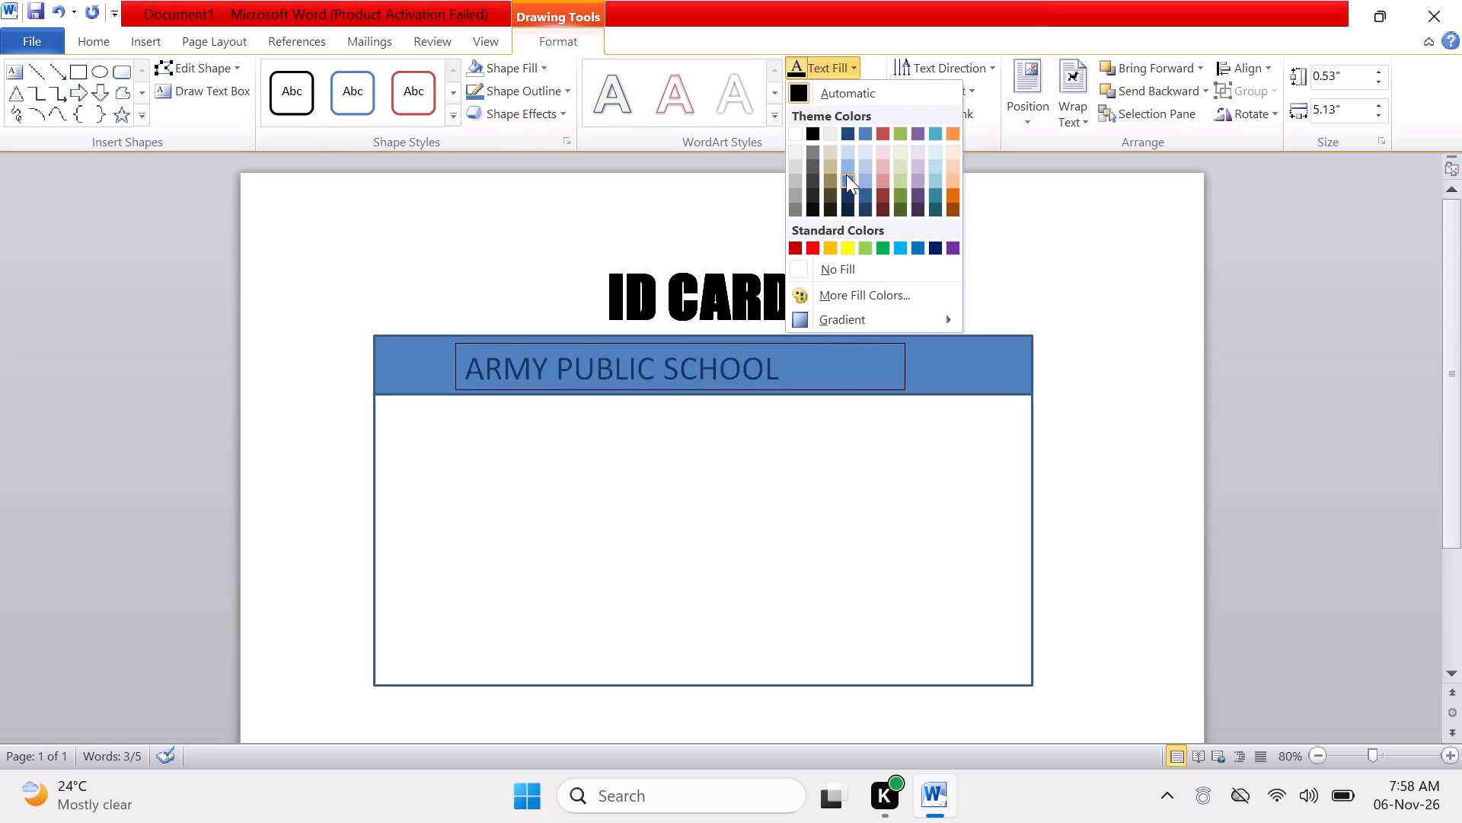
click(798, 129)
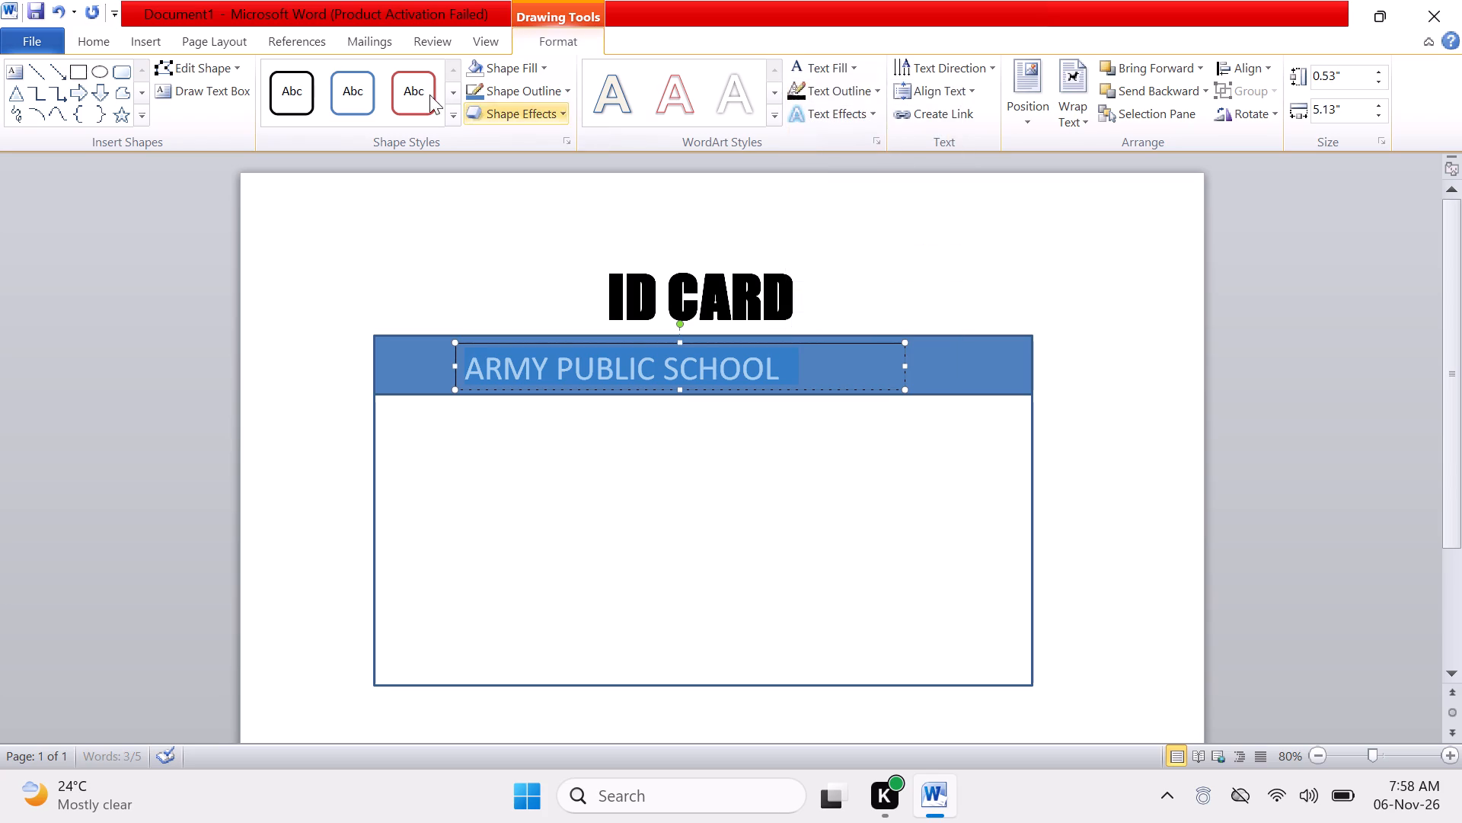
Change the school name's font to Arial Black.
click(101, 40)
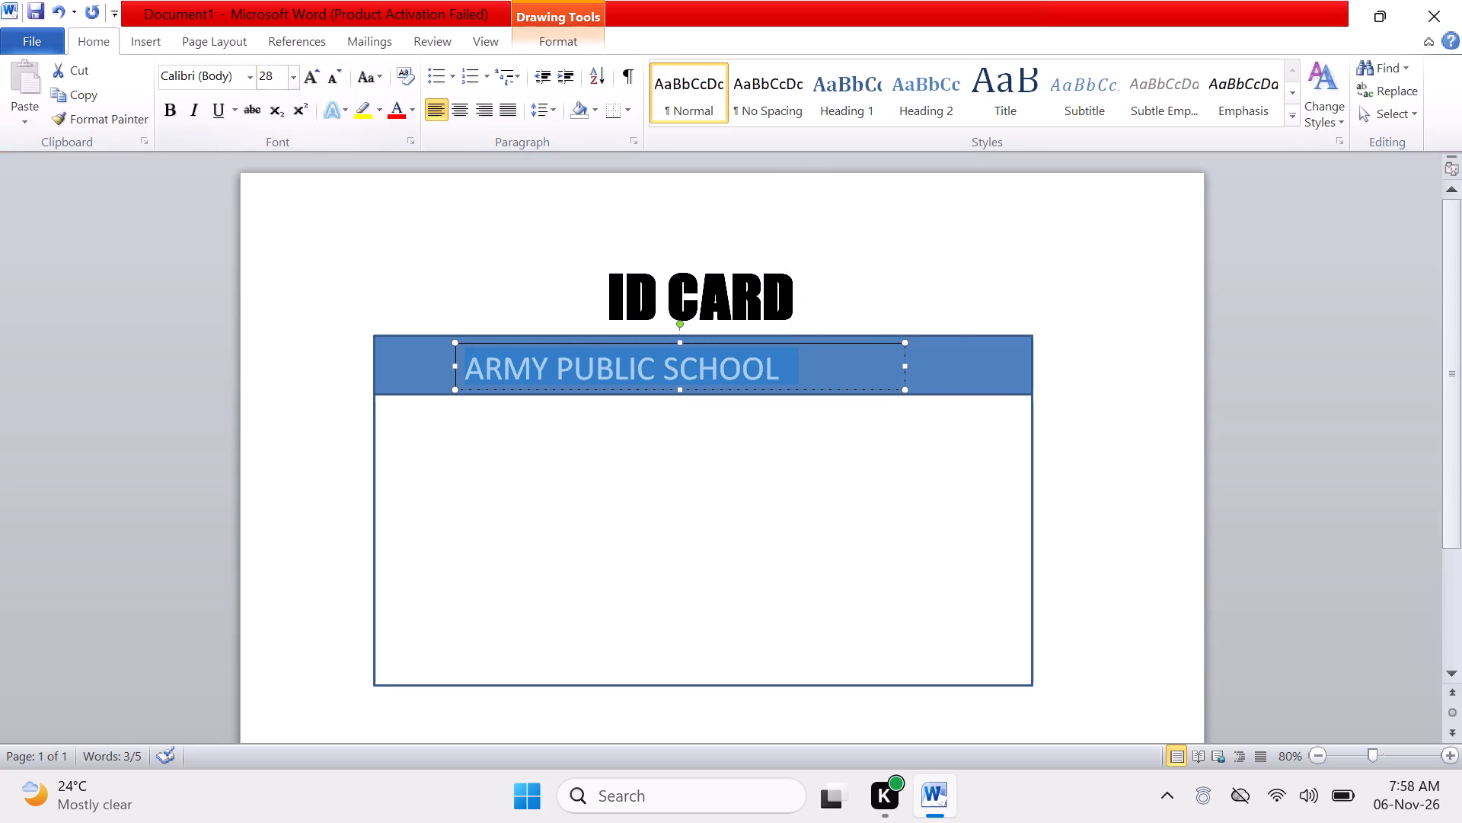
click(246, 75)
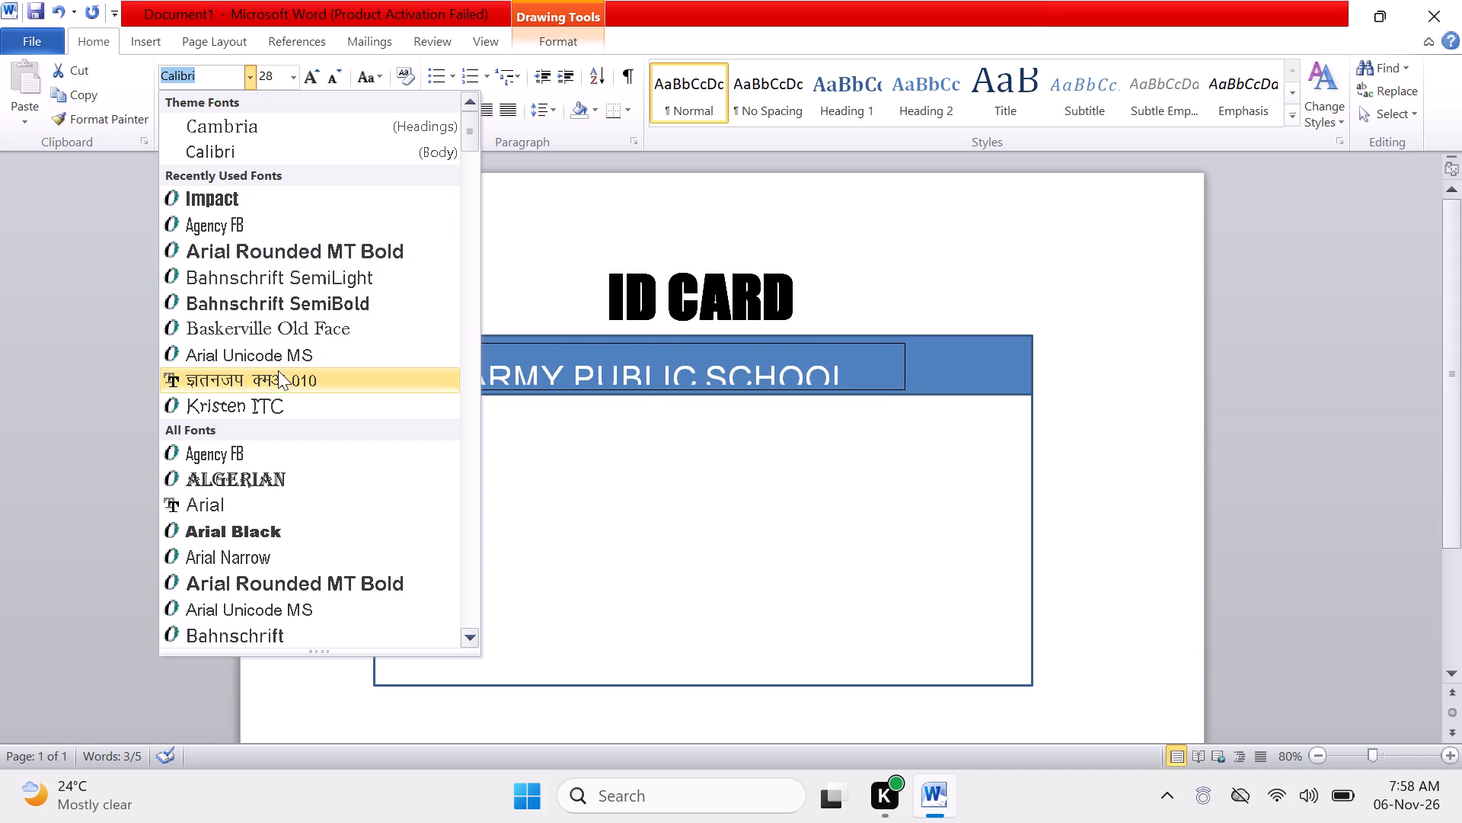
click(283, 535)
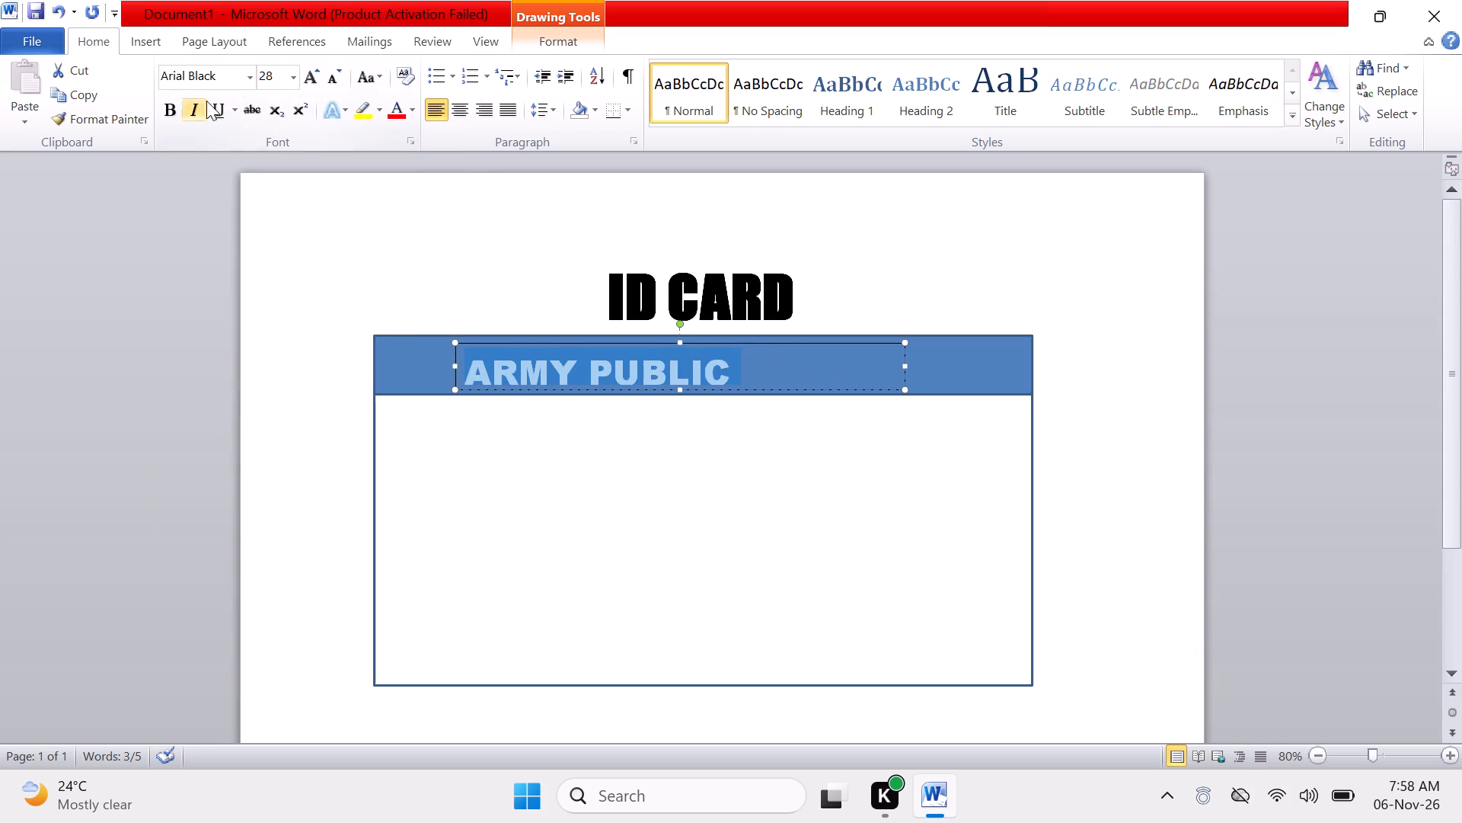
click(253, 79)
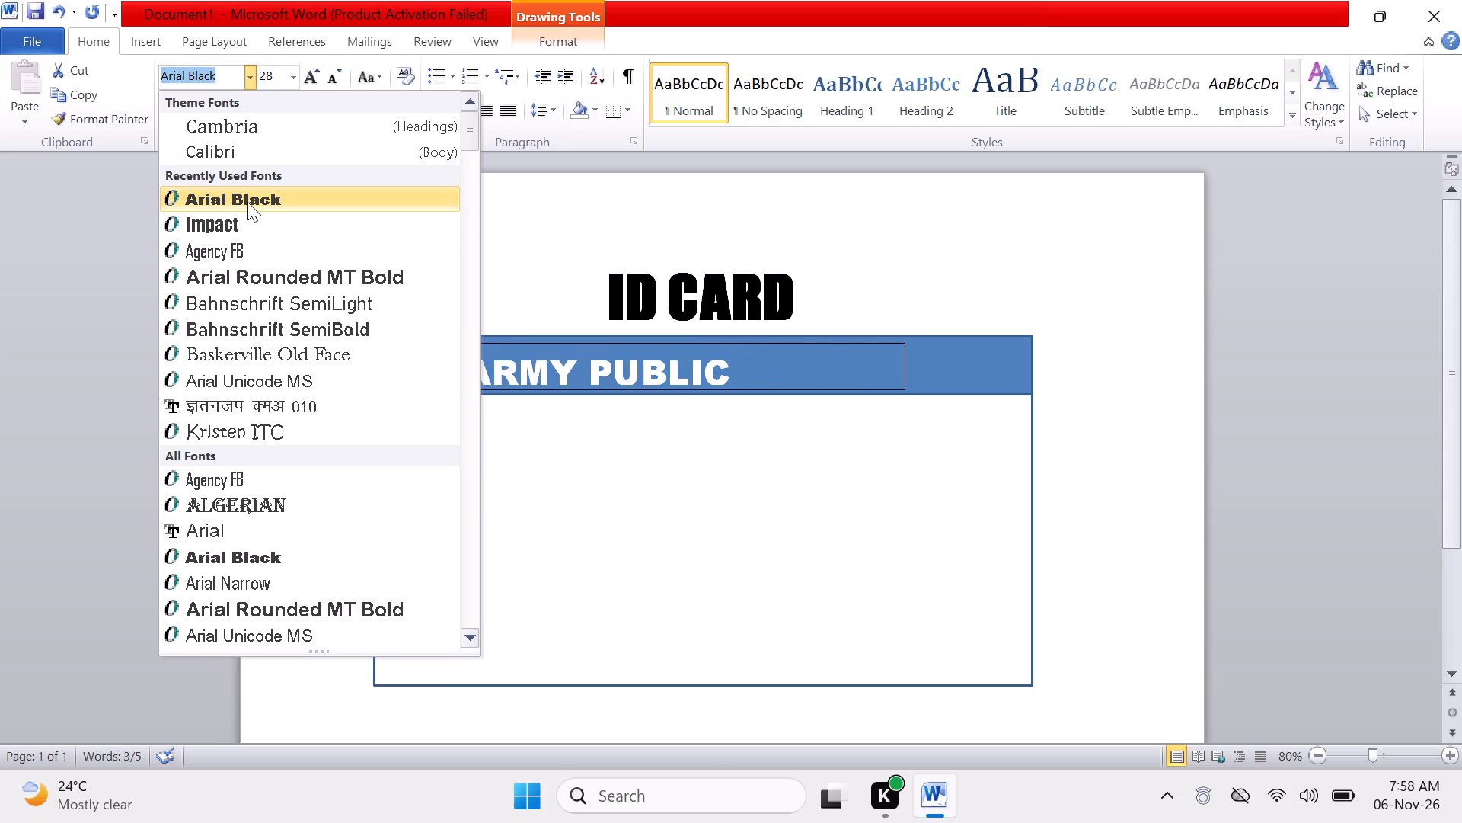
click(247, 202)
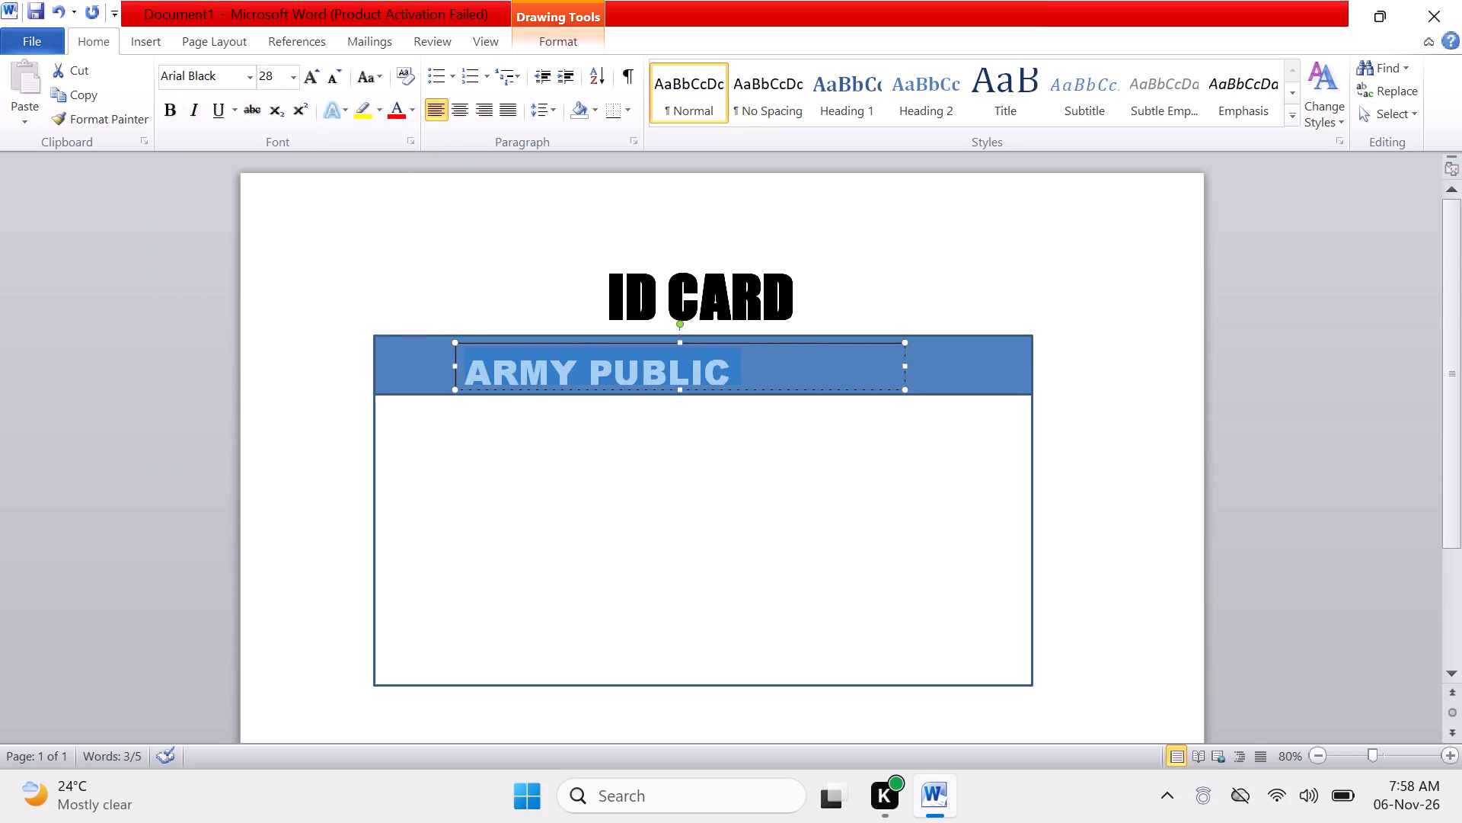
Extend the school name text box slightly below the blue band and enlarge its text to 36 pt.
drag(904, 391, 908, 412)
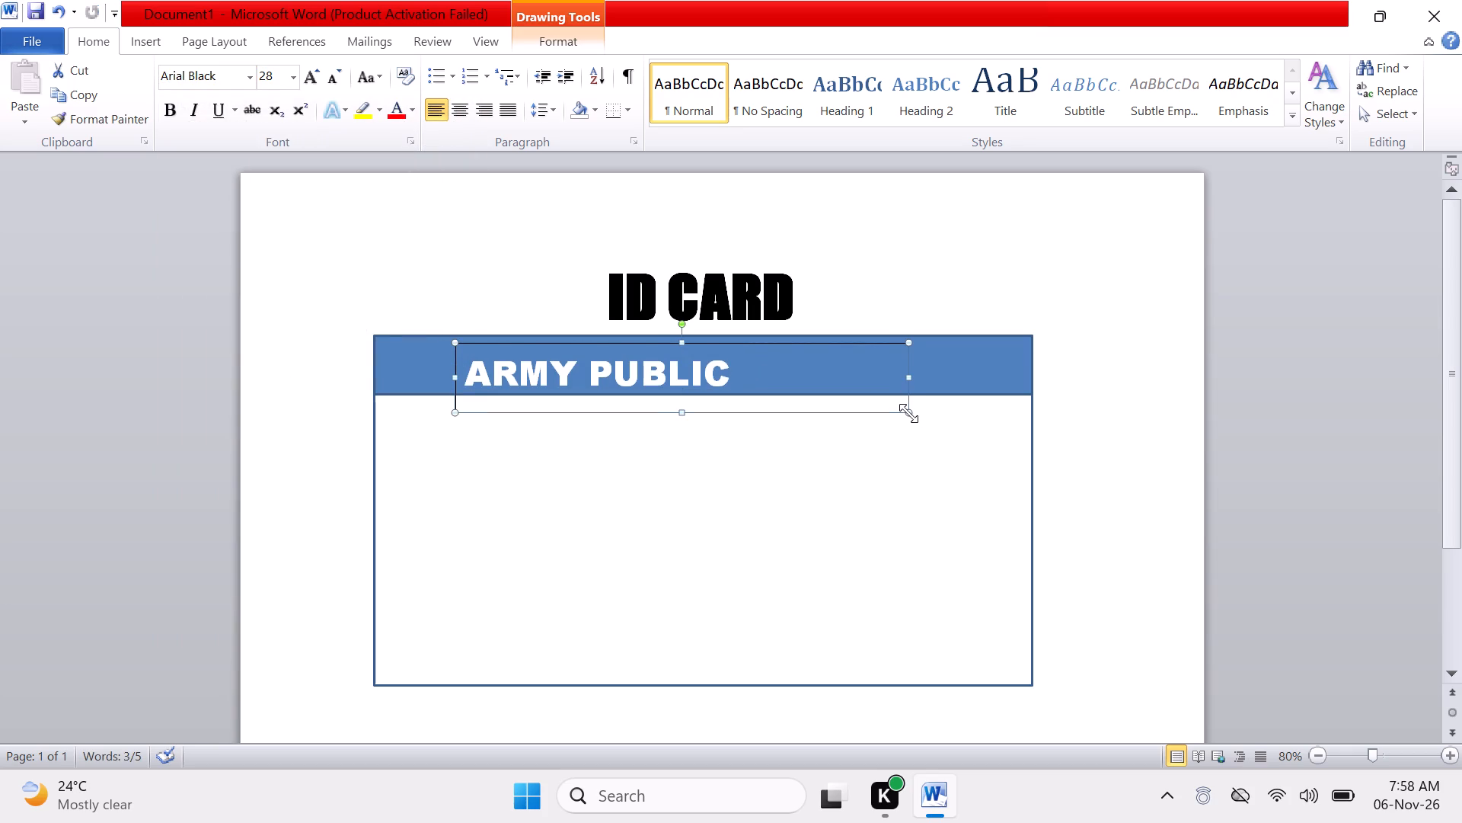
key(ctrl+shift+period)
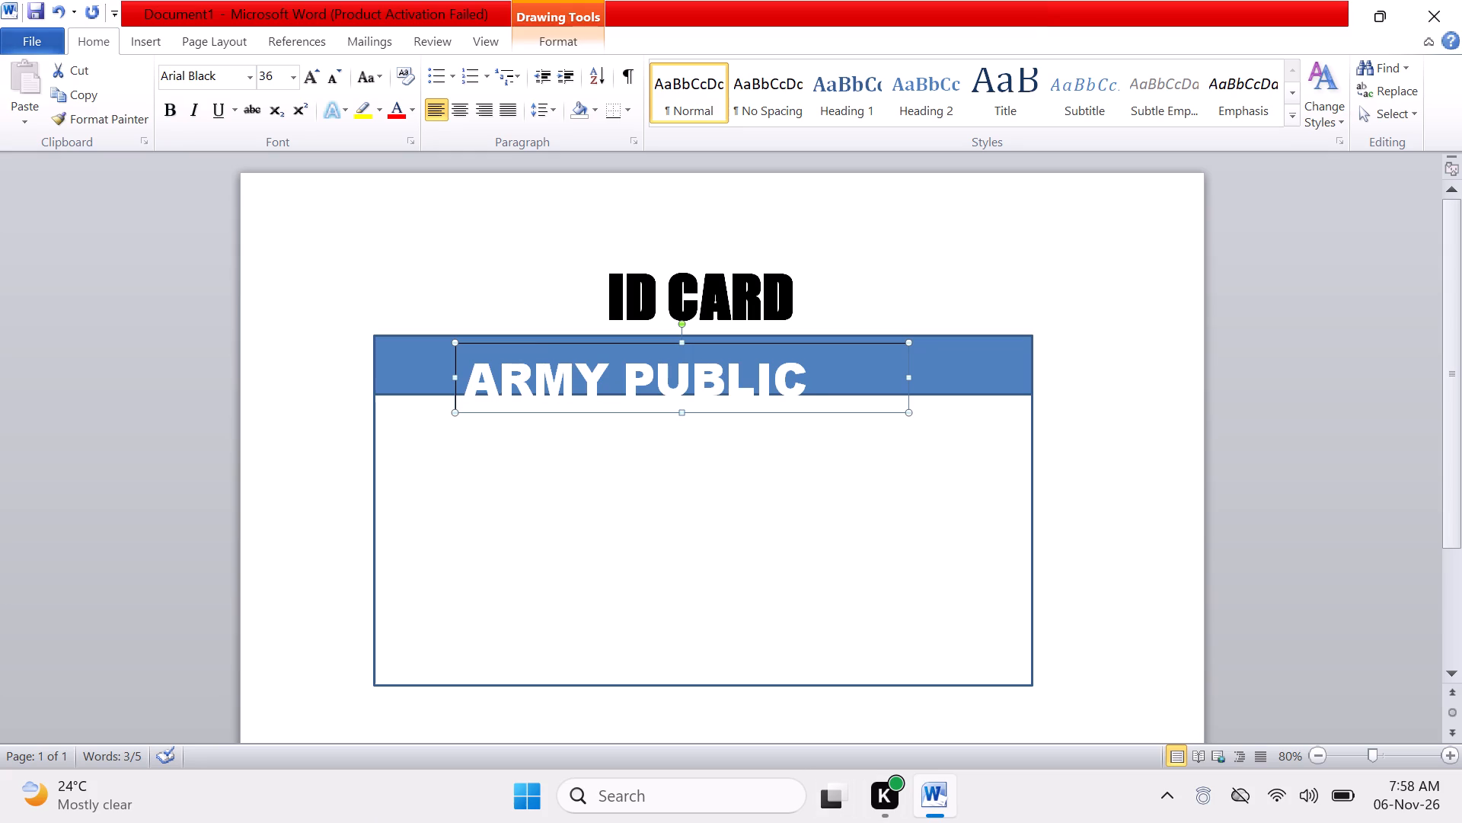
Nudge the school name text box up and slightly right so its text sits within the blue band.
click(675, 372)
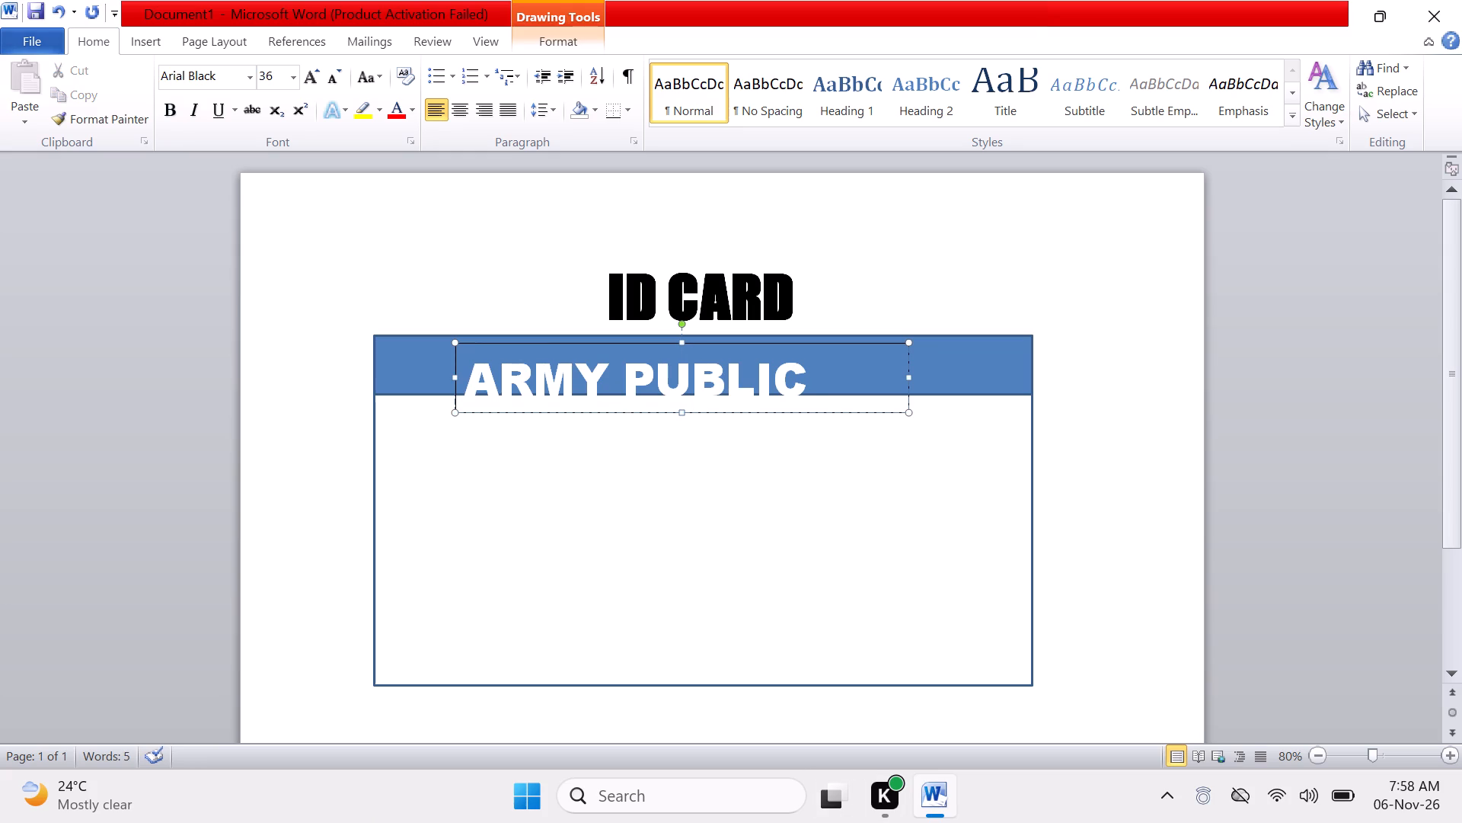
click(684, 327)
key(Right)
key(Right)
key(Right)
key(Up)
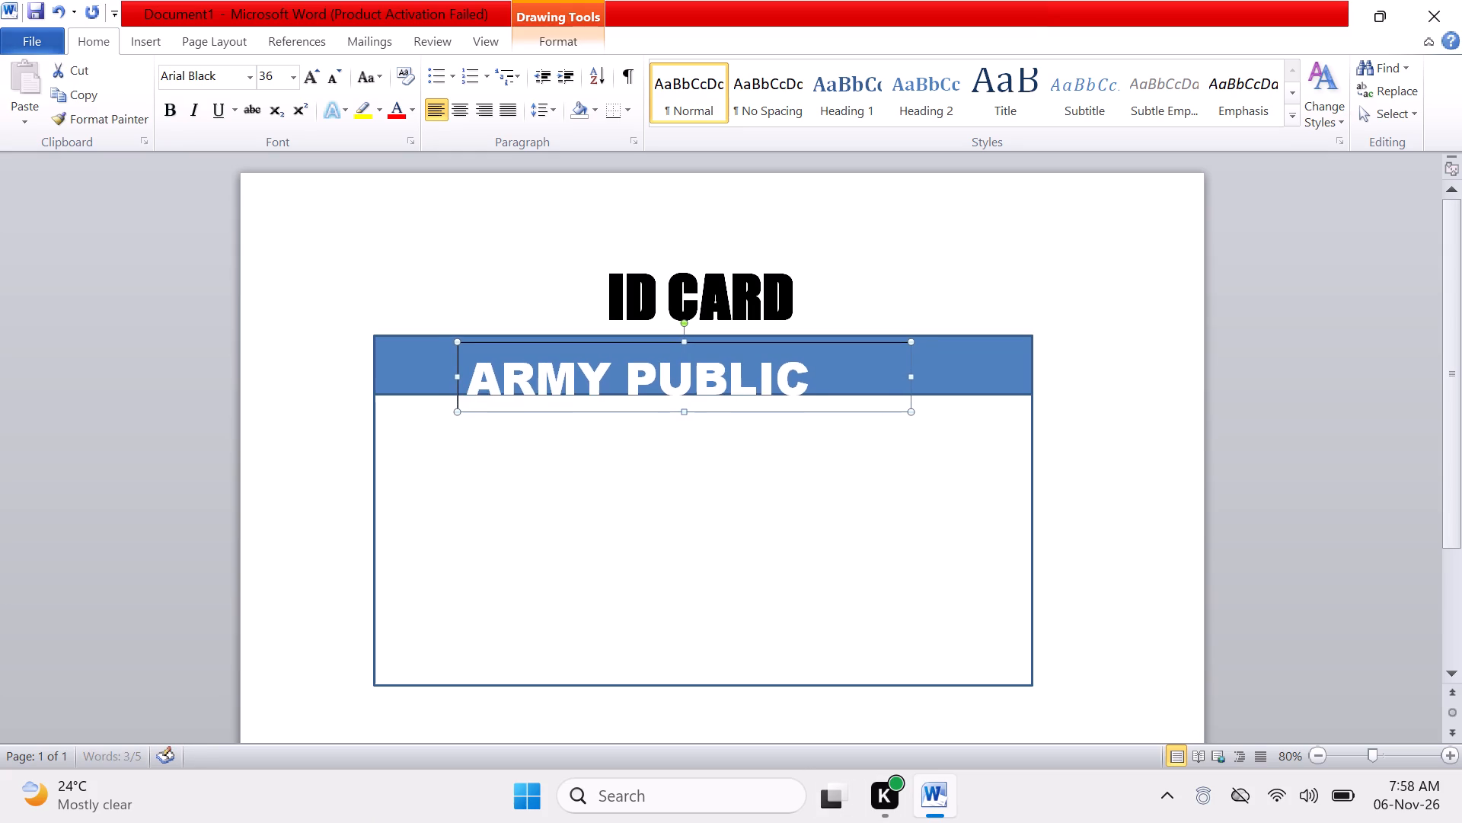
key(Up)
key(Up)
key(Up)
key(Up)
key(Up)
key(Up)
key(Up)
key(Right)
key(Right)
key(Right)
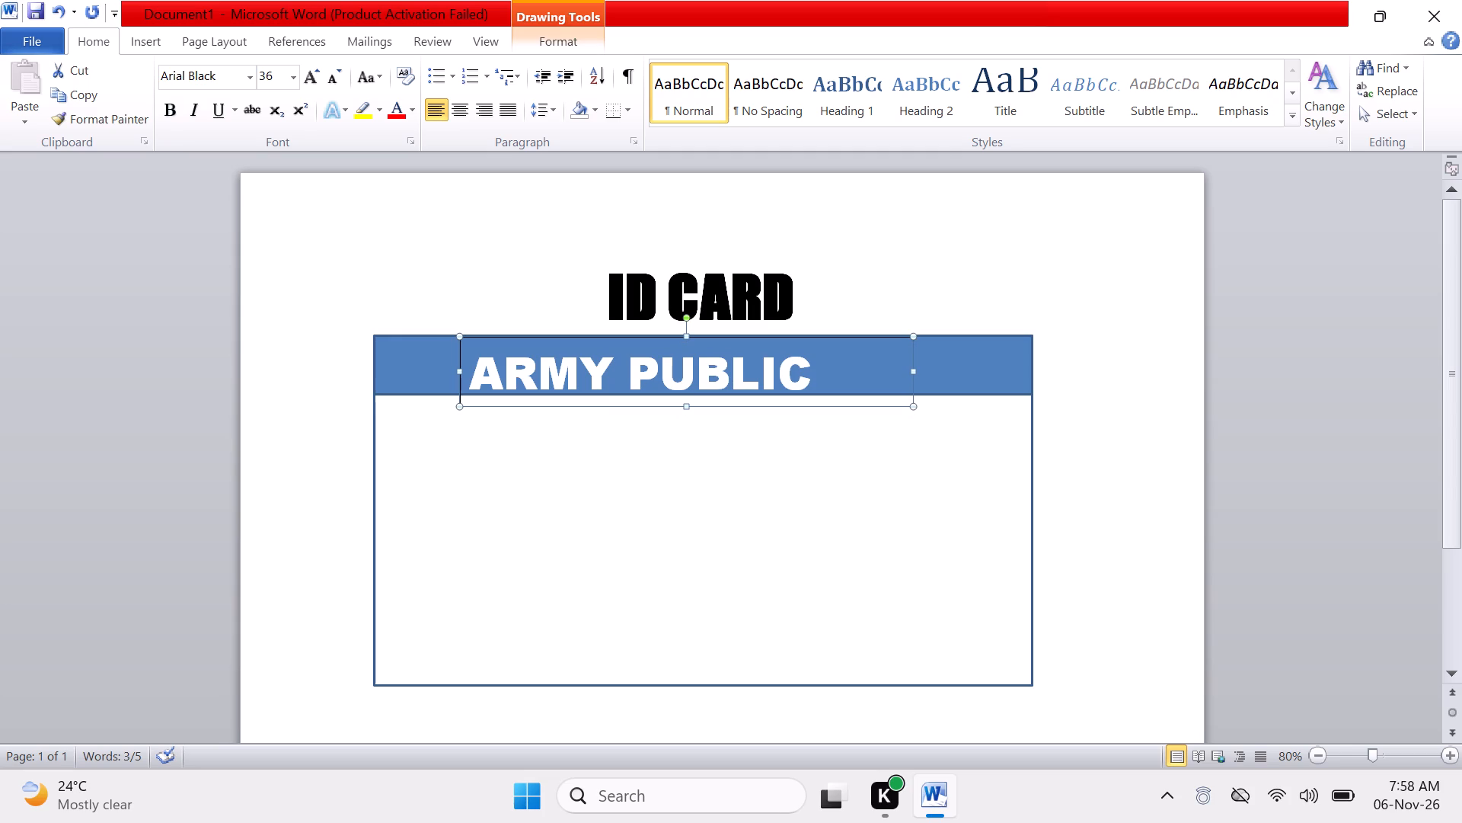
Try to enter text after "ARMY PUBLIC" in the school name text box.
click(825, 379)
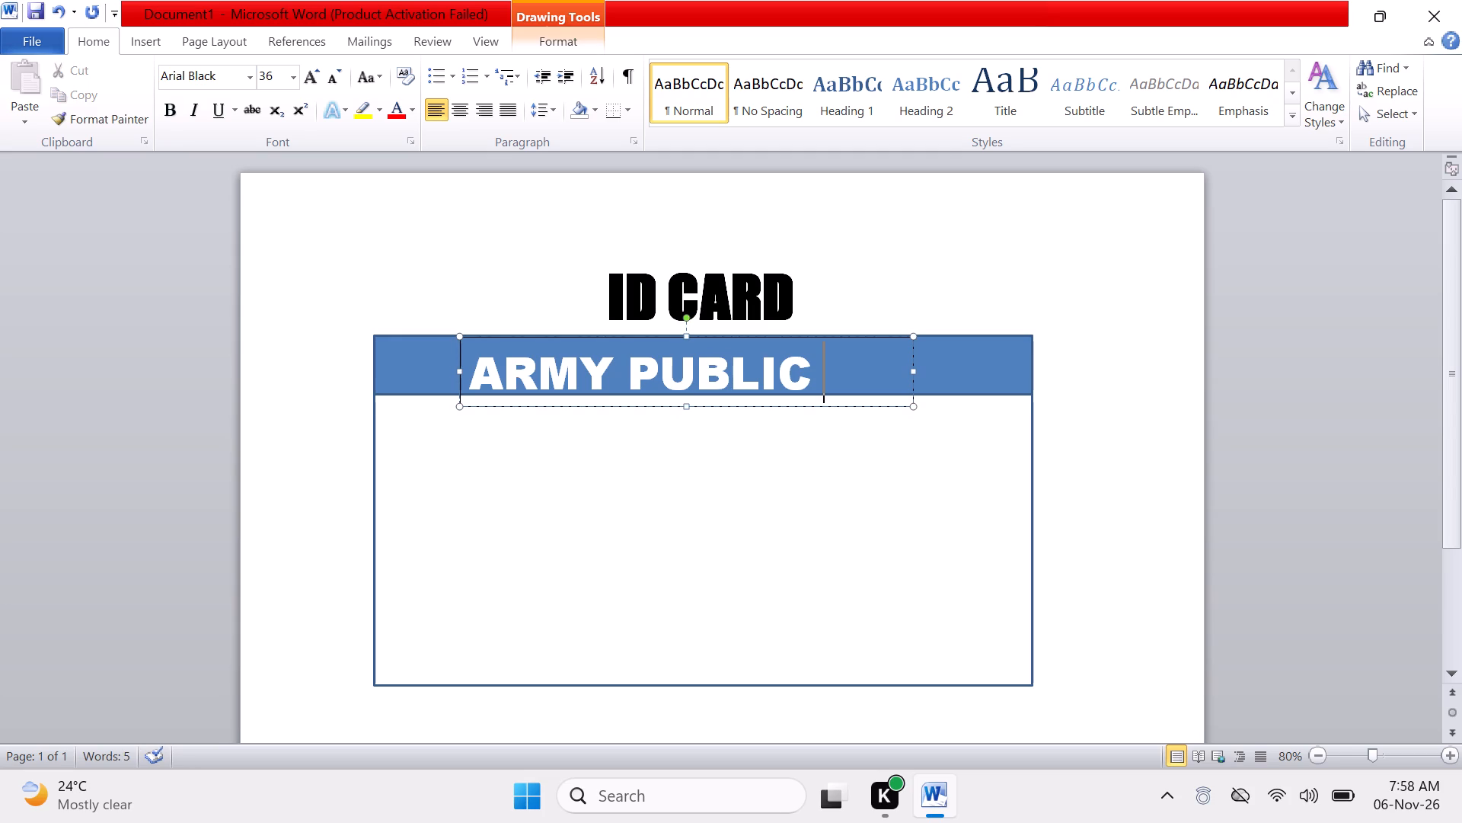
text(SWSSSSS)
Widen the school name text box past the card outline's right edge and shift it slightly right.
drag(914, 373, 1099, 362)
drag(1099, 362, 1138, 363)
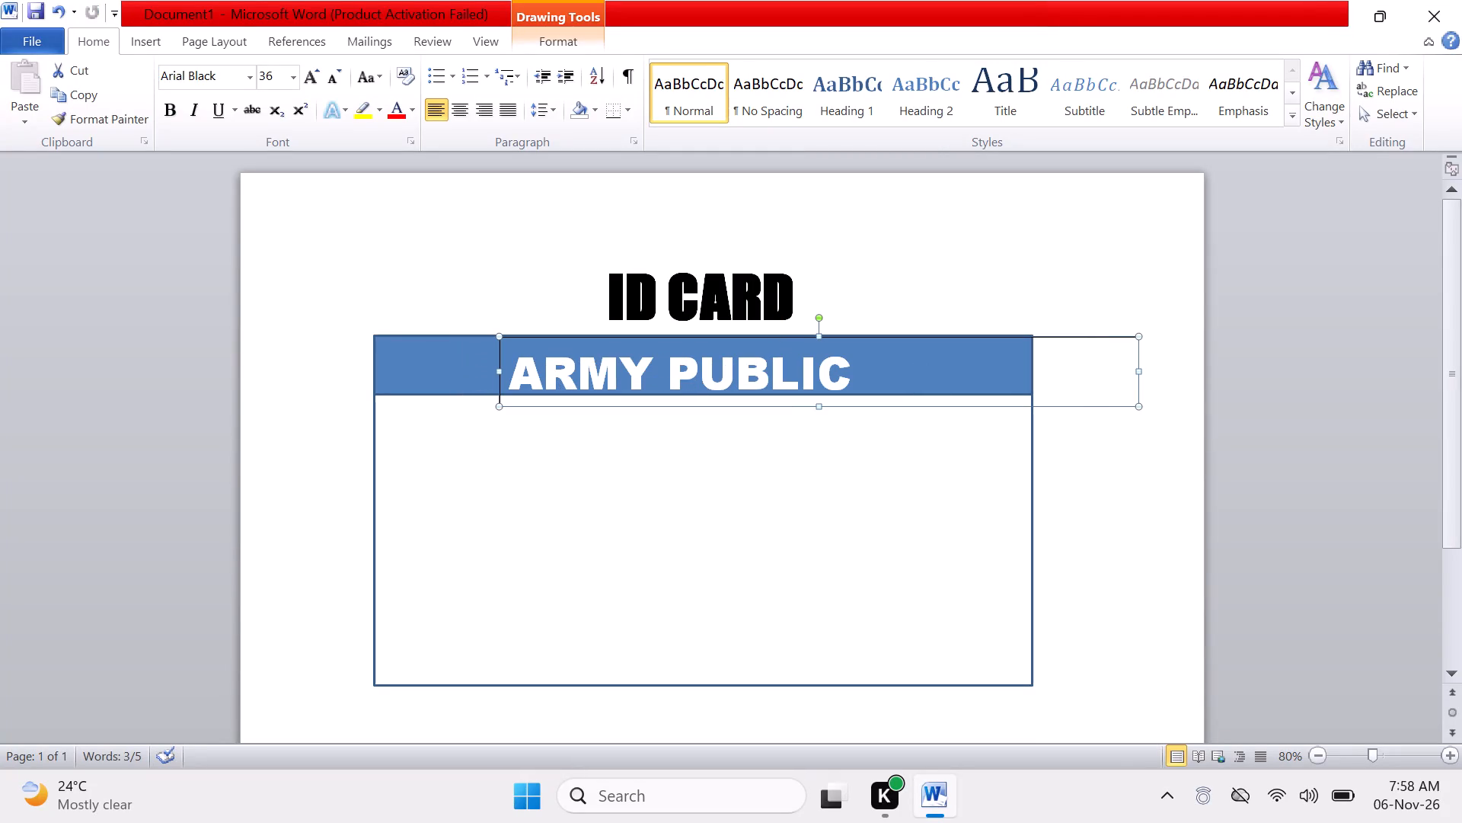
drag(815, 411, 827, 462)
drag(918, 348, 918, 374)
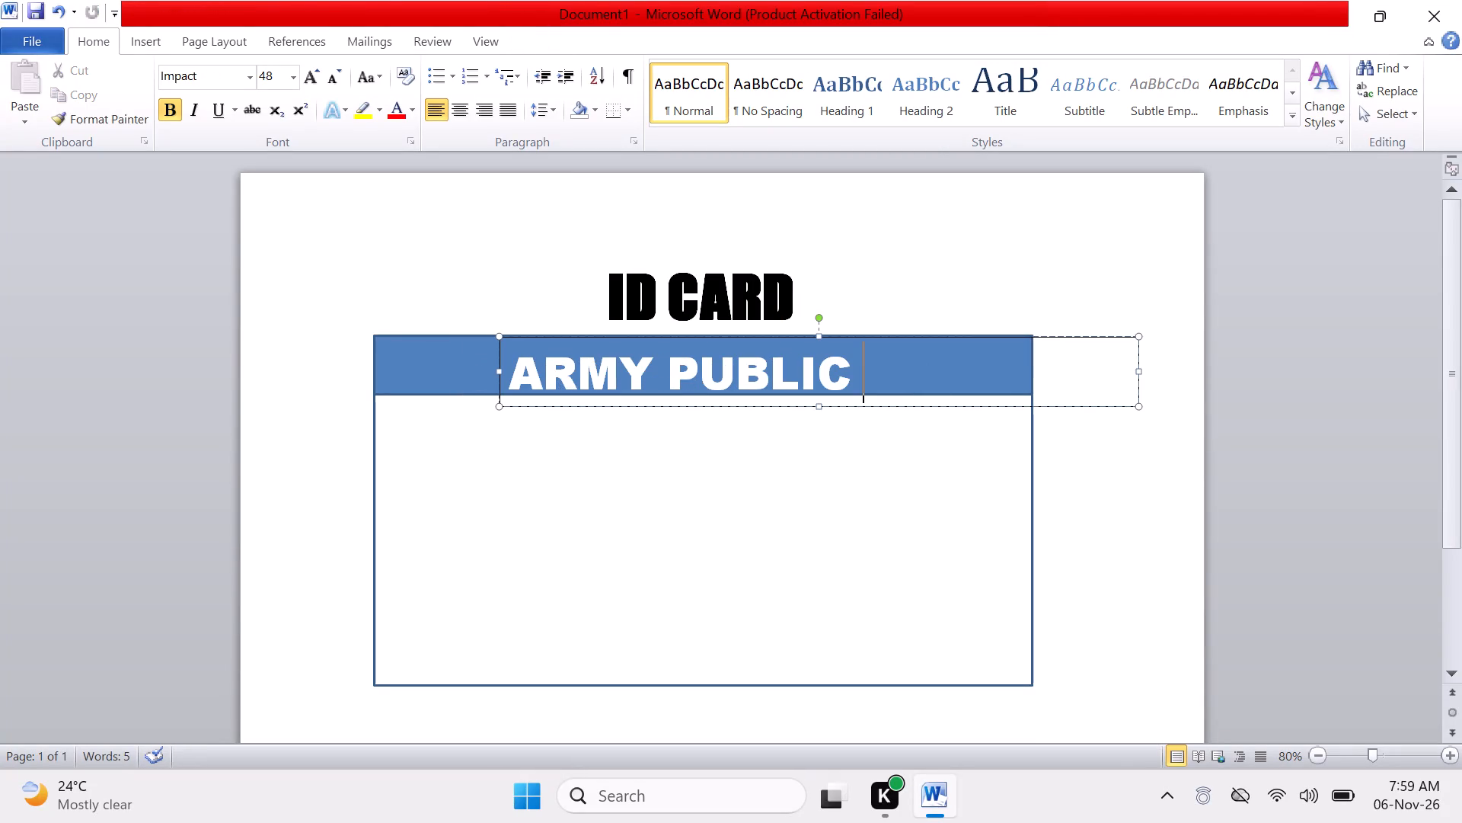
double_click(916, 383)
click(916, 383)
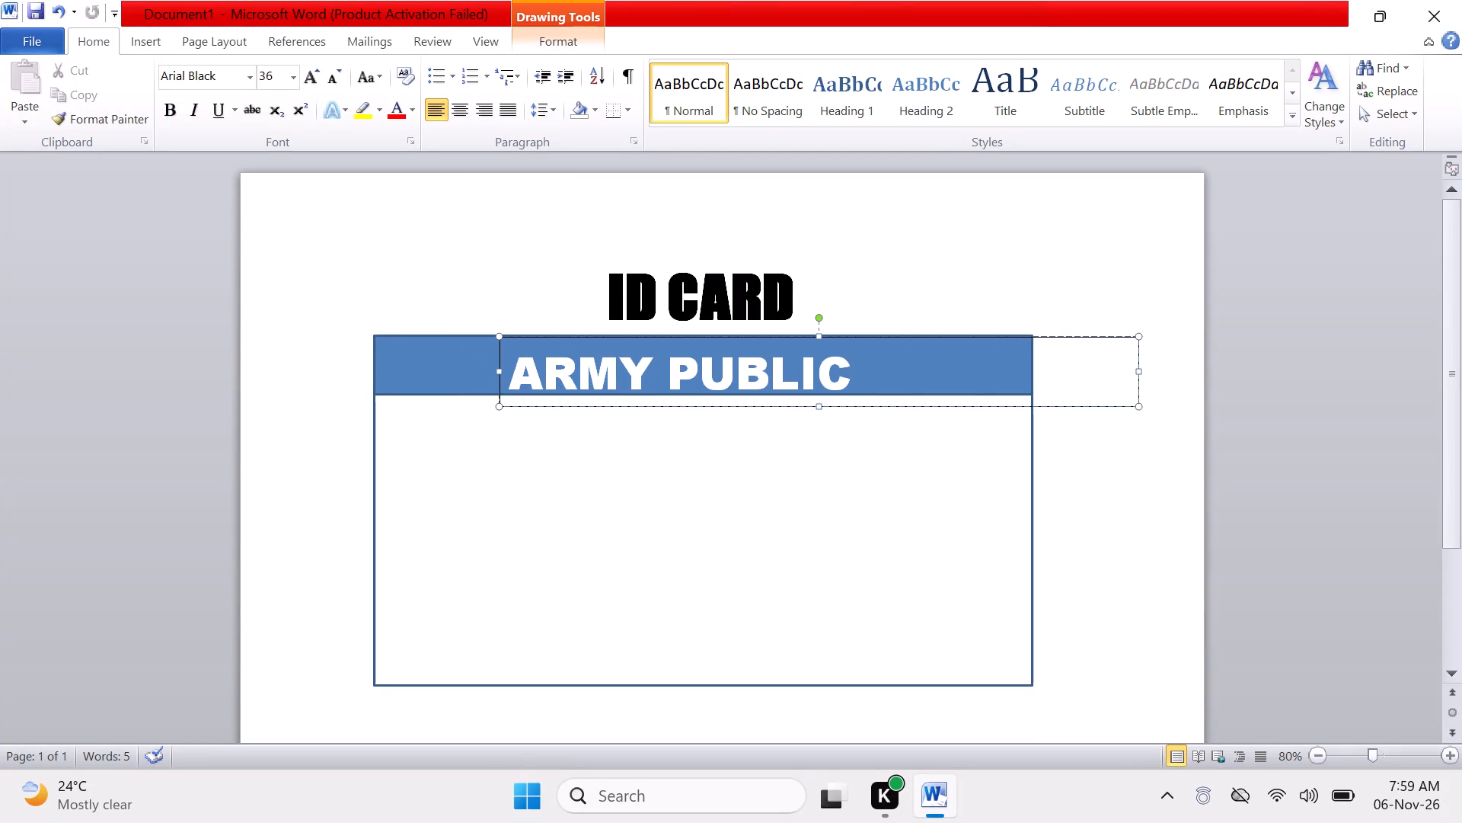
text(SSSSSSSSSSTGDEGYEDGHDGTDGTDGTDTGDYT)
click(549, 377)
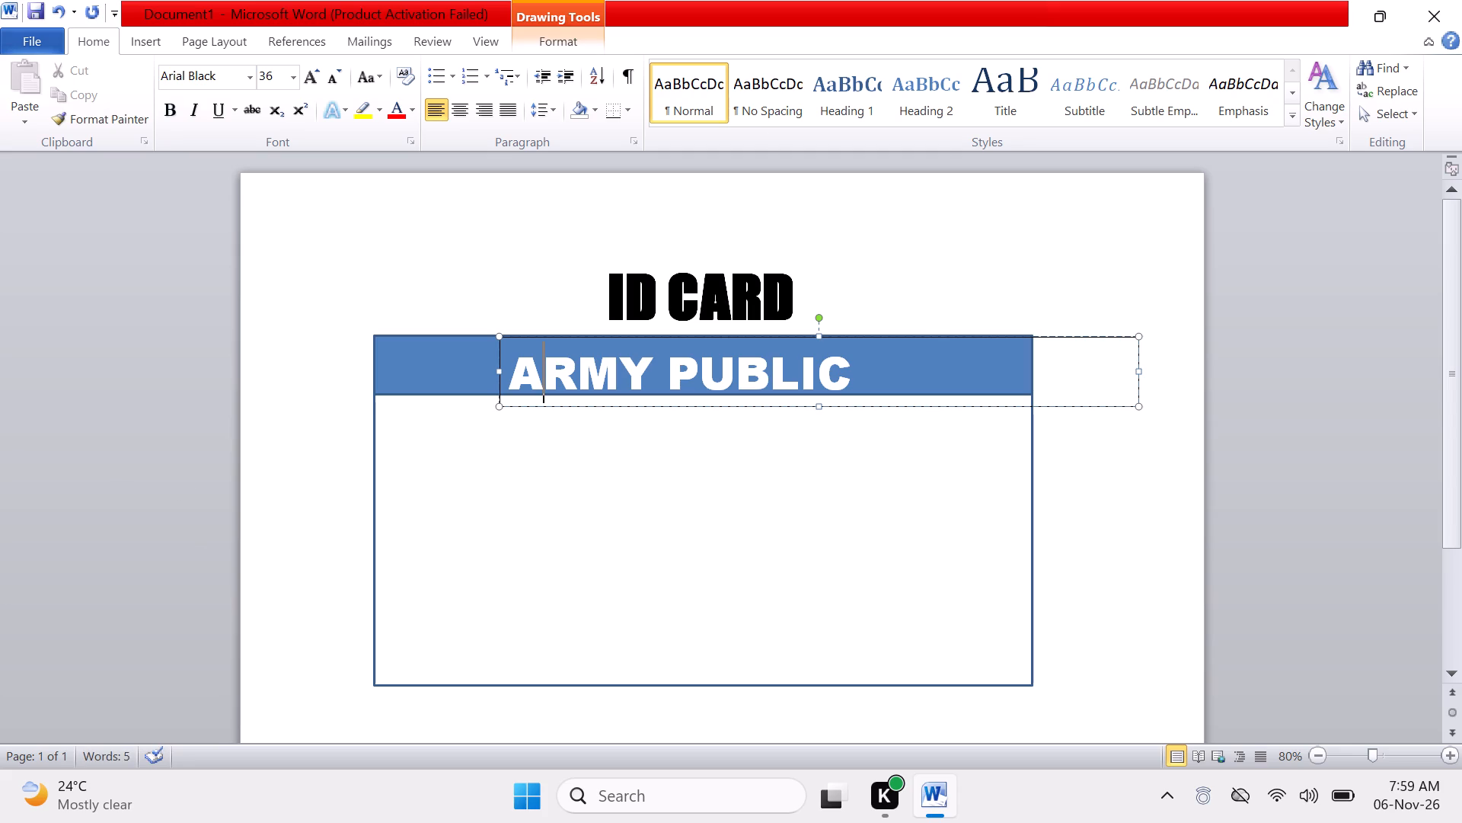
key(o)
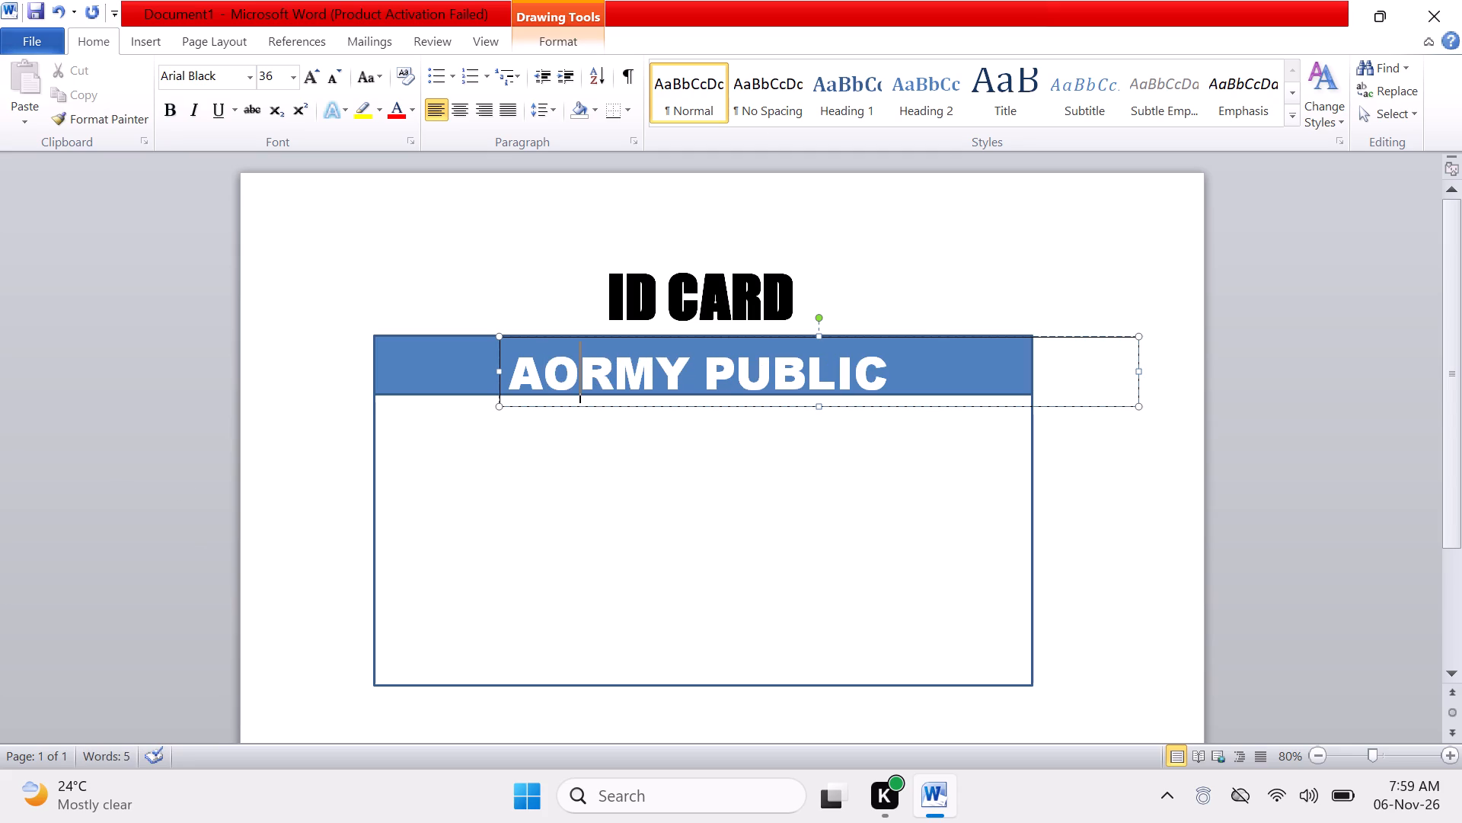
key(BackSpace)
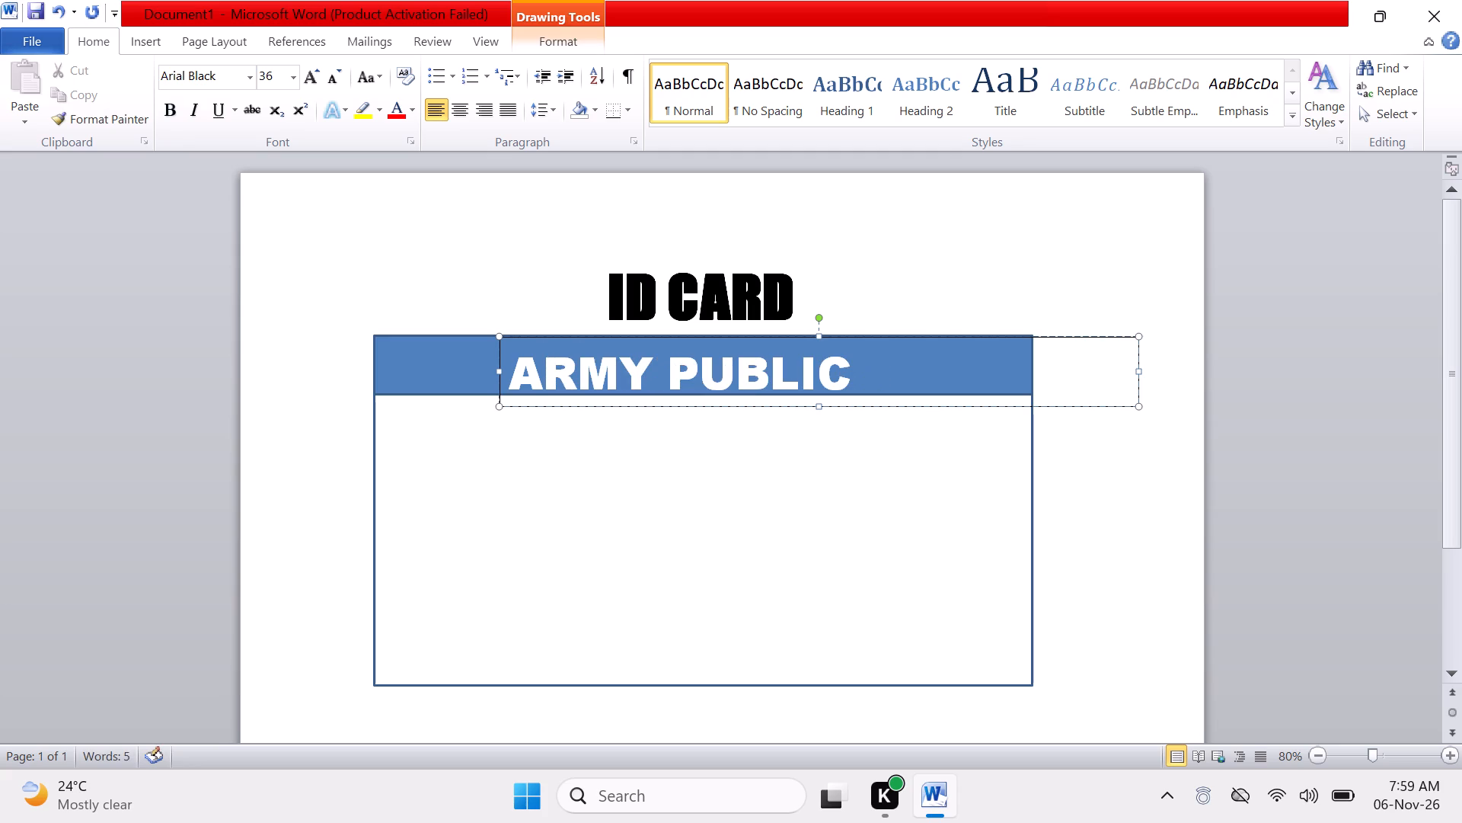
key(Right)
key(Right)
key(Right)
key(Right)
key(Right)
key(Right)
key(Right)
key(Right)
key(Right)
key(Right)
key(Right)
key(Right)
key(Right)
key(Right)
Enter "SCHOOL" on the same line right after "ARMY PUBLIC" in the school name text box.
click(848, 370)
key(space)
text(SS)
key(BackSpace)
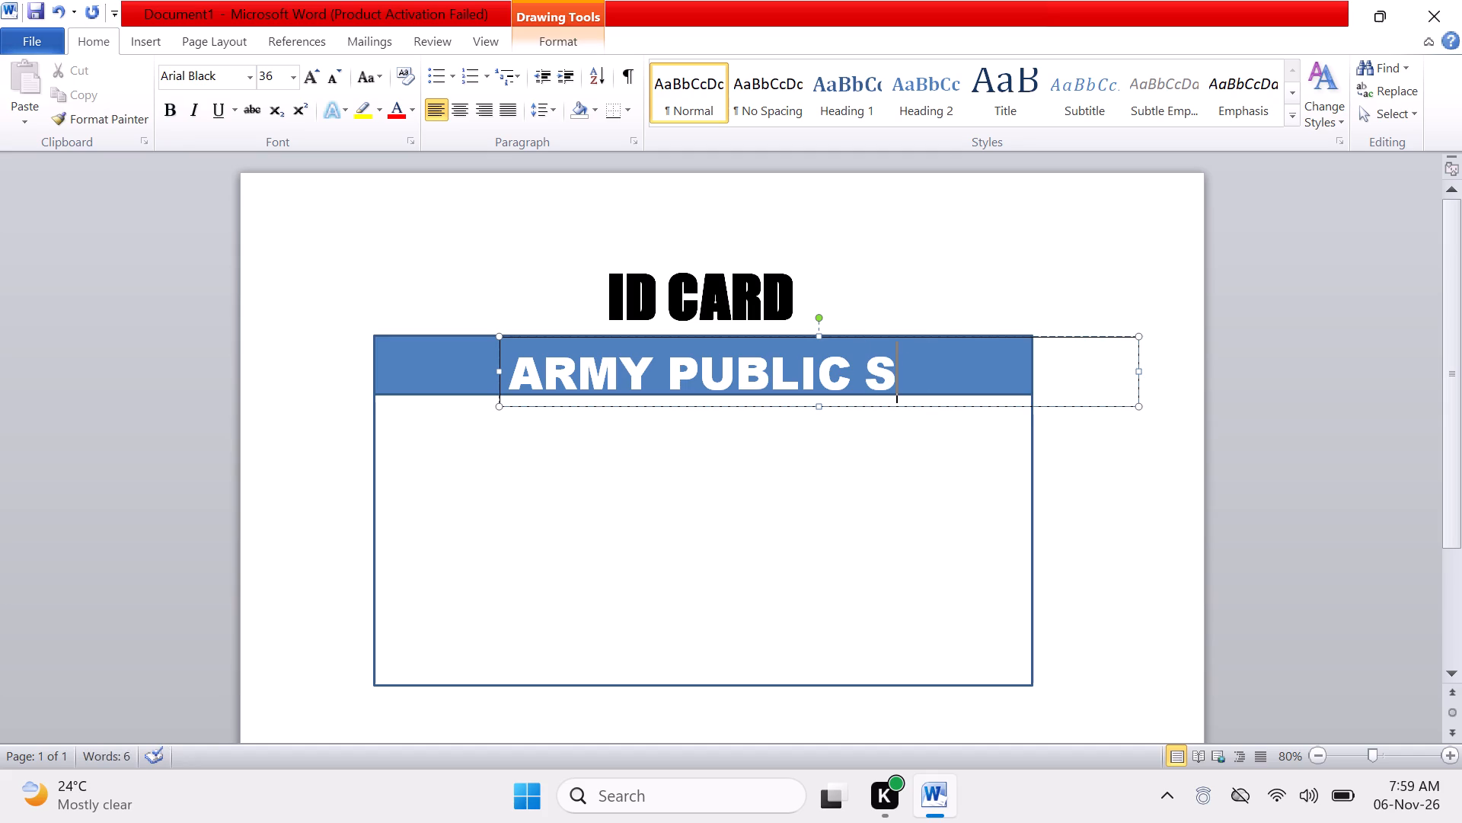
key(c)
text(HOOL)
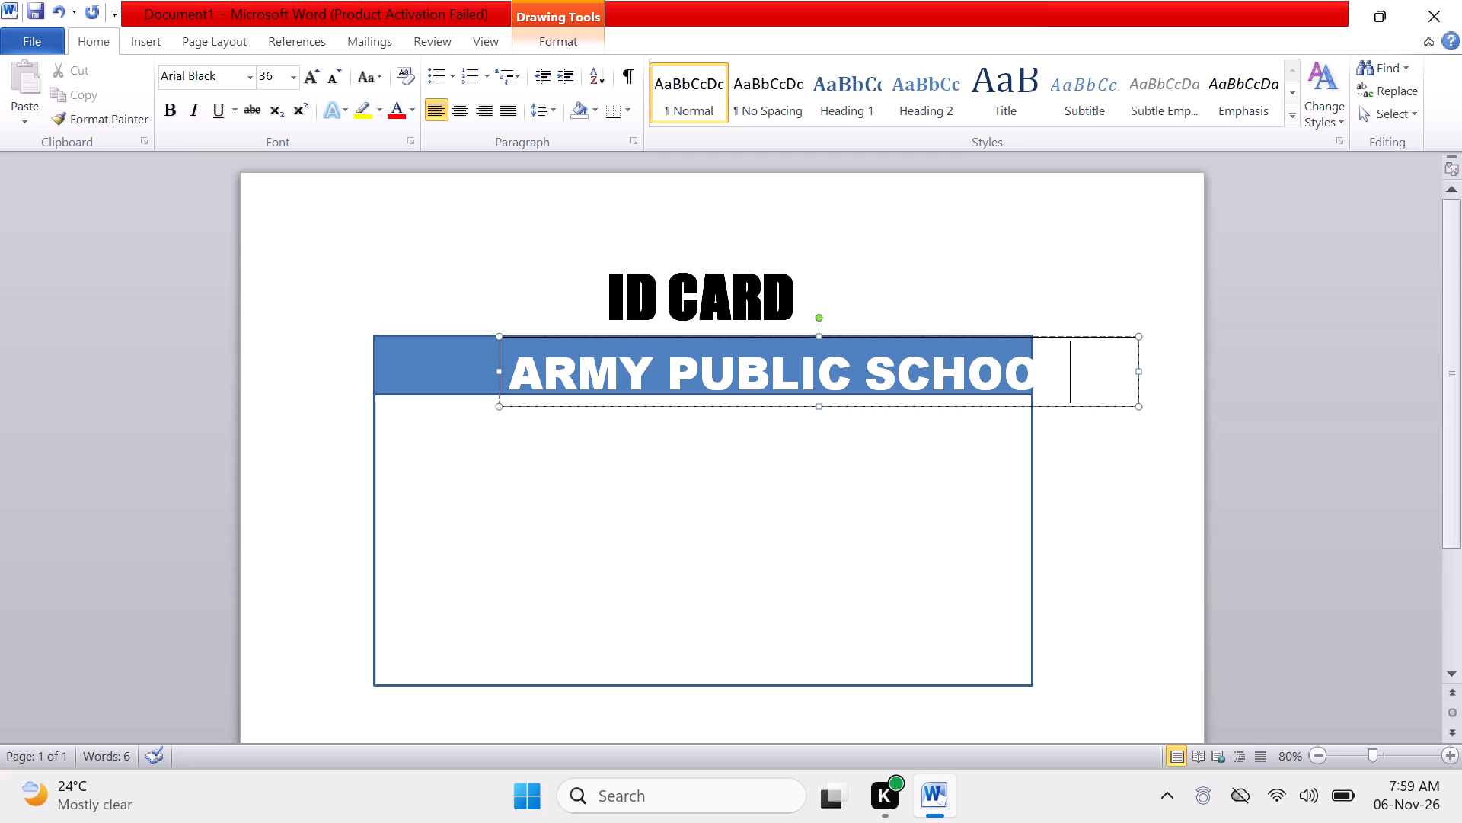
Move the school name text box left and slightly up so "ARMY PUBLIC SCHOOL" sits centred in the blue band.
click(819, 319)
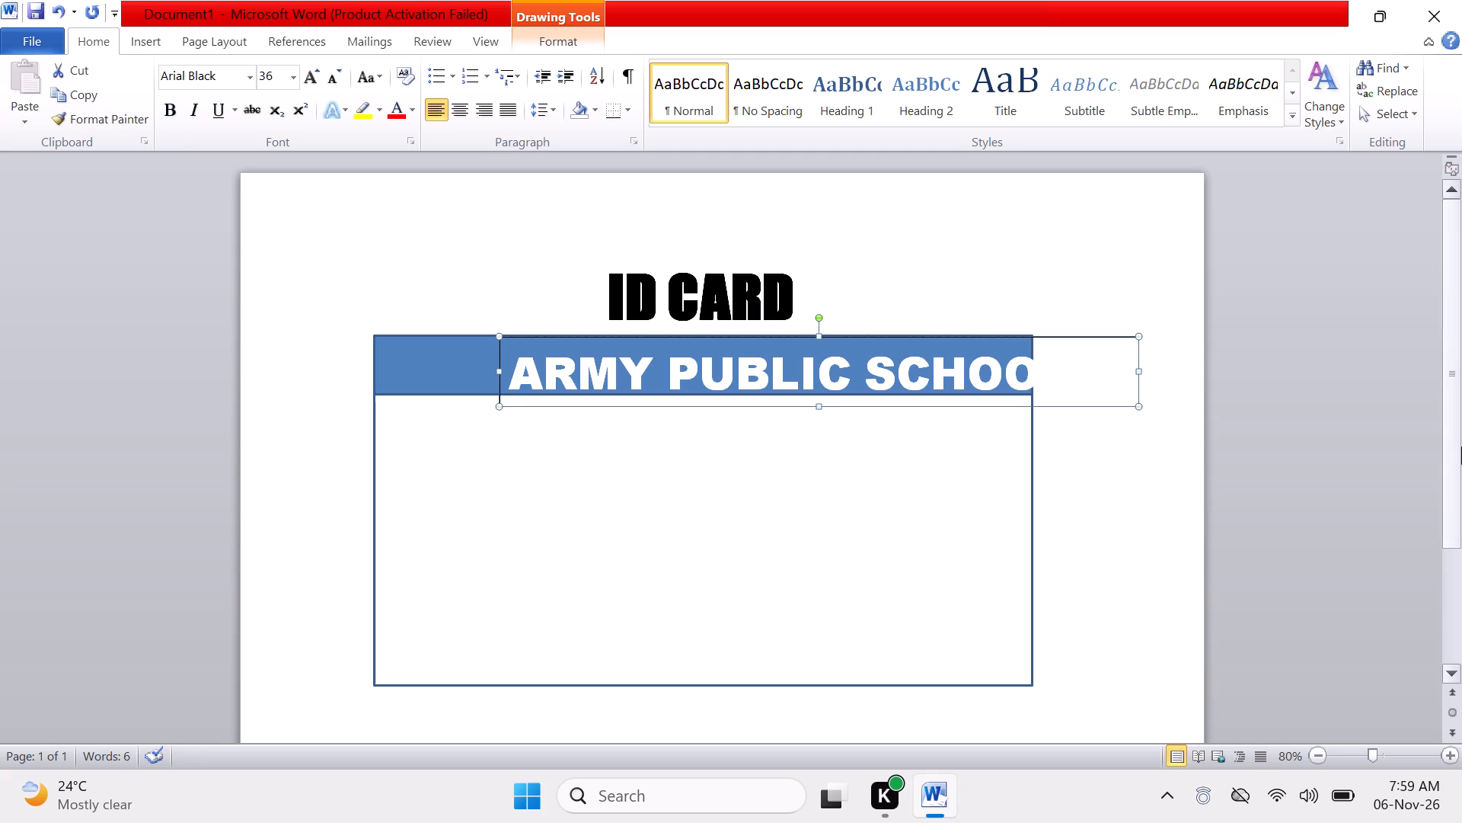
key(Left)
key(Left)
key(Left)
key(Left)
key(Left)
key(Left)
key(Left)
key(Left)
key(Left)
key(Left)
key(Left)
key(Left)
key(Left)
key(Left)
key(Left)
key(Left)
key(Left)
key(Left)
key(Left)
key(Left)
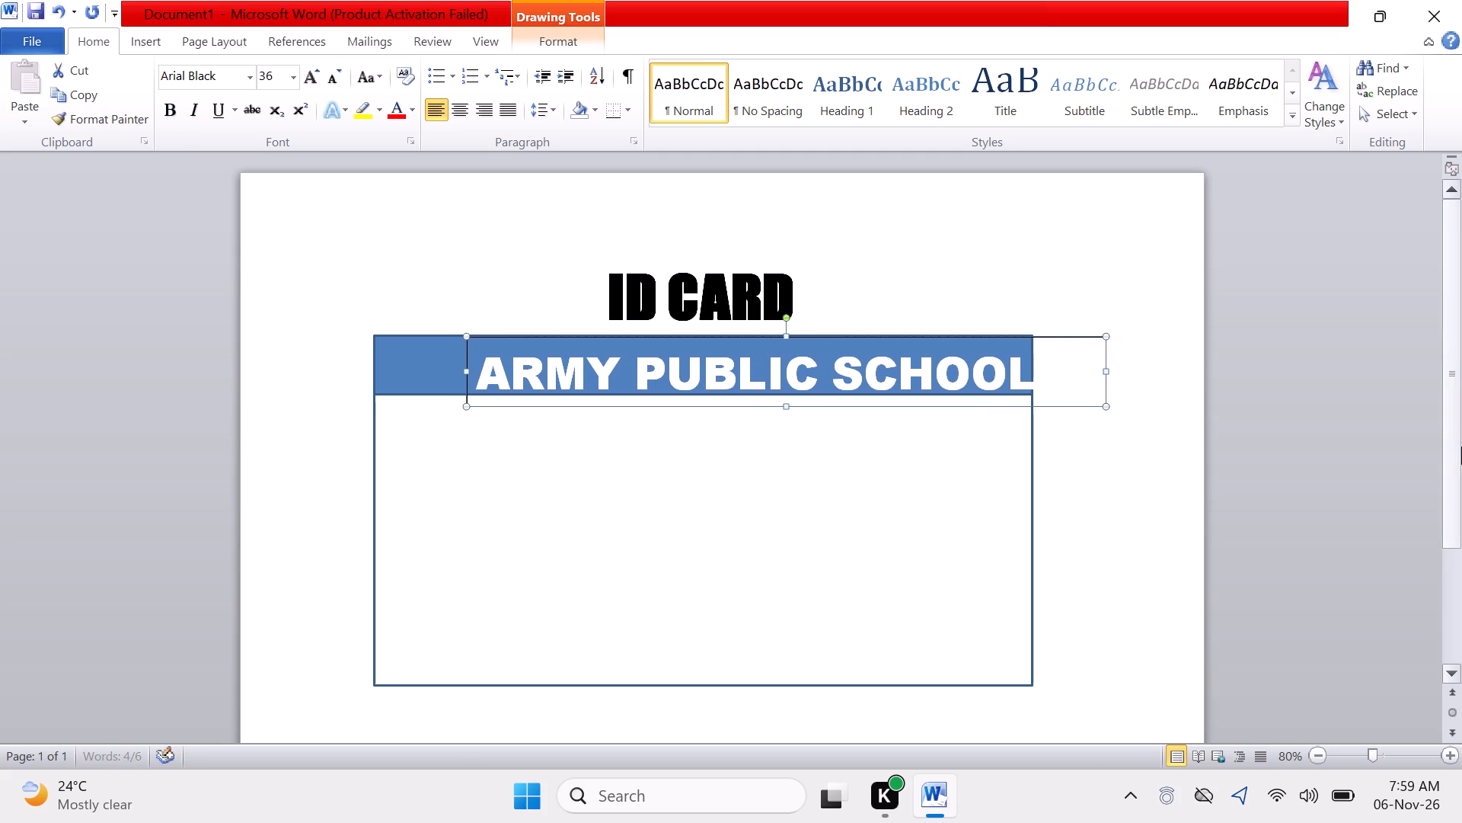
key(Left)
key(Left)
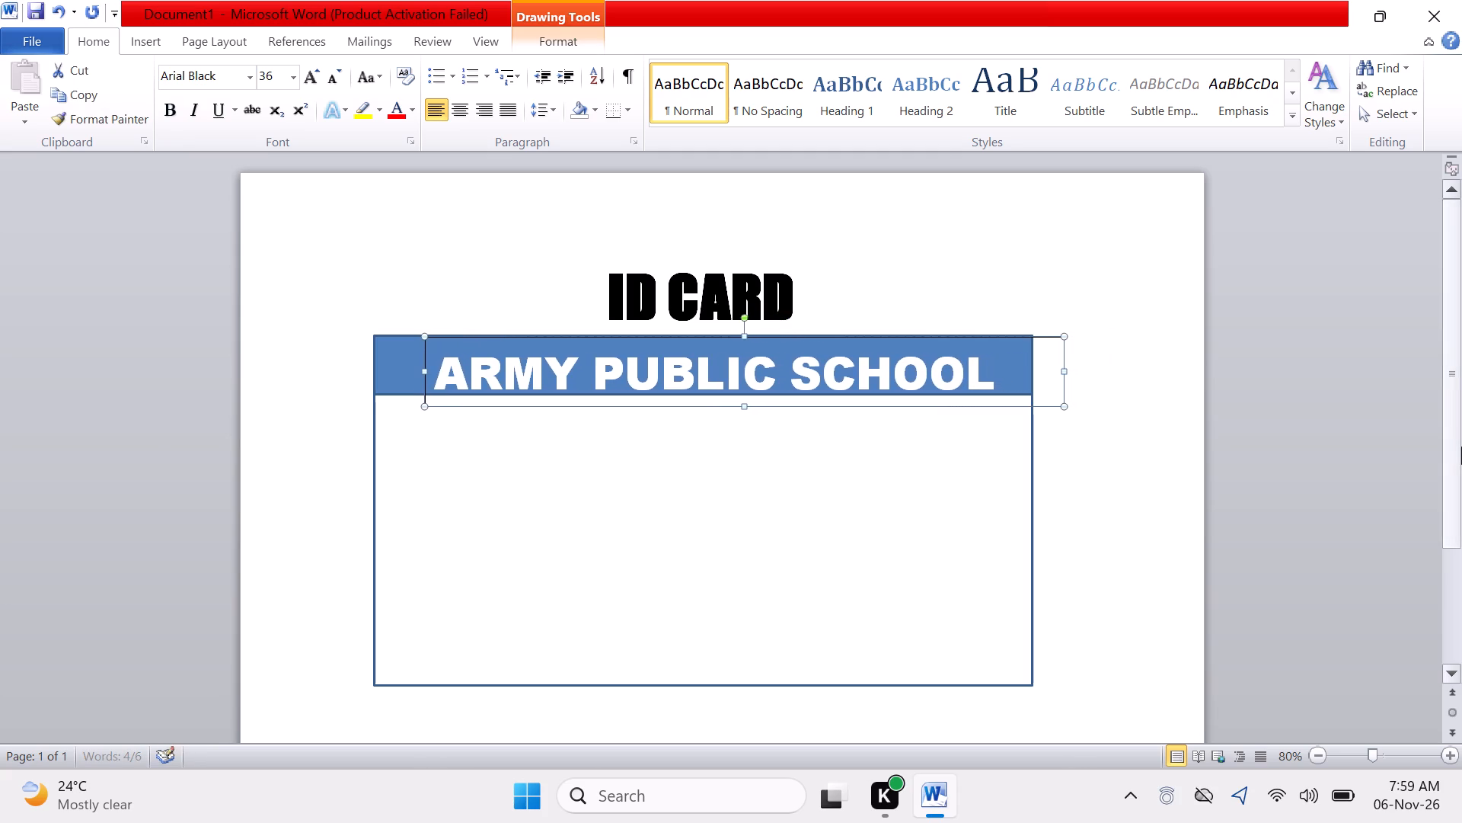
key(Left)
key(Left)
key(Left)
key(Left)
key(Left)
key(Left)
key(Left)
key(Left)
key(Left)
key(Up)
key(Up)
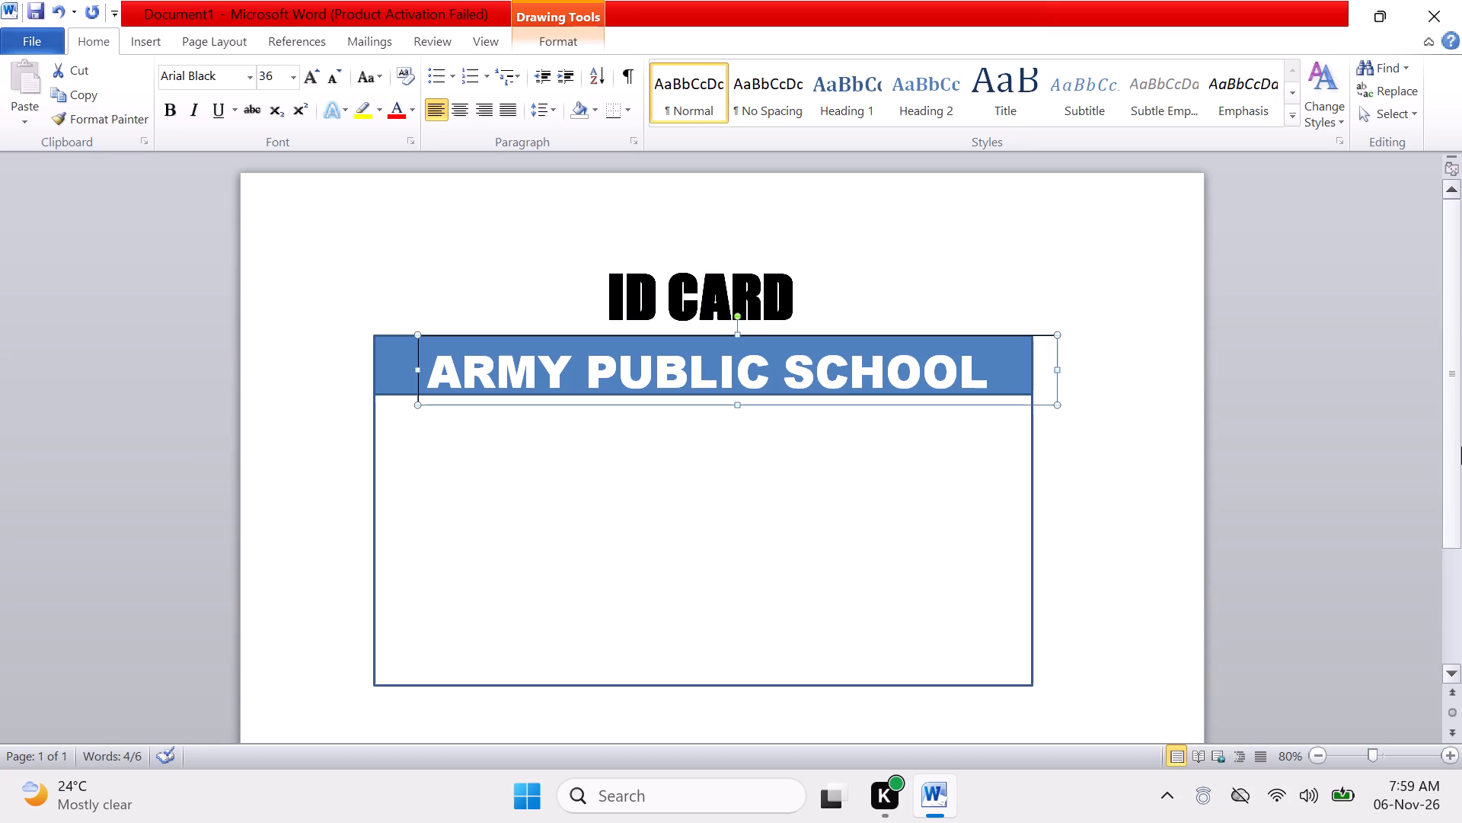
Nudge the school name text box up and slightly left so "ARMY PUBLIC SCHOOL" sits vertically centred in the blue band.
key(Left)
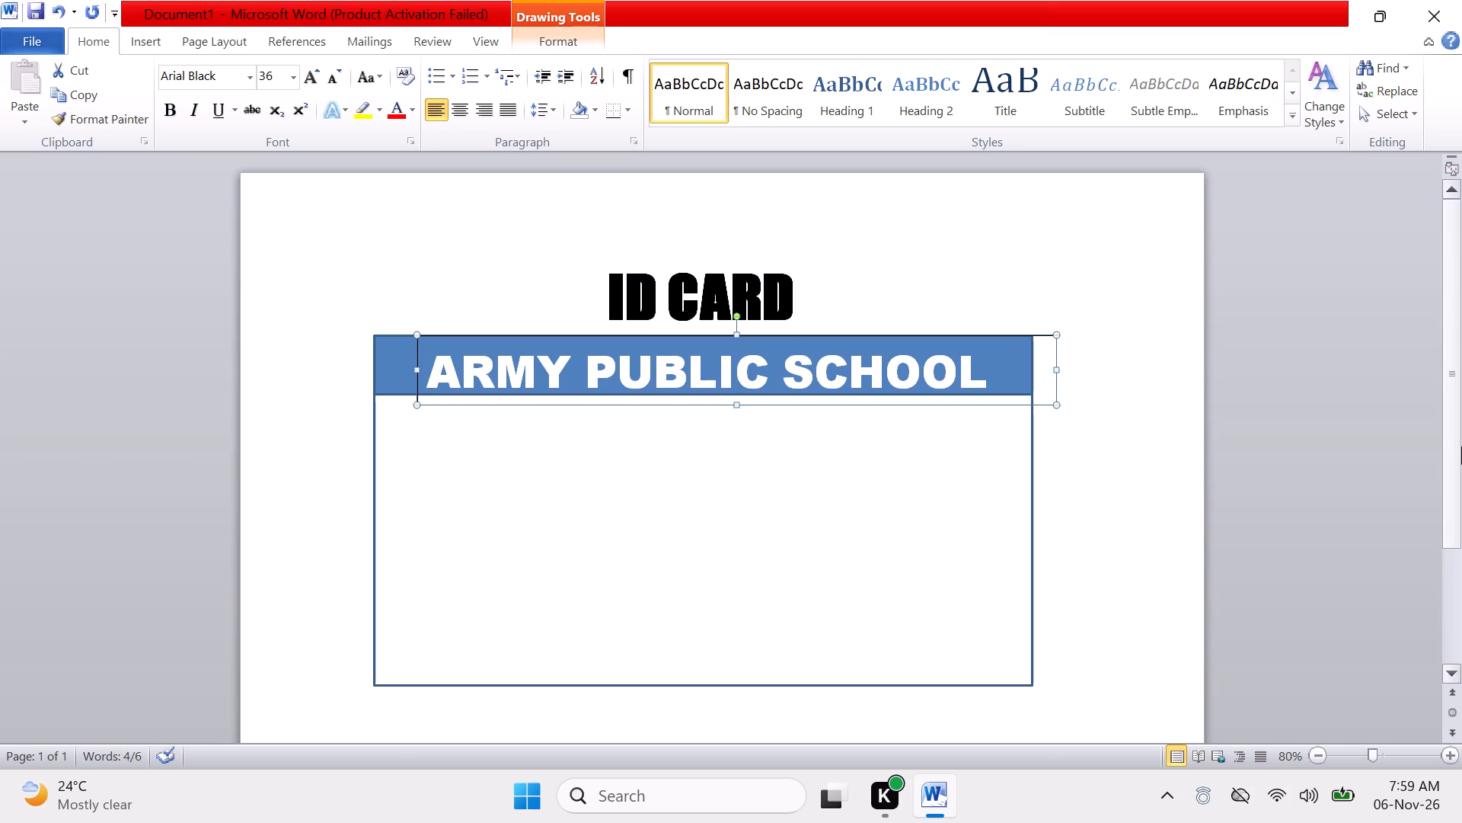
key(Up)
key(Up)
key(Up)
key(Up)
key(Up)
key(Up)
key(Left)
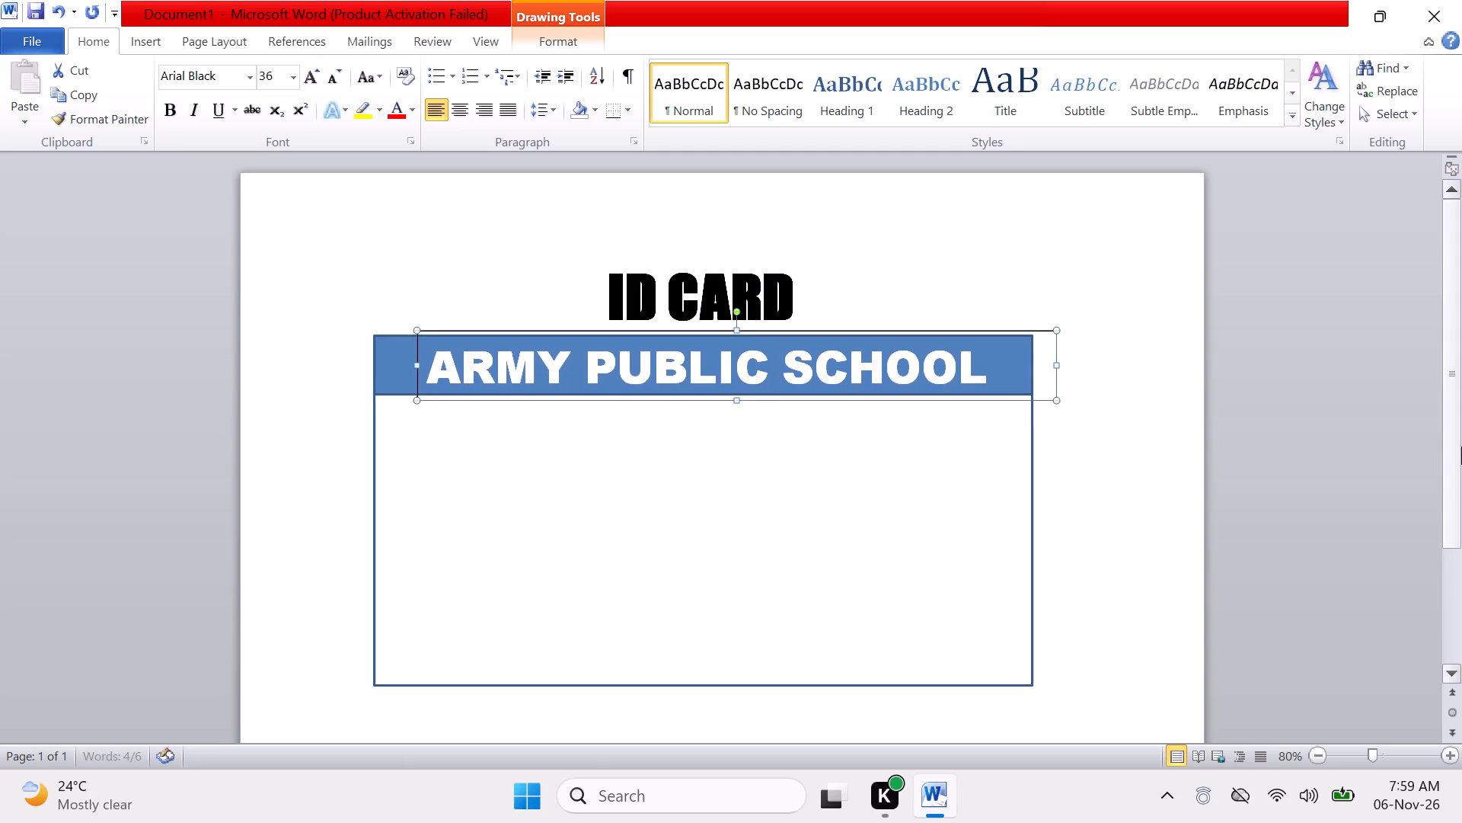
key(Left)
key(Up)
key(Up)
key(Up)
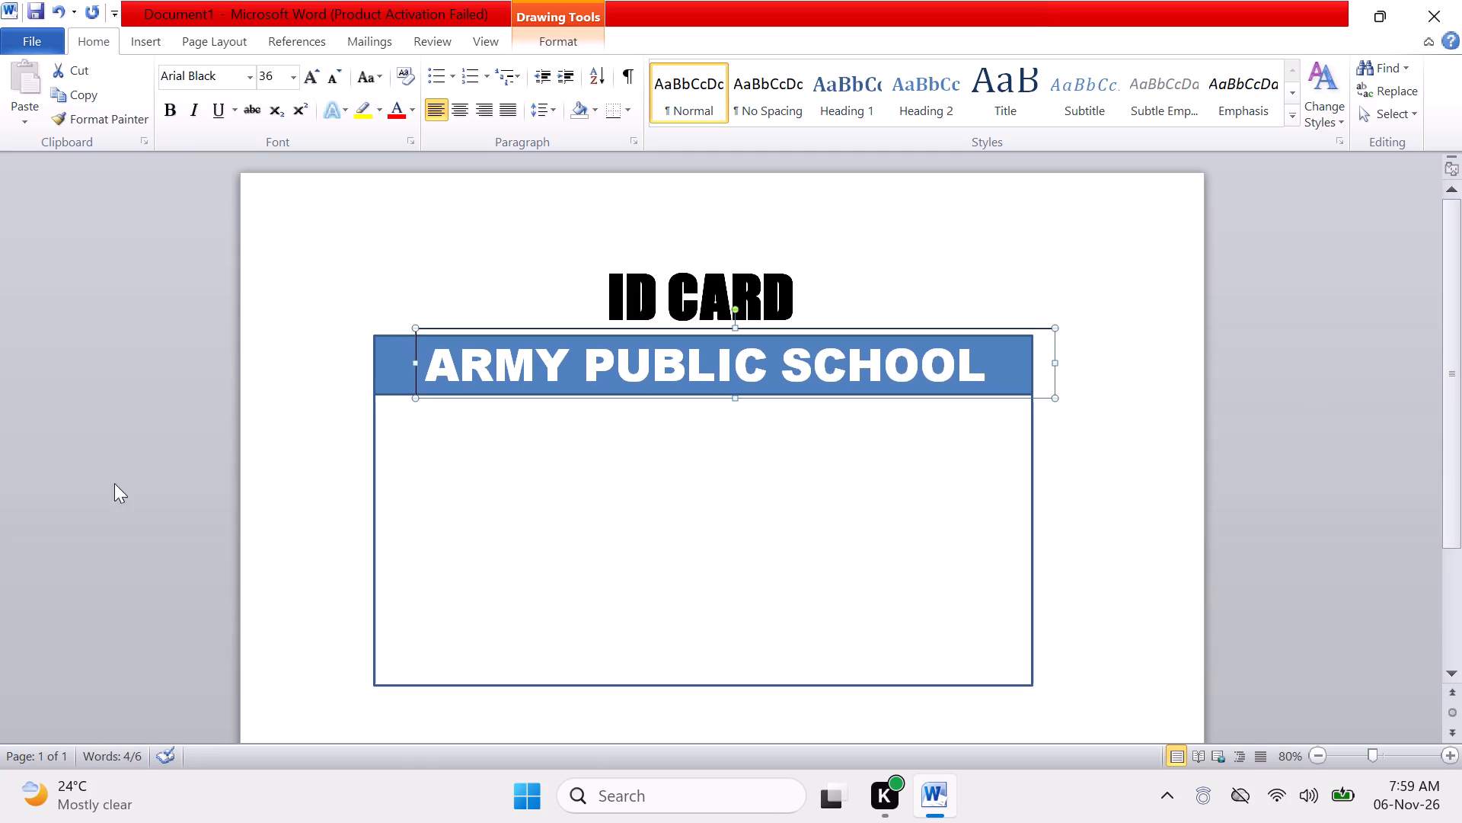
Fill the header band behind the school name with the darkest blue accent shade and set it to no outline.
click(384, 364)
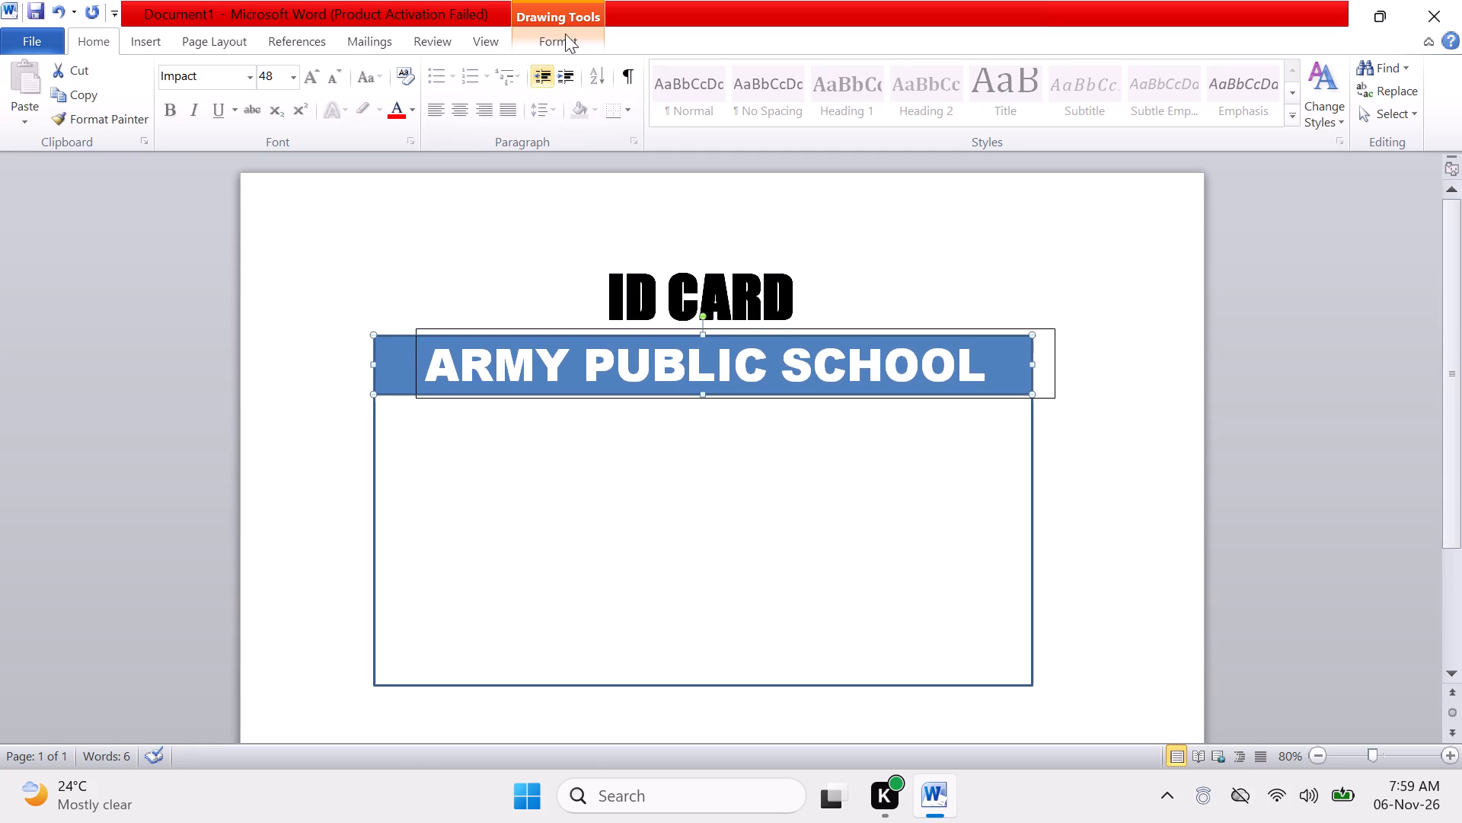
click(572, 25)
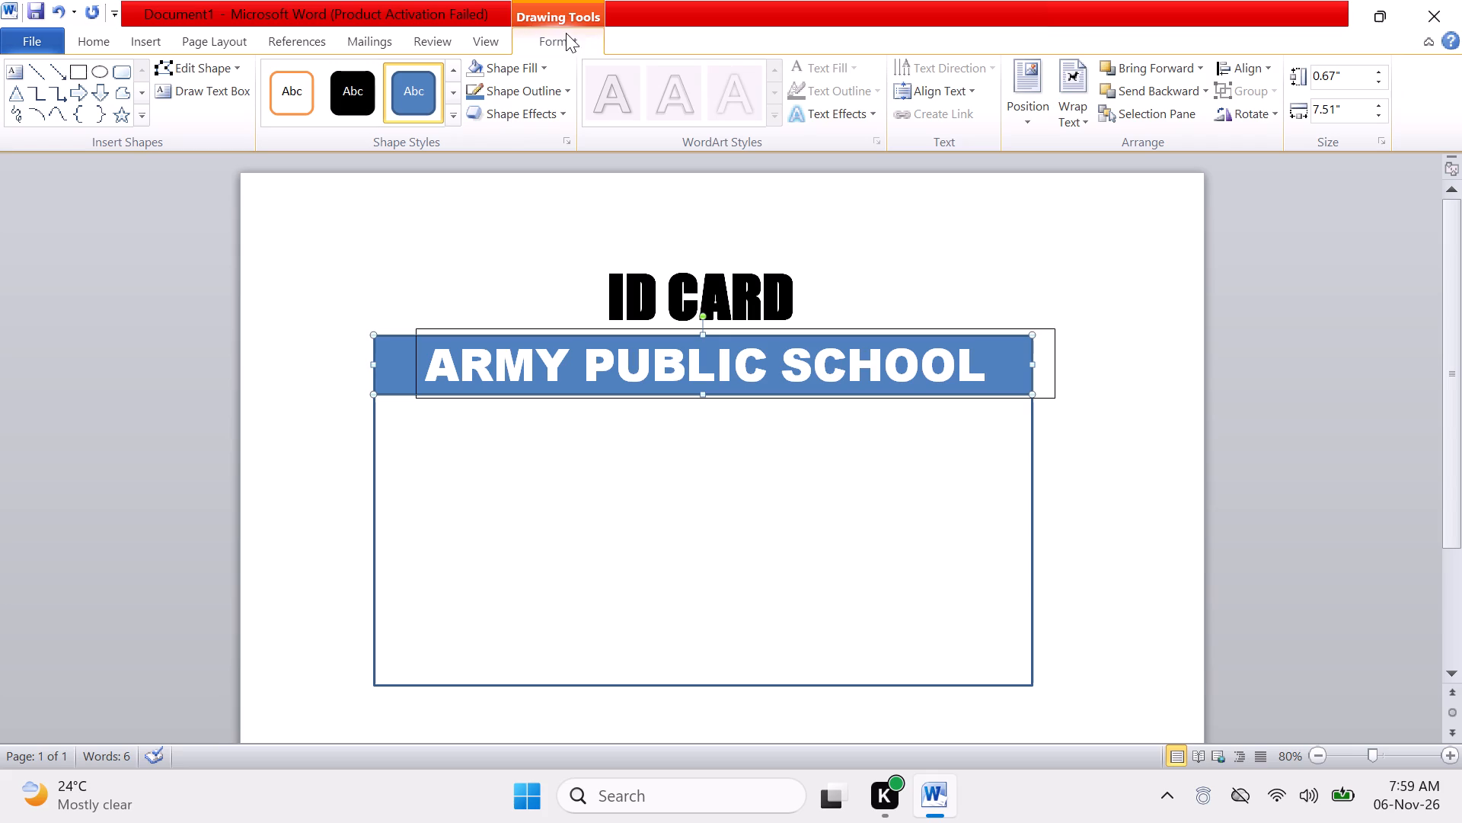
click(503, 66)
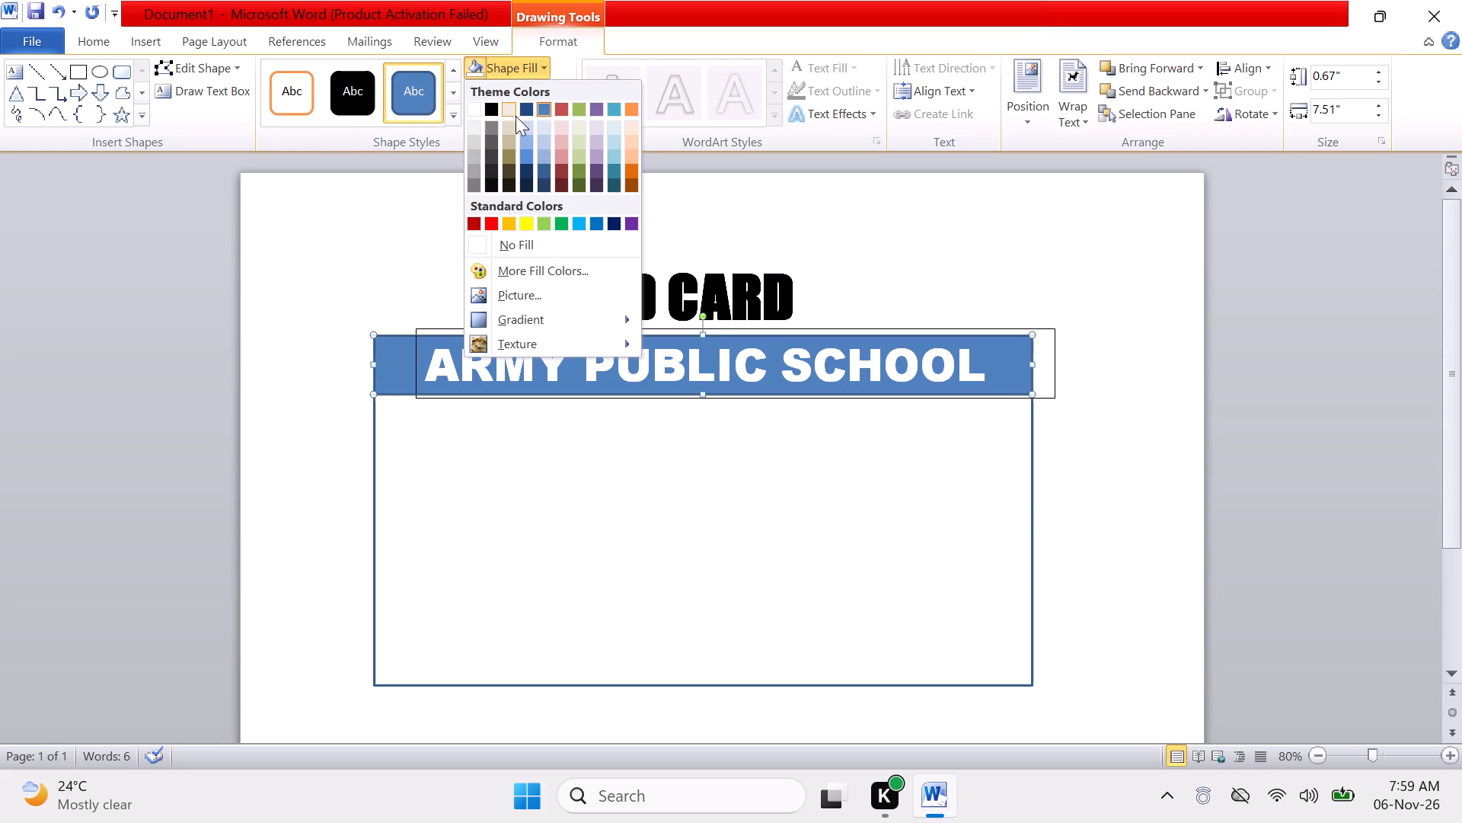
click(542, 190)
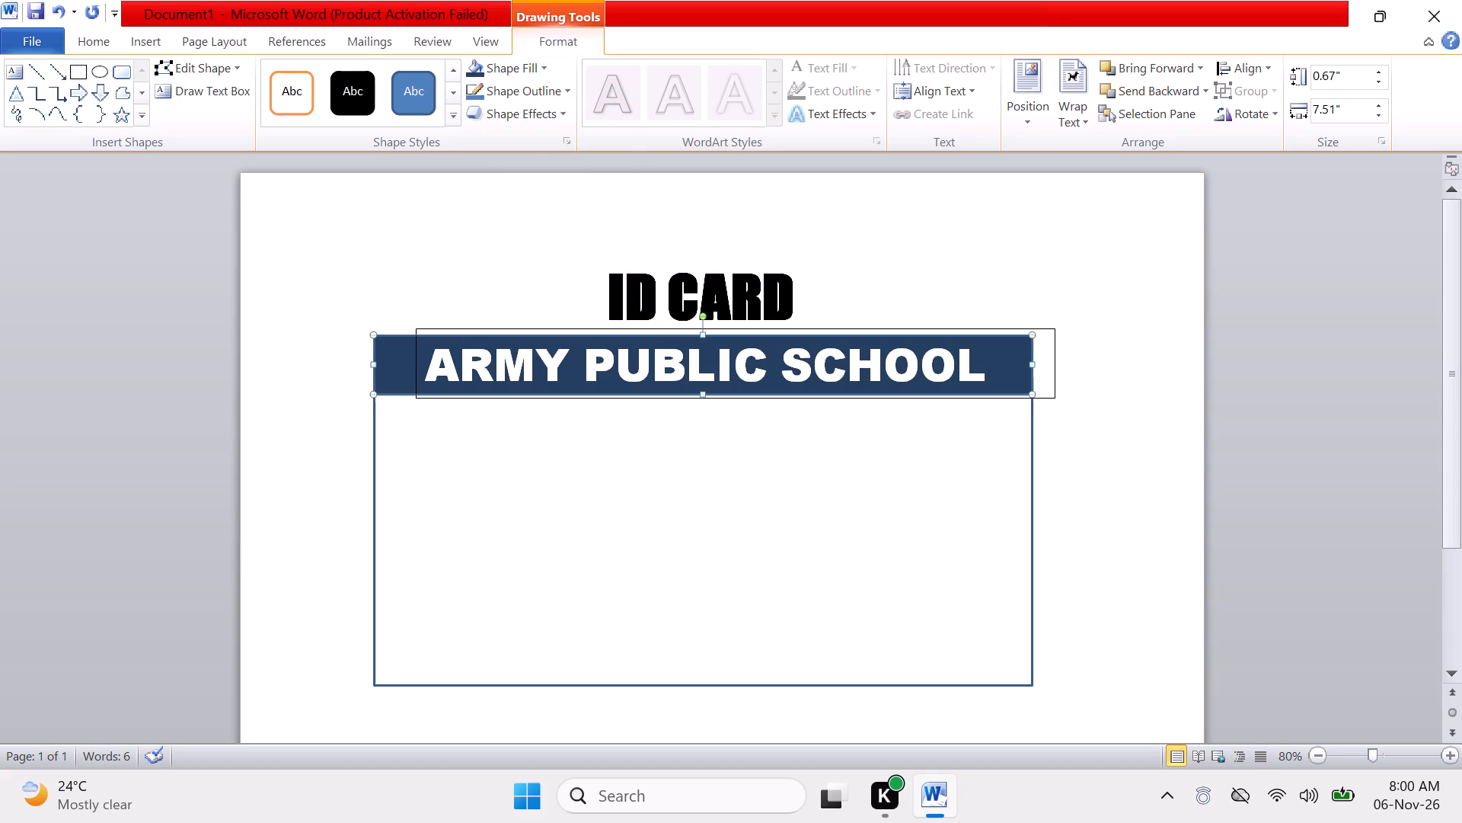
click(522, 91)
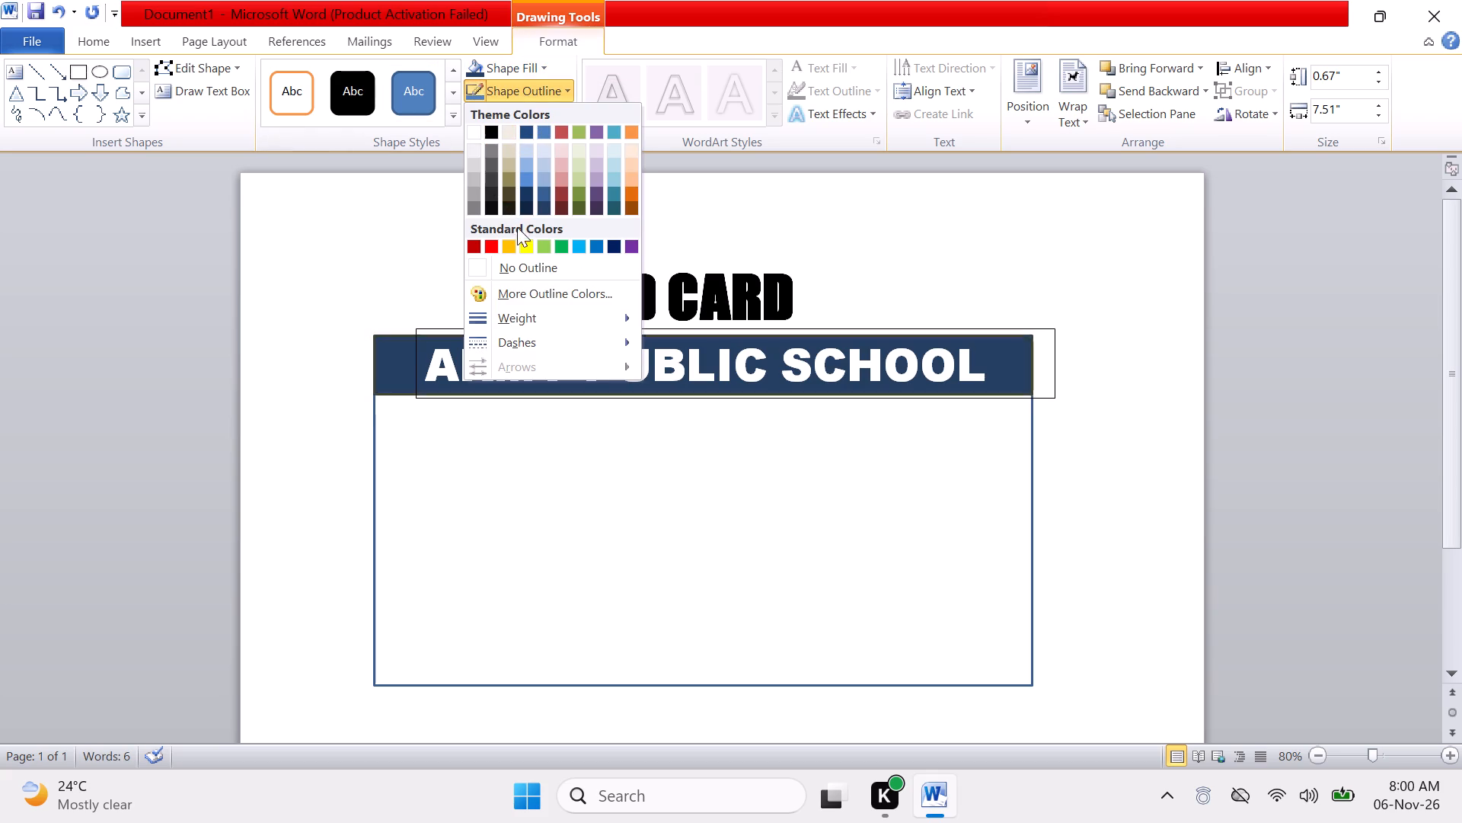
click(532, 261)
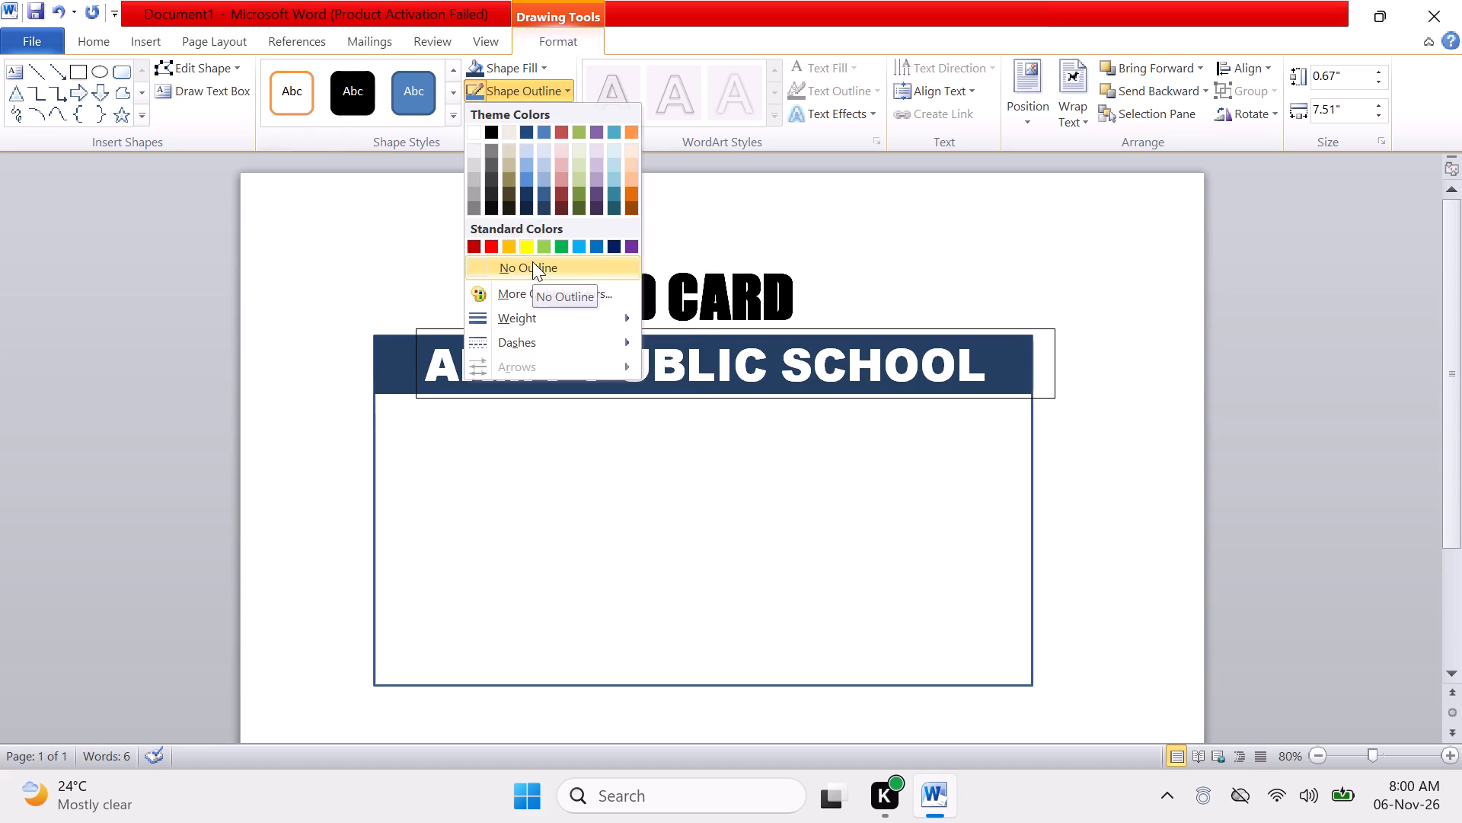
click(858, 257)
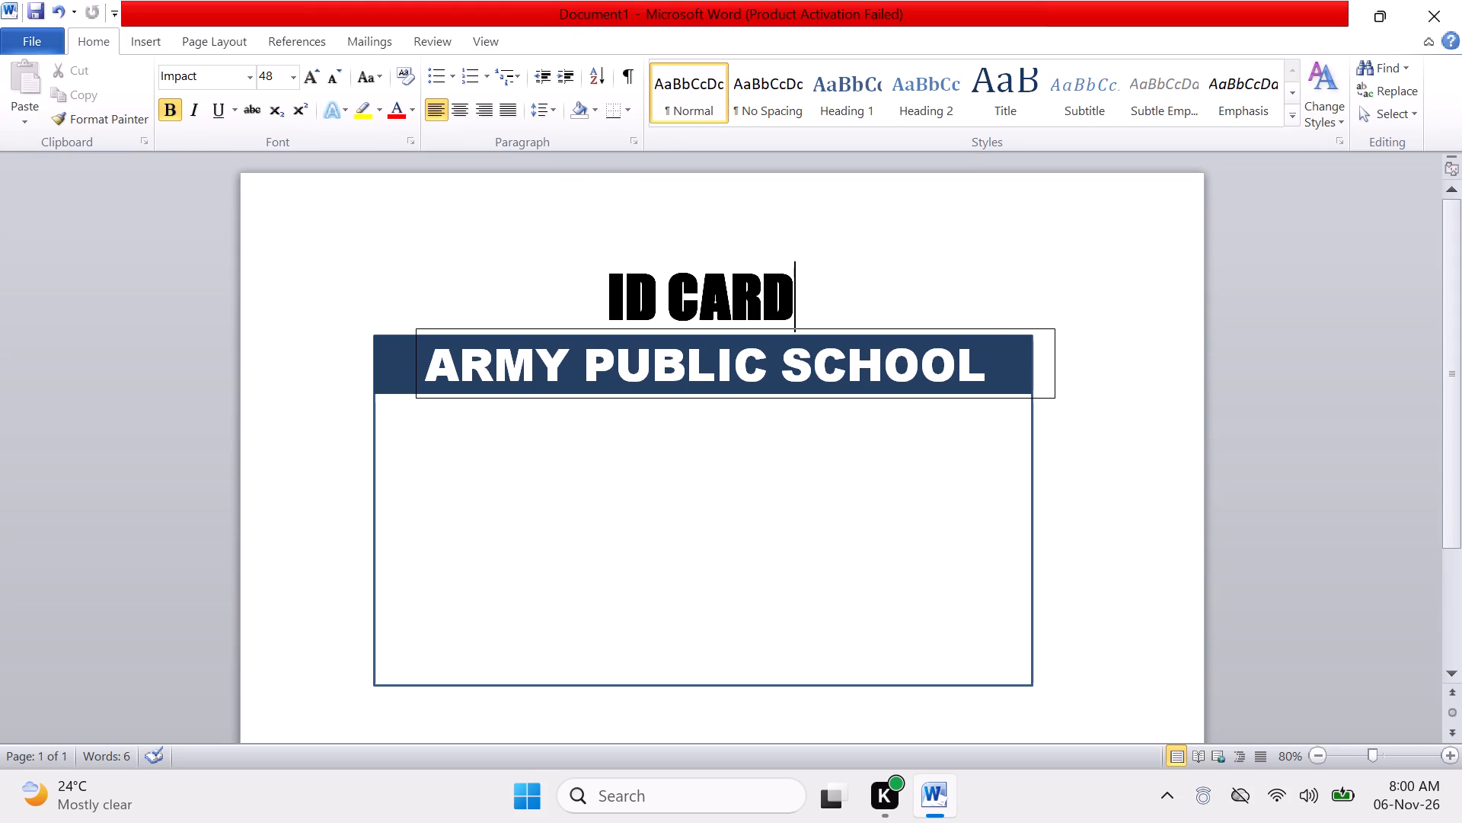
Set the "ARMY PUBLIC SCHOOL" text box to no fill and no outline.
click(1060, 339)
click(1044, 339)
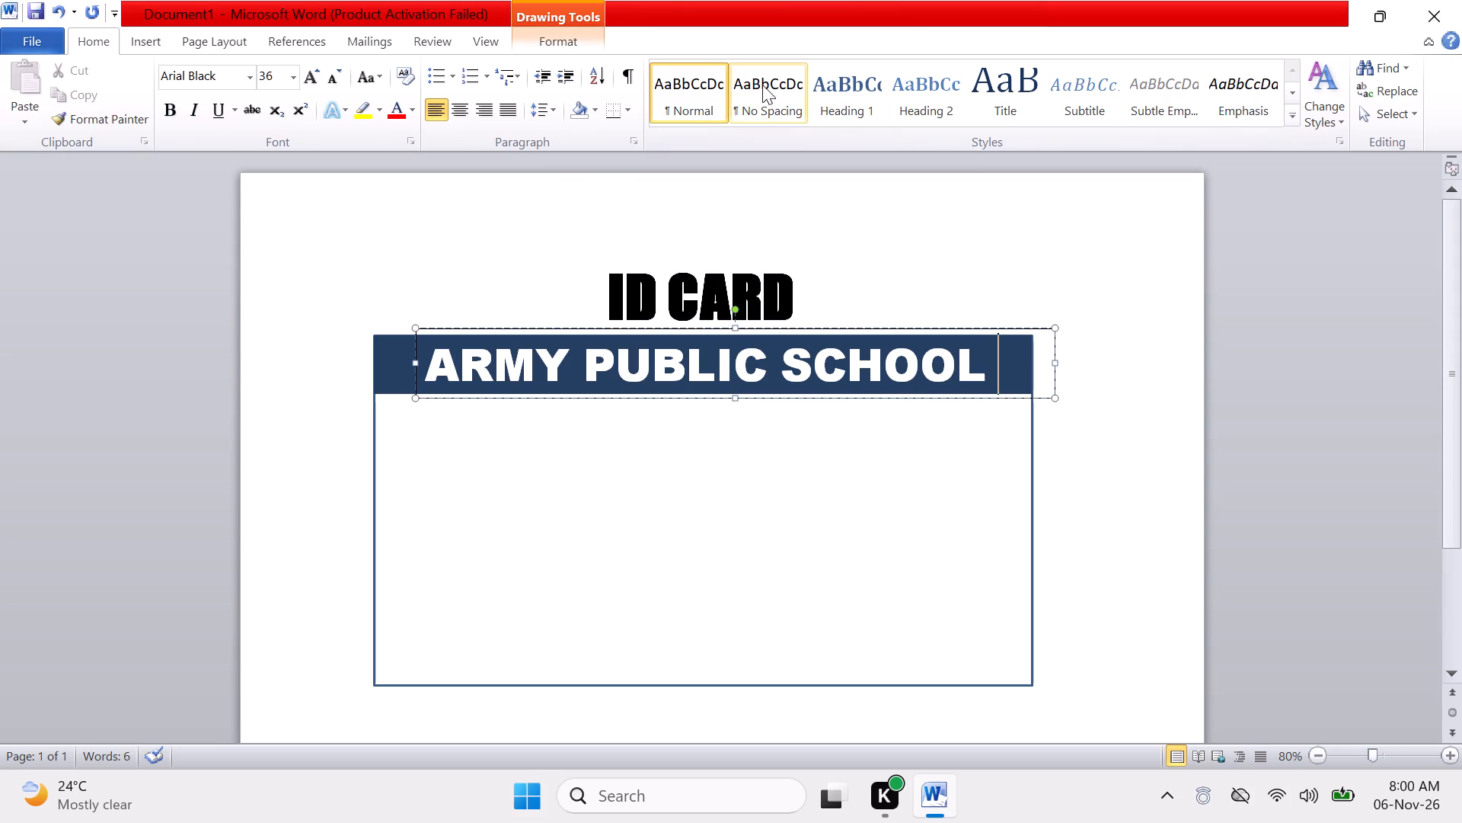
click(552, 49)
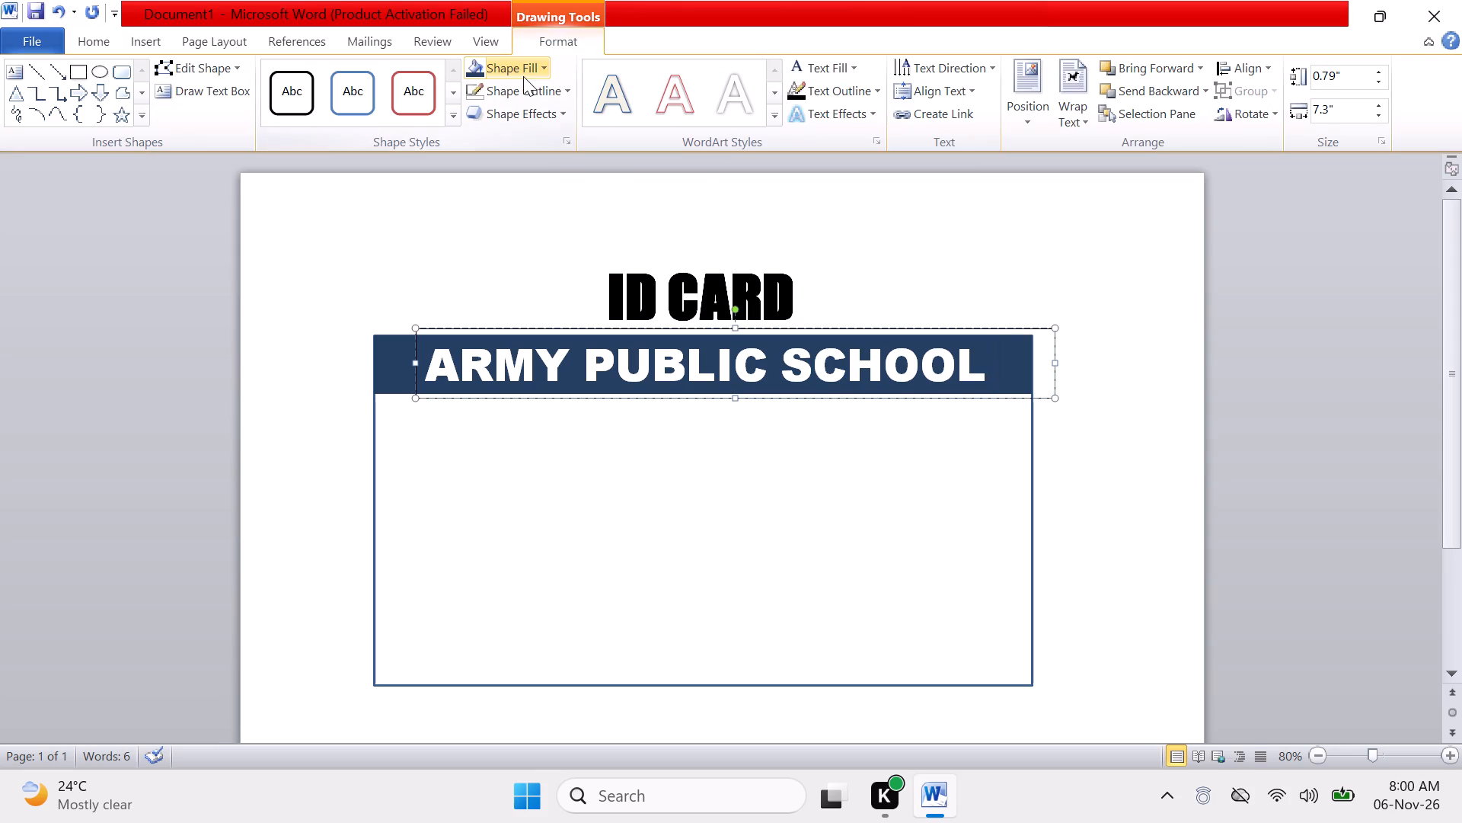
click(523, 76)
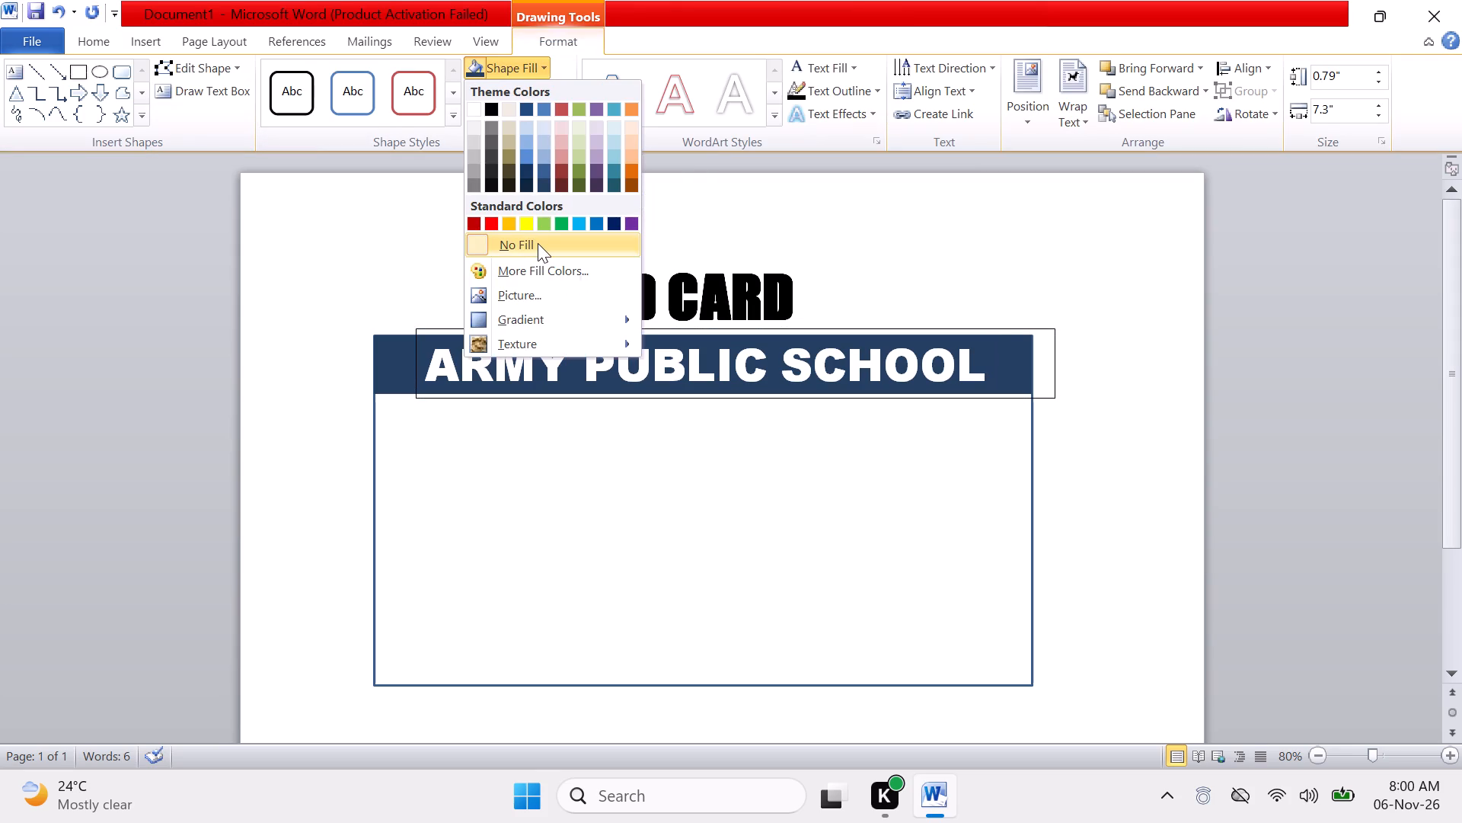
click(538, 243)
click(521, 94)
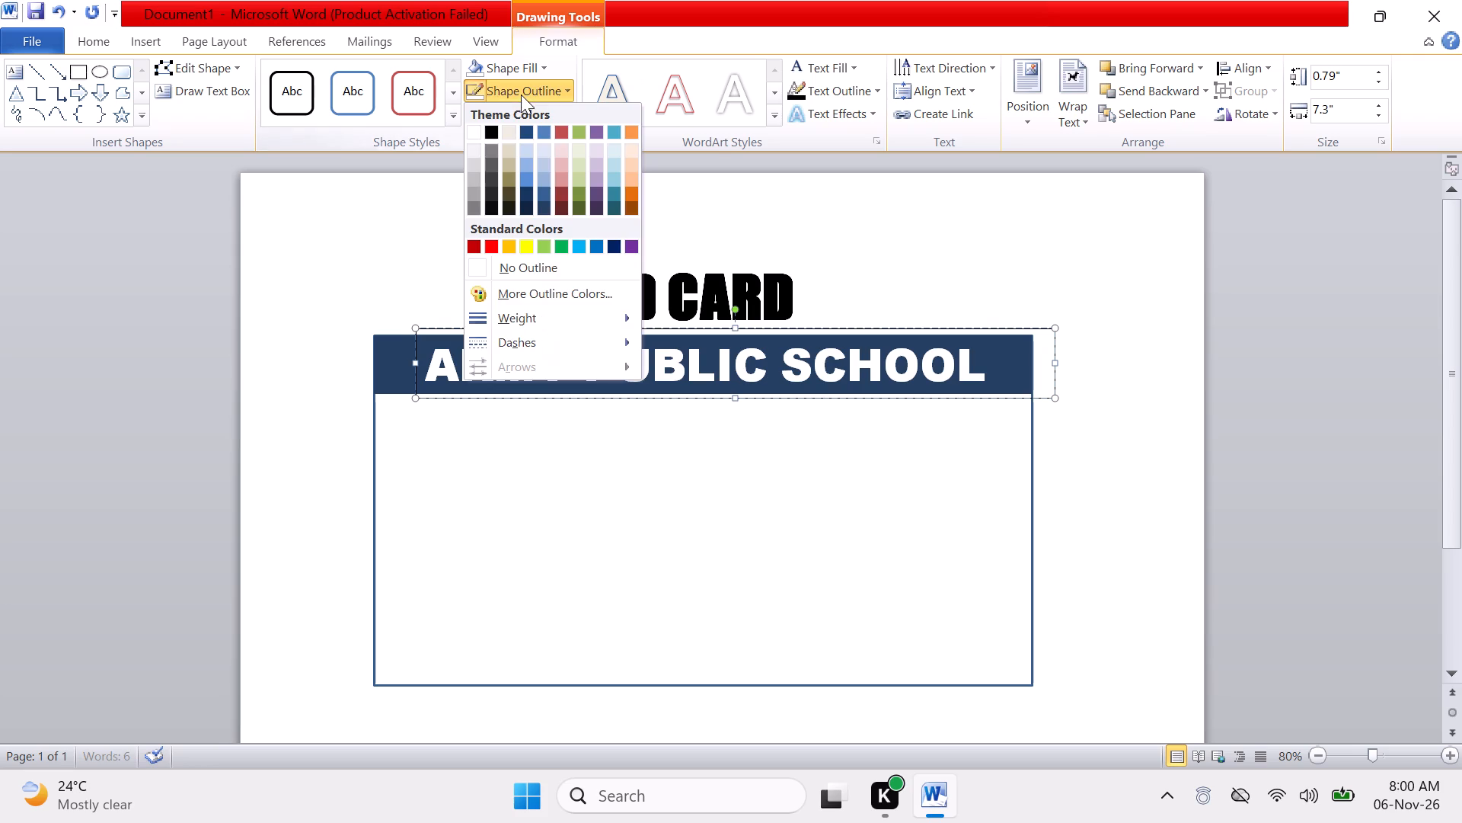
click(557, 271)
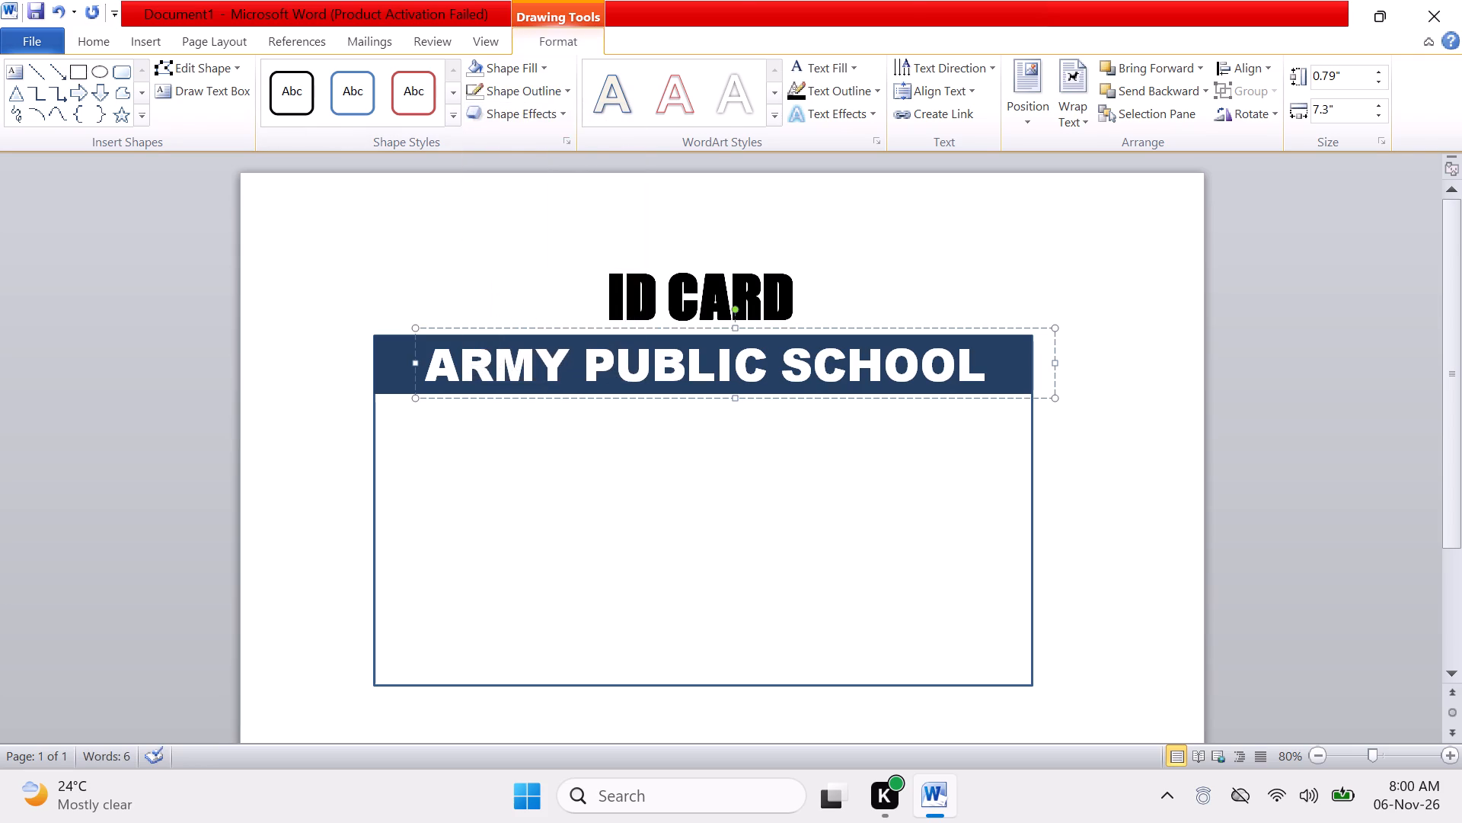
click(829, 269)
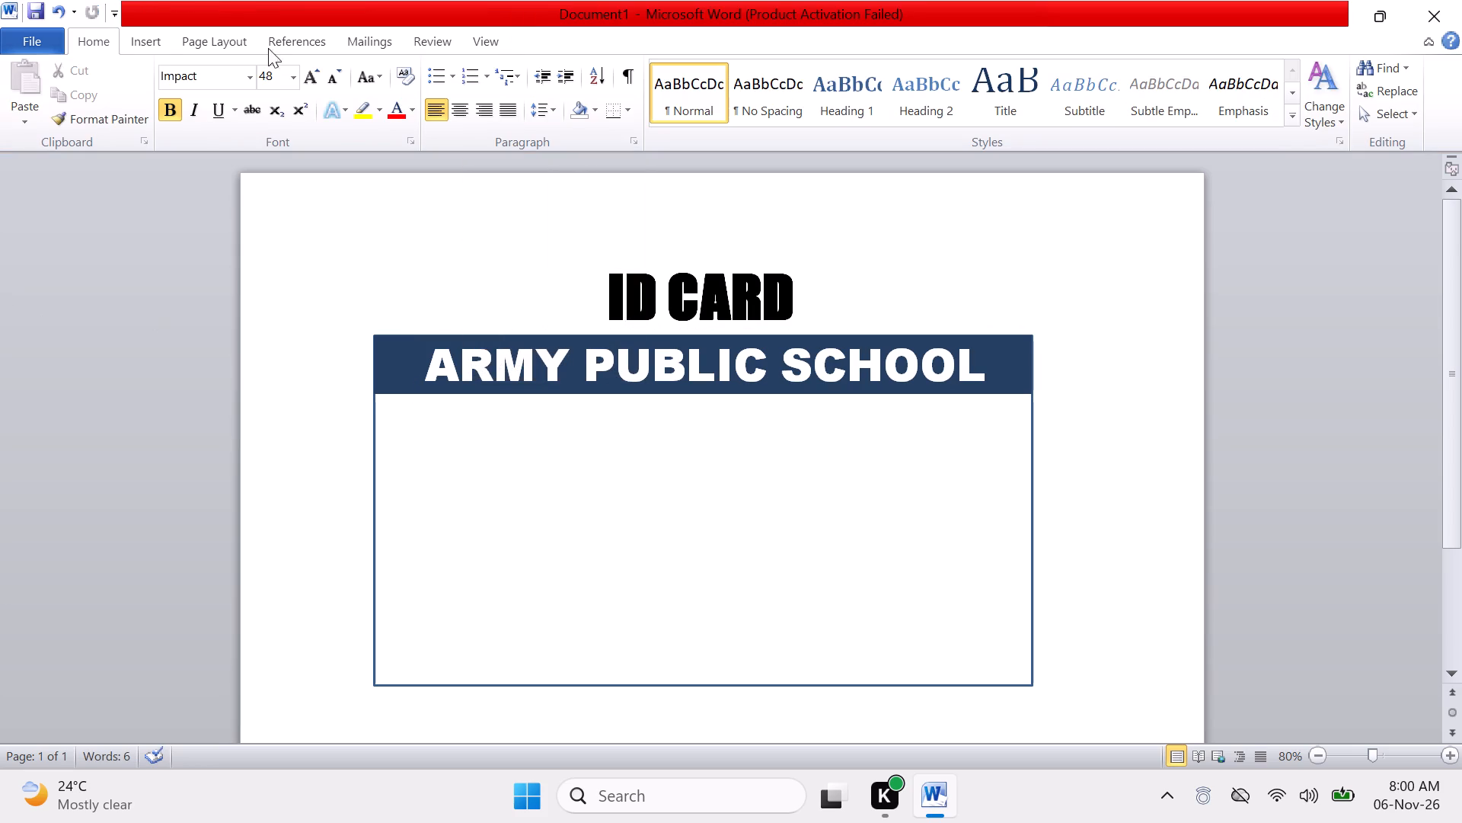
Draw a rectangle about 7.51" wide and 0.43" high directly below the dark header band, spanning the card's full width.
click(150, 37)
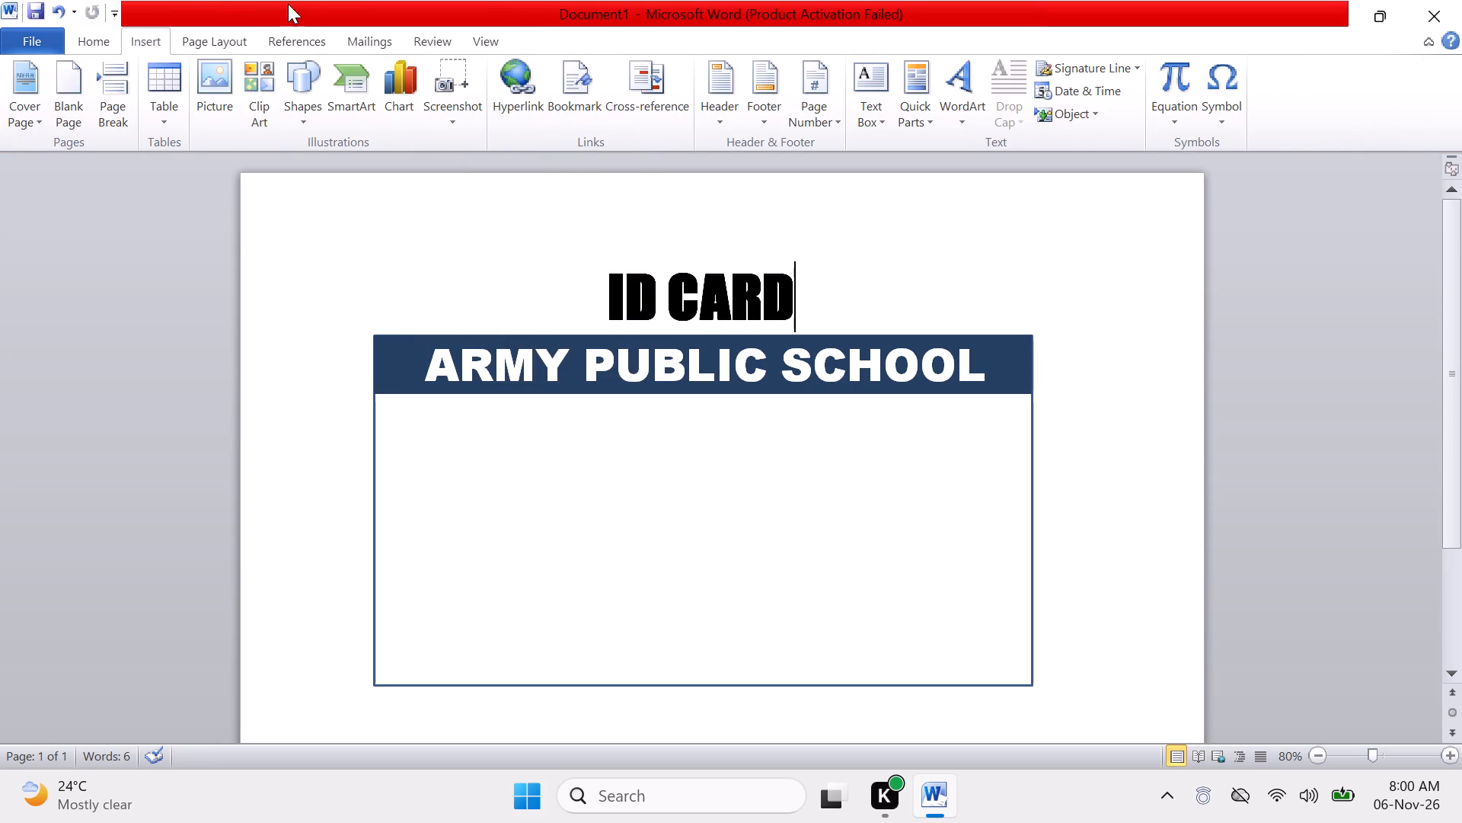
click(304, 105)
click(349, 167)
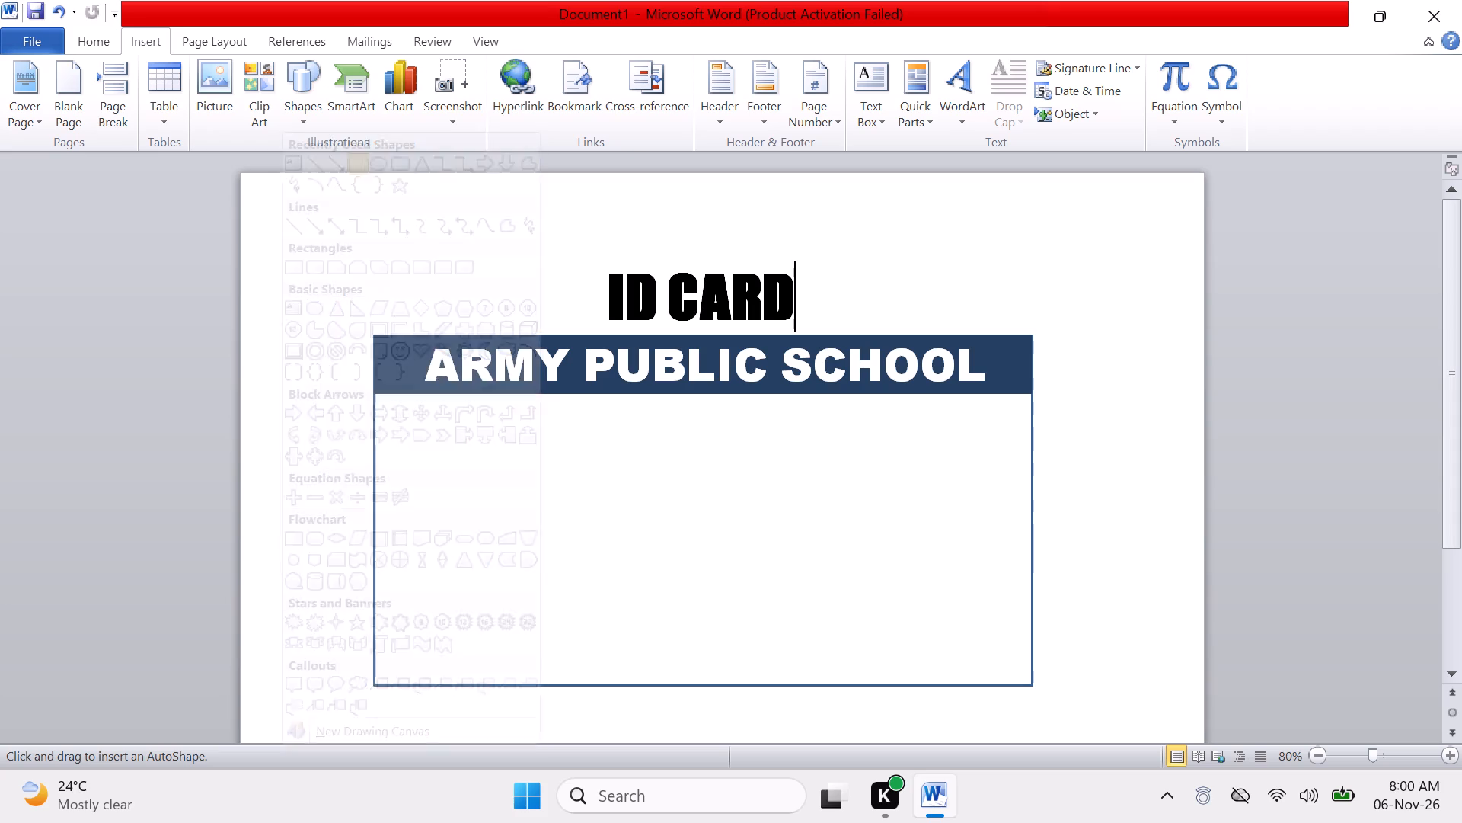
drag(372, 393, 936, 441)
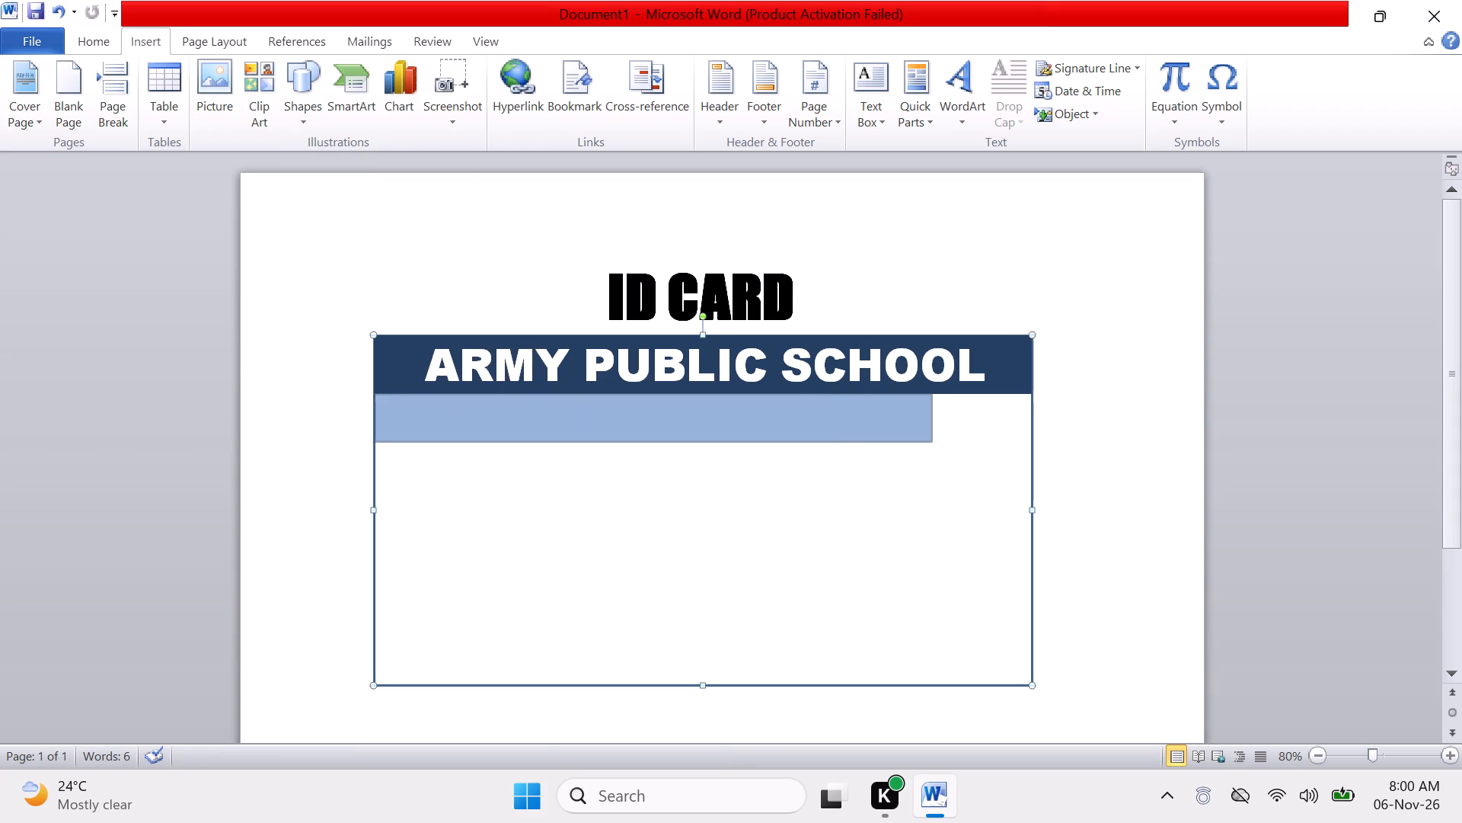
drag(936, 441, 1030, 434)
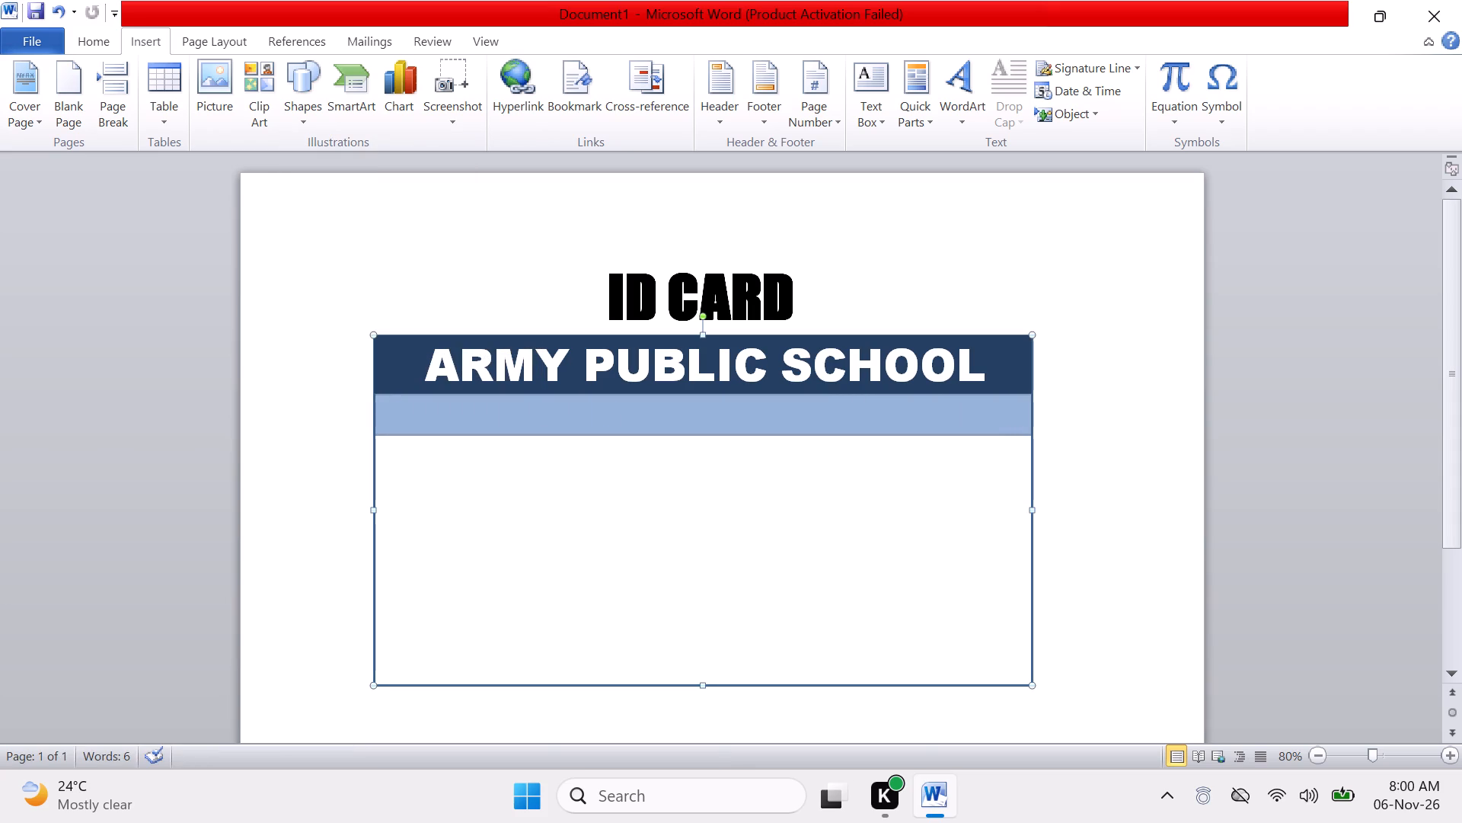
drag(1030, 434, 1031, 431)
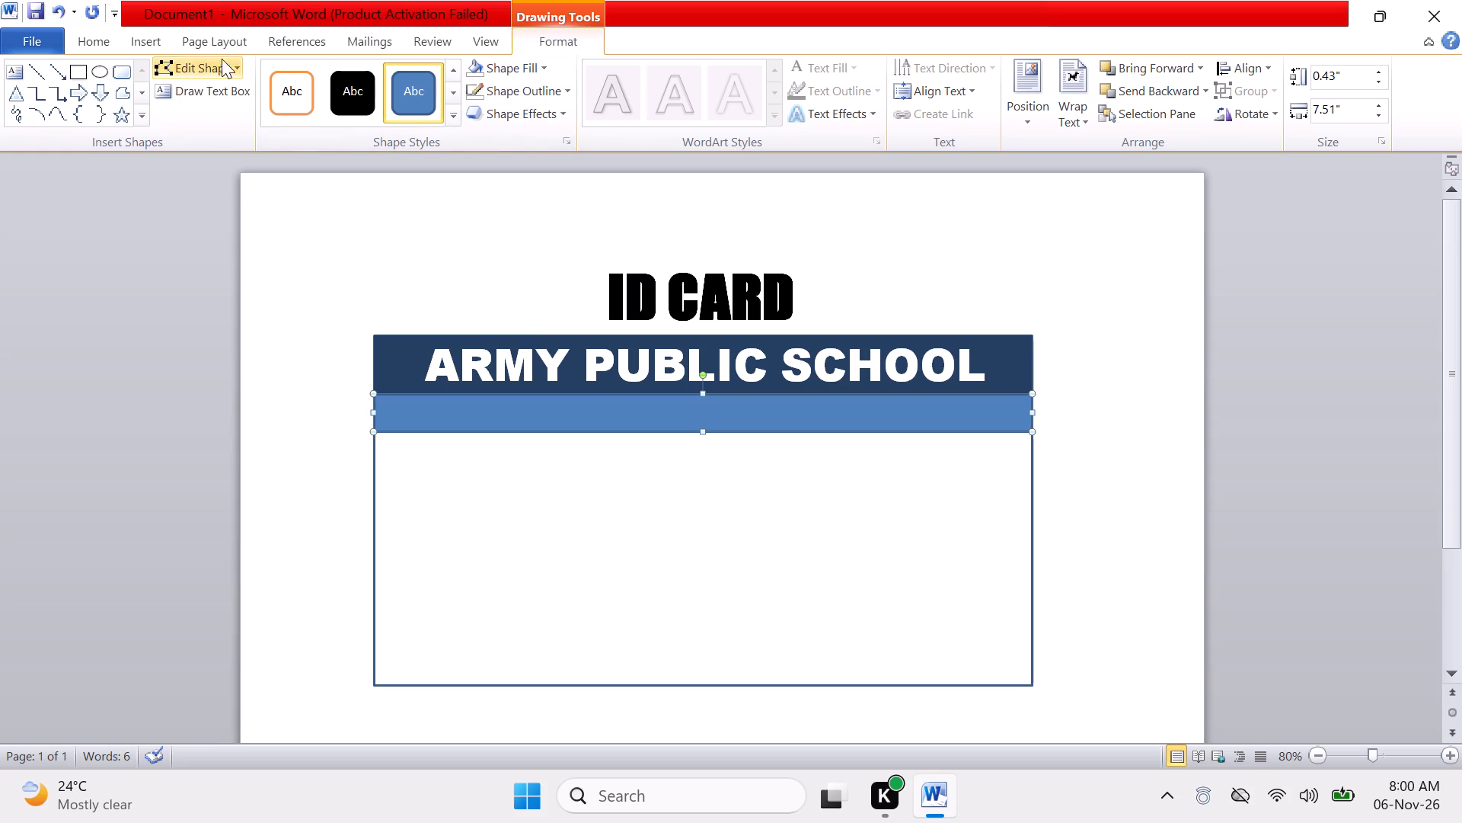
Draw a text box about 4.04" wide and 0.43" high in the middle of the lighter blue band.
click(152, 34)
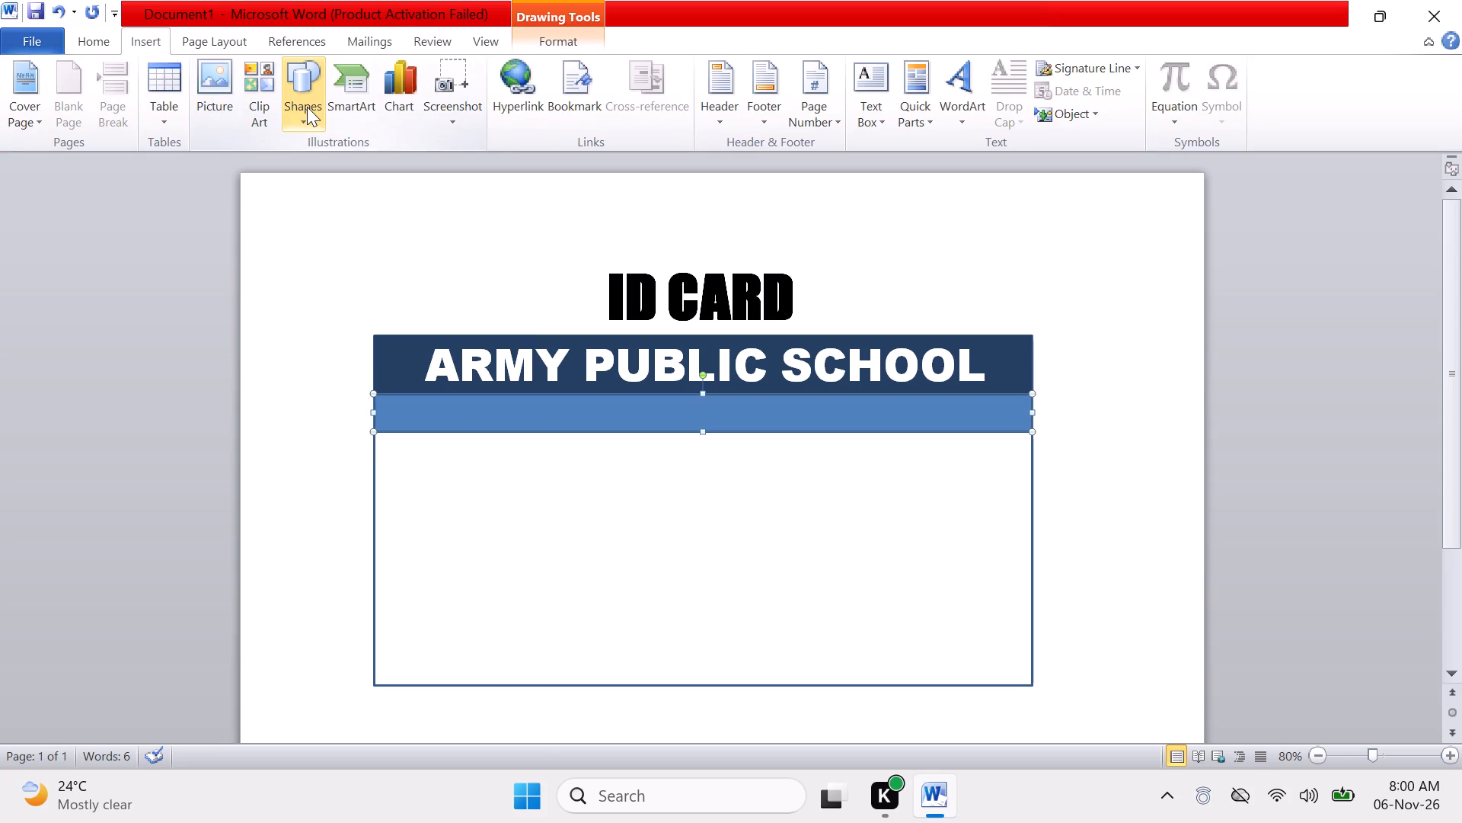
click(307, 107)
click(293, 160)
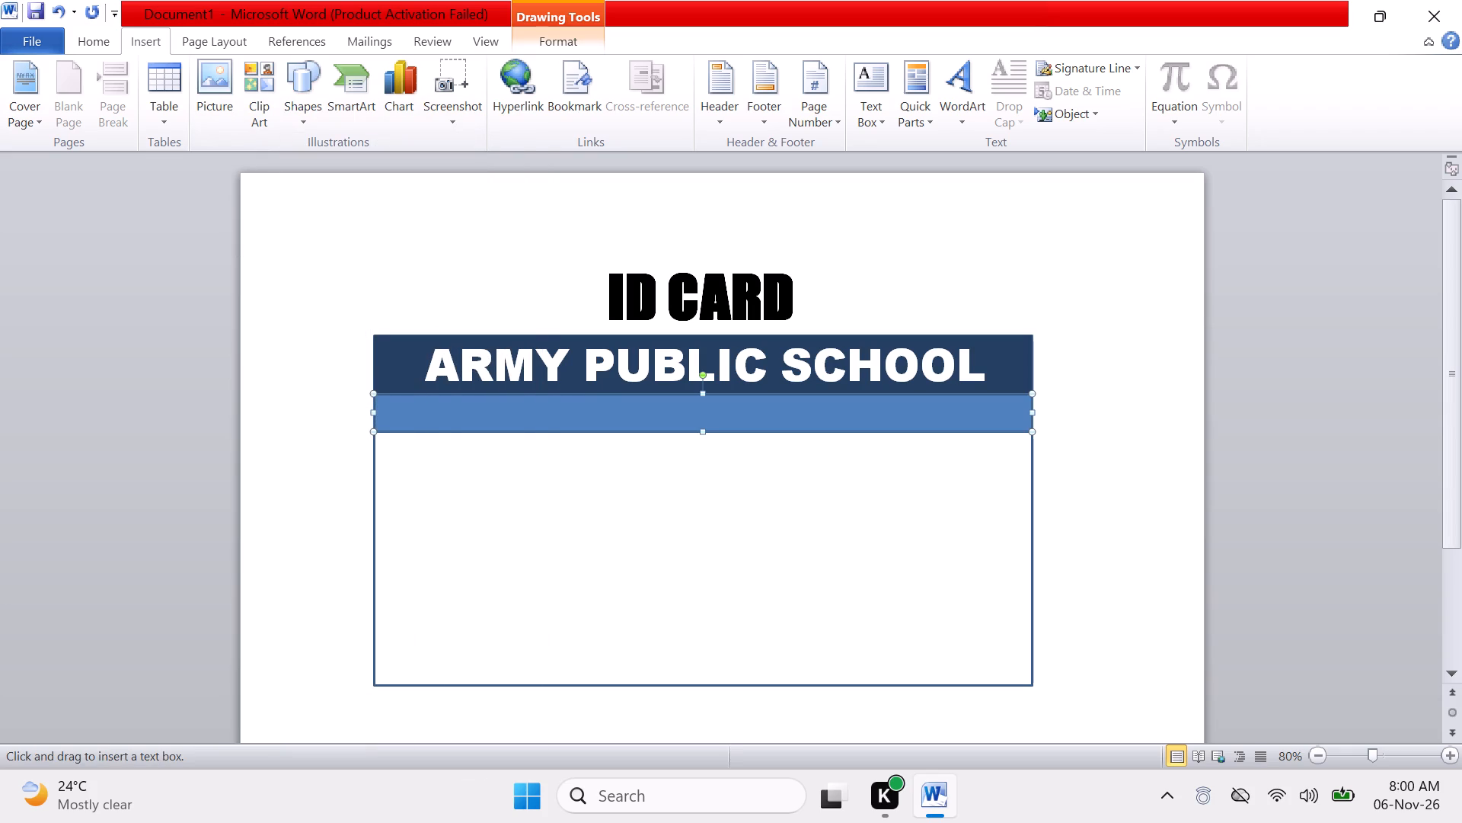
drag(541, 392, 832, 426)
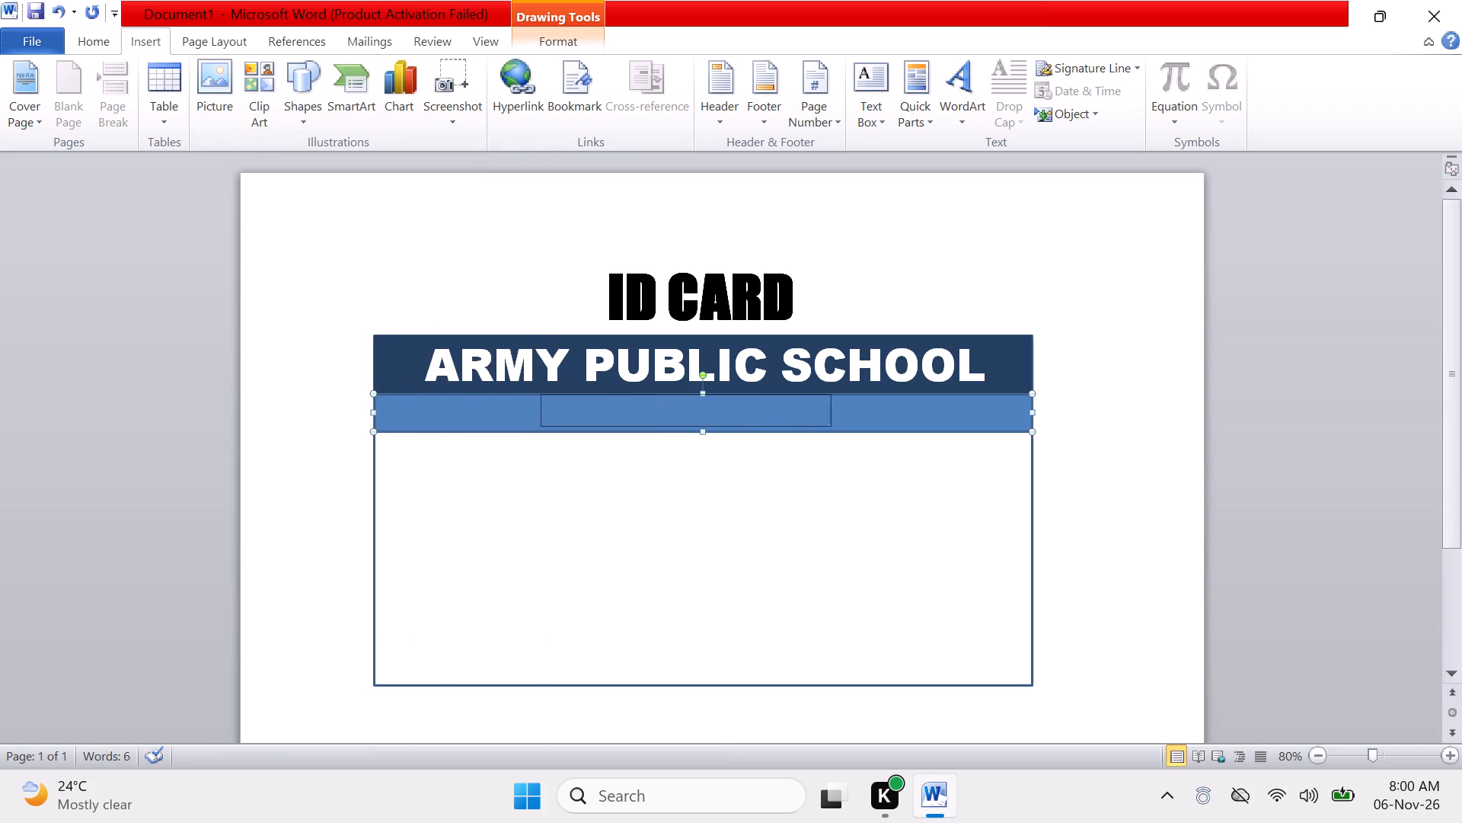
drag(832, 426, 895, 427)
drag(895, 427, 895, 429)
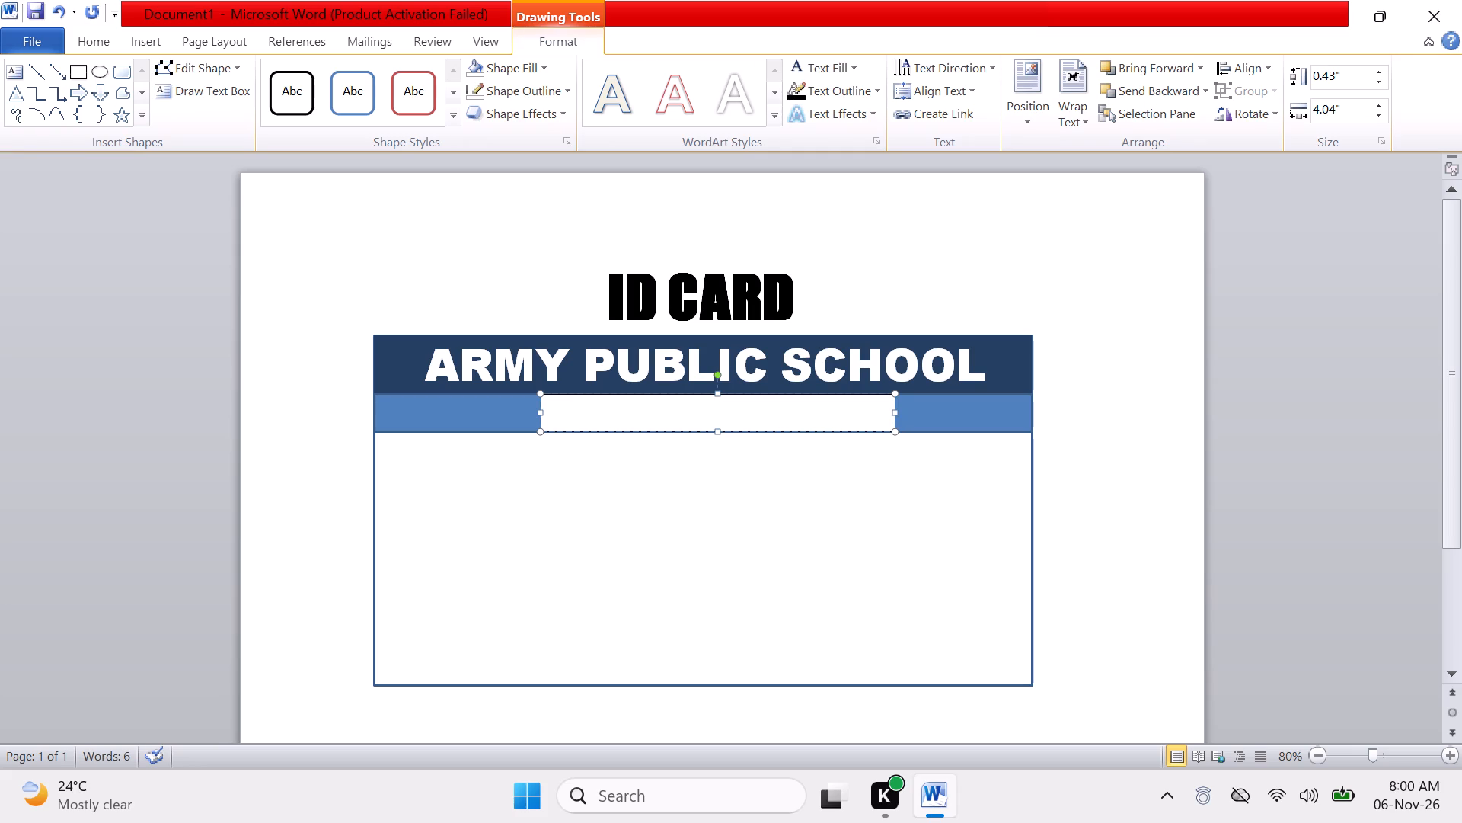
Enter "STUDENT ID CARD" in the text box on the lighter blue band.
text(STU)
text(DE)
text(NT)
text(ID)
key(space)
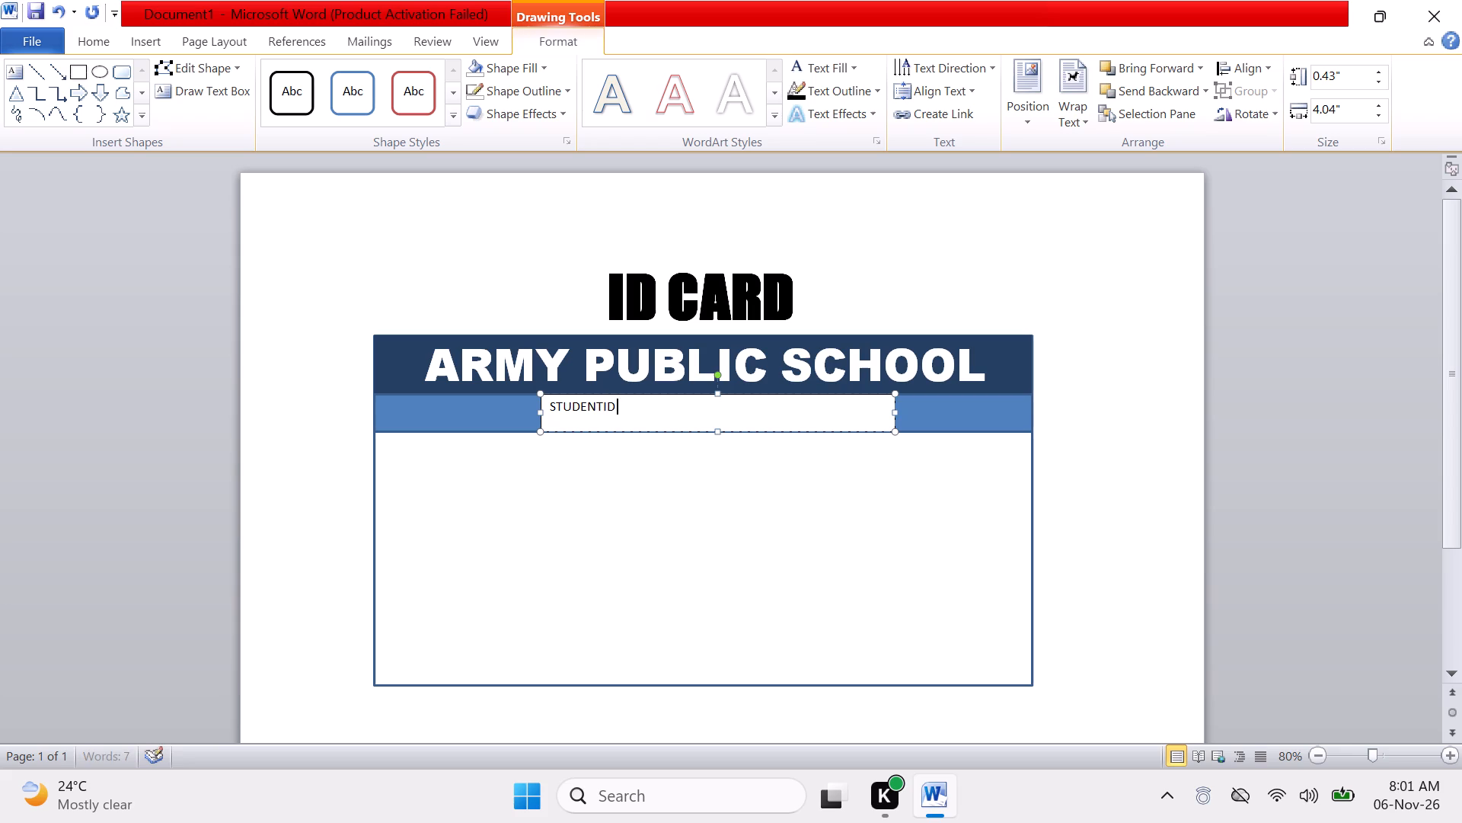
key(BackSpace)
key(BackSpace)
key(BackSpace)
key(space)
text(ID)
key(space)
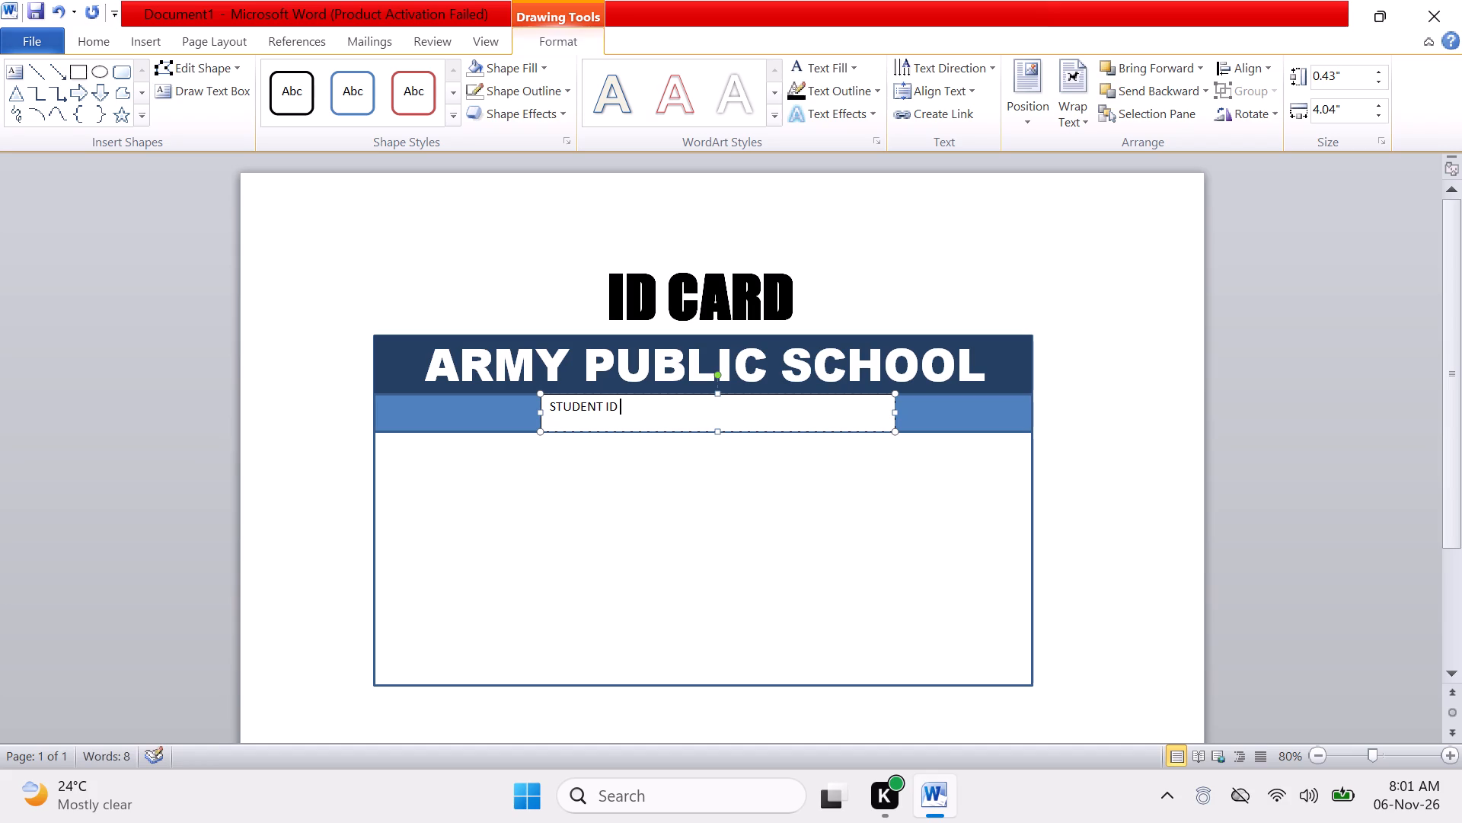
text(CARD)
Set the "STUDENT ID CARD" text box to no fill.
click(515, 72)
click(535, 249)
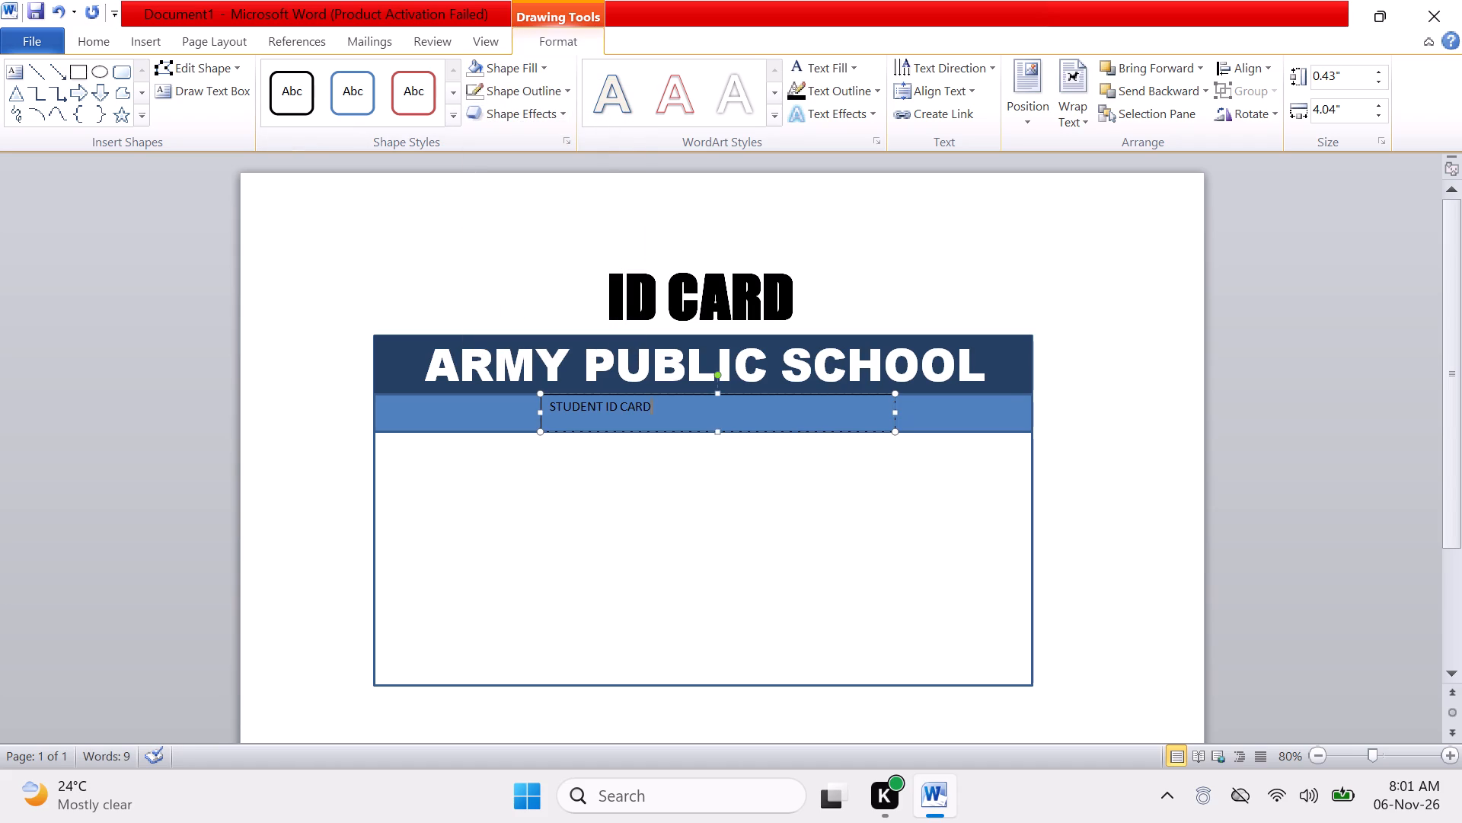
Enlarge the "STUDENT ID CARD" text to 28 pt.
key(shift+Left)
key(shift+Left)
key(shift+Left)
key(shift+Left)
key(shift+Left)
key(shift+Left)
key(shift+Left)
key(shift+Left)
key(shift+Left)
key(shift+Left)
key(shift+Left)
key(shift+Left)
key(shift+Left)
key(shift+Left)
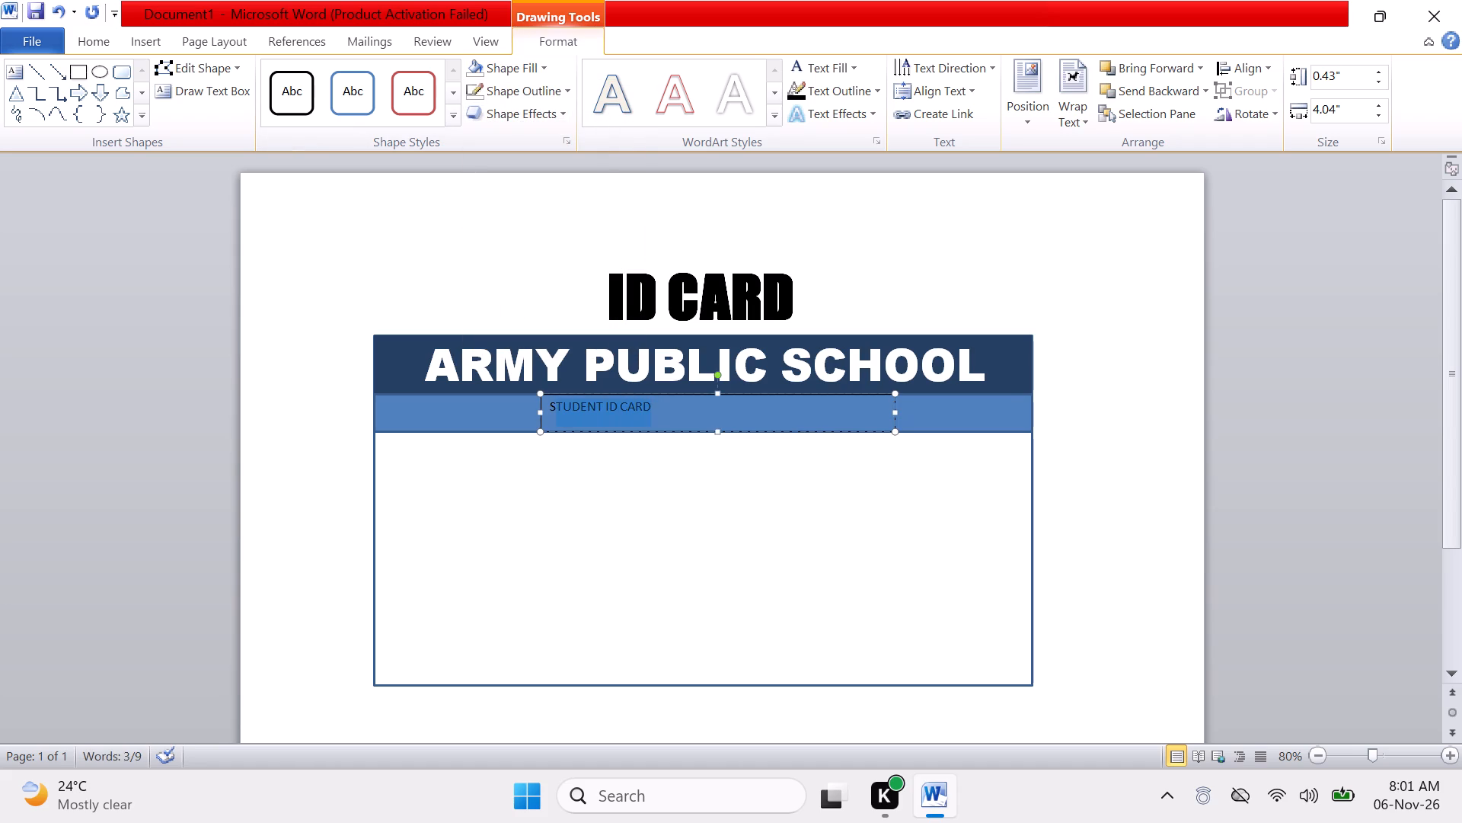
key(shift+Left)
key(shift+Left)
key(ctrl+shift+period)
key(ctrl+shift+period)
key(ctrl+shift+period)
key(ctrl+shift+period)
key(ctrl+shift+period)
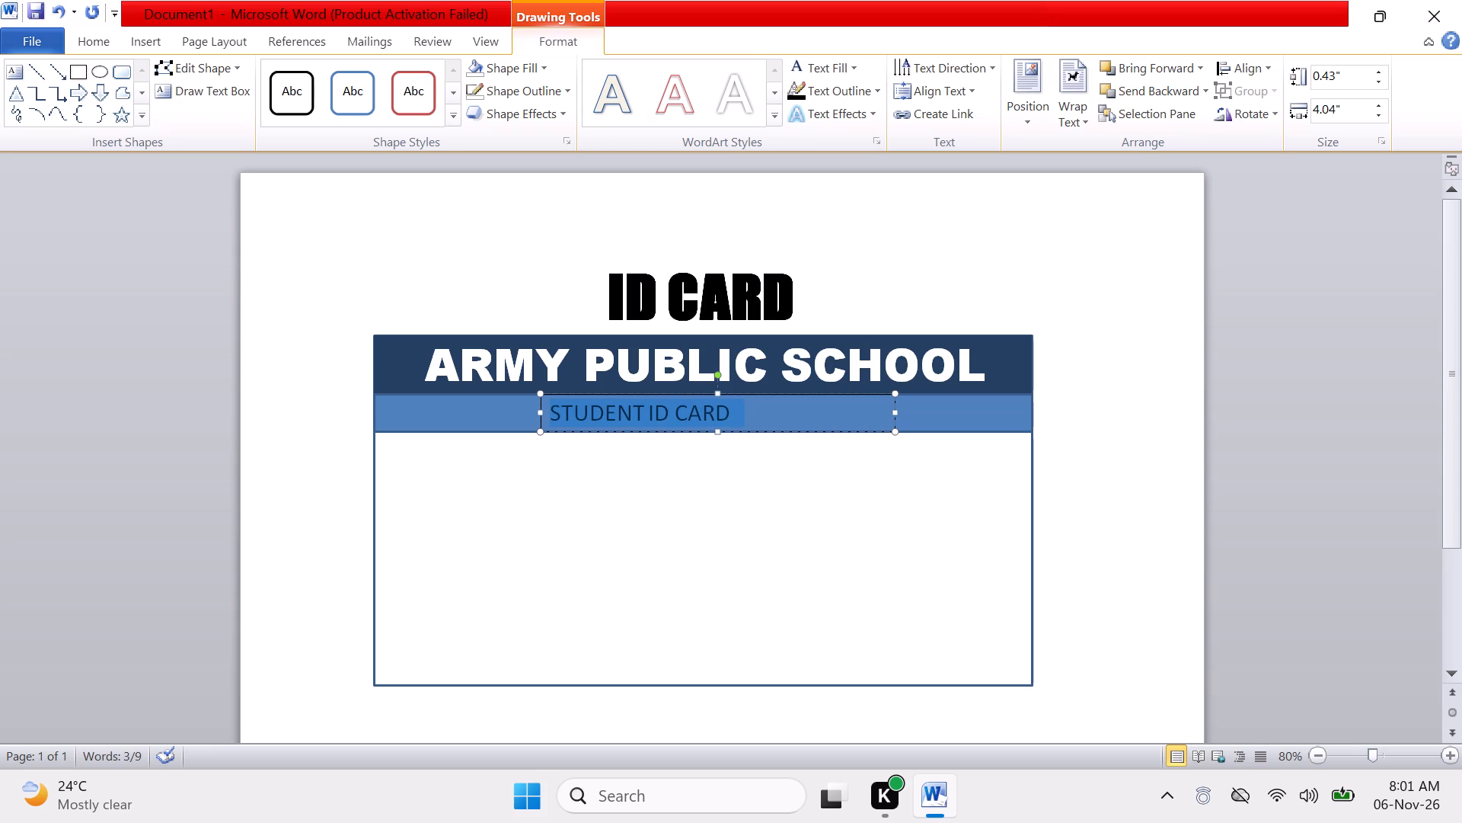
key(ctrl+shift+period)
key(ctrl+shift+period)
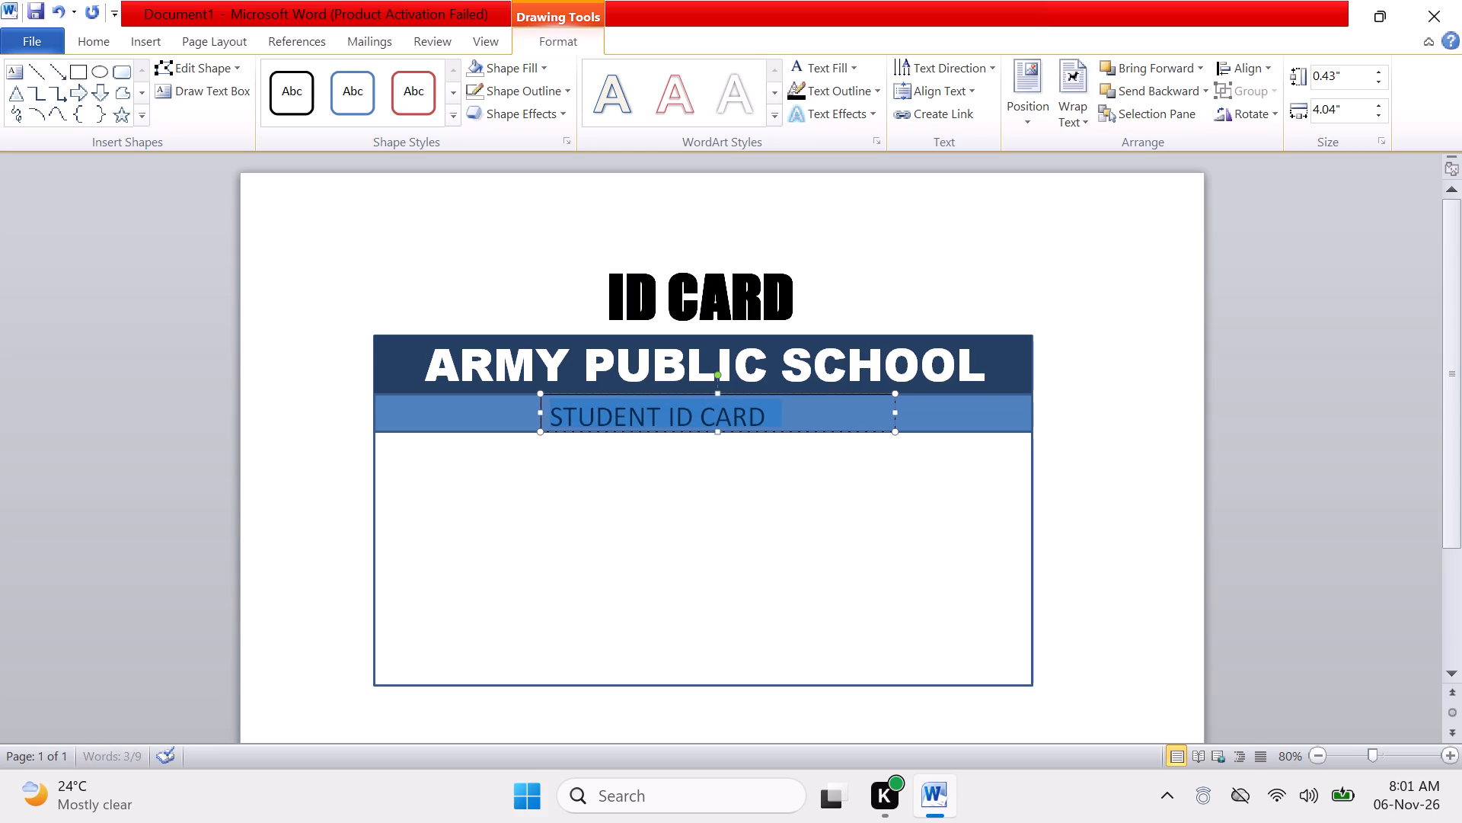
key(ctrl+shift+period)
key(ctrl+shift+period)
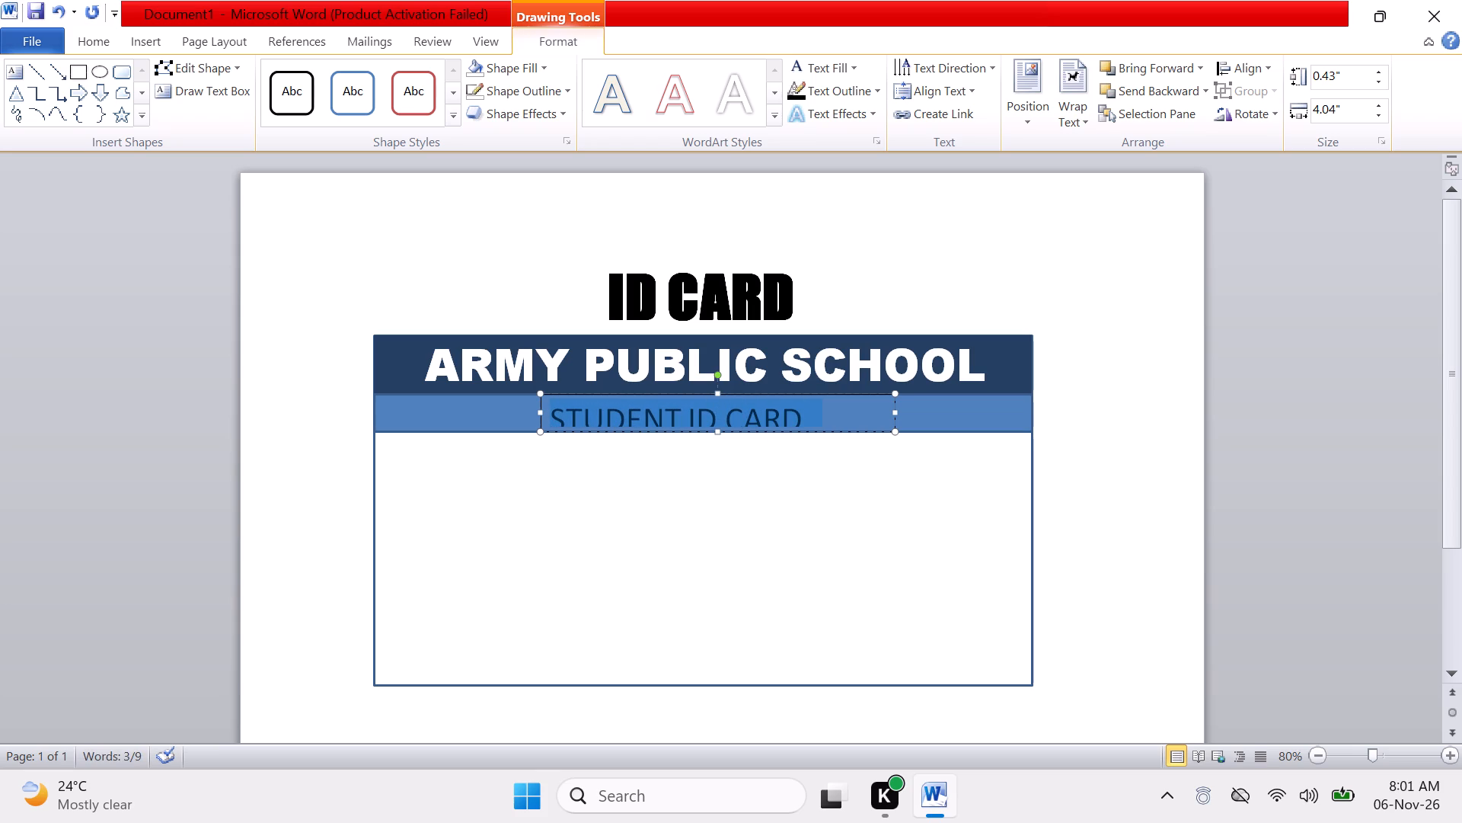
Extend the "STUDENT ID CARD" text box downward to a height of about 0.59".
drag(720, 433, 720, 446)
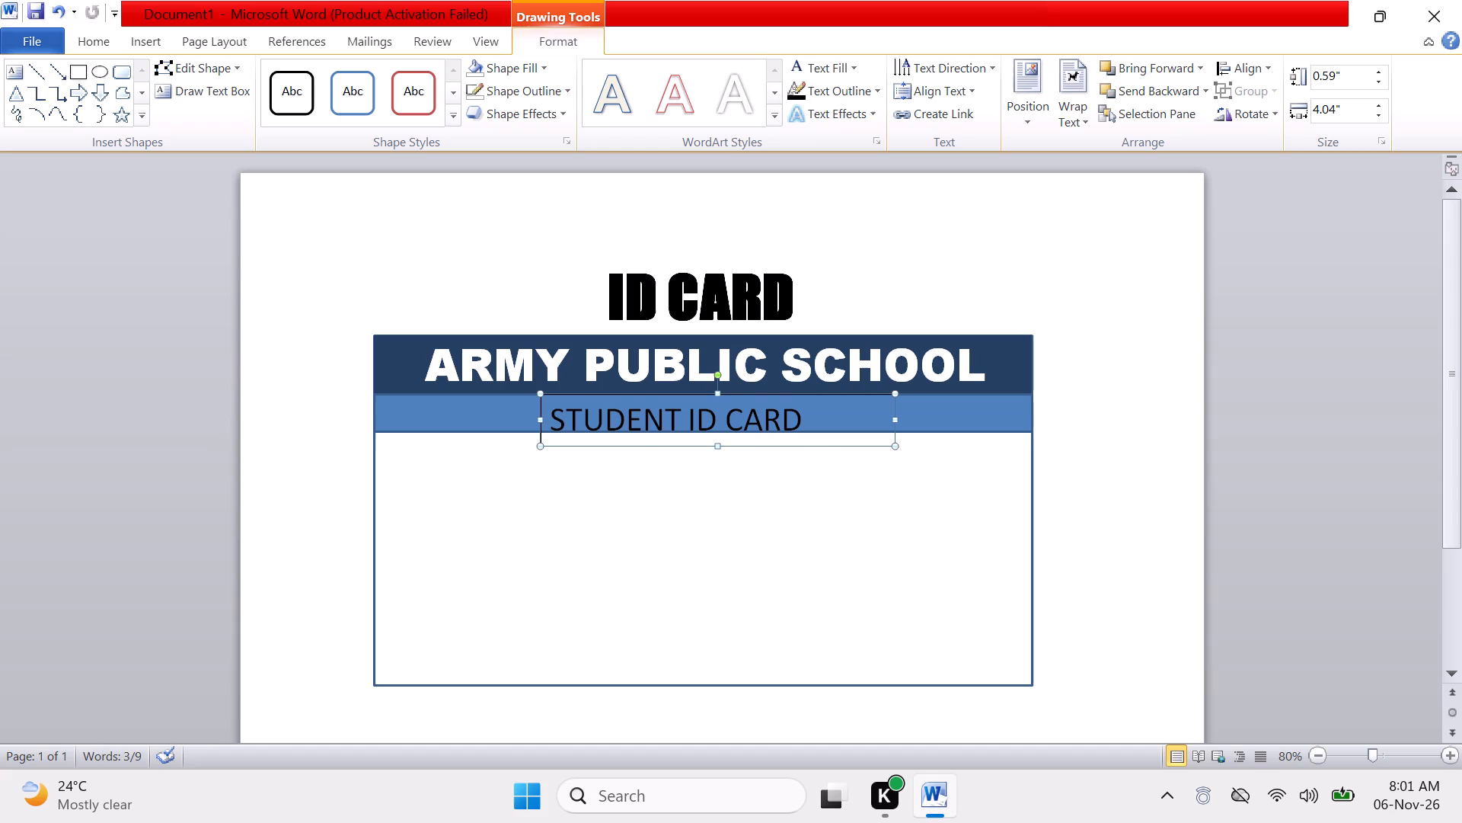
Reduce the "STUDENT ID CARD" text size to 24 pt.
drag(822, 425, 525, 442)
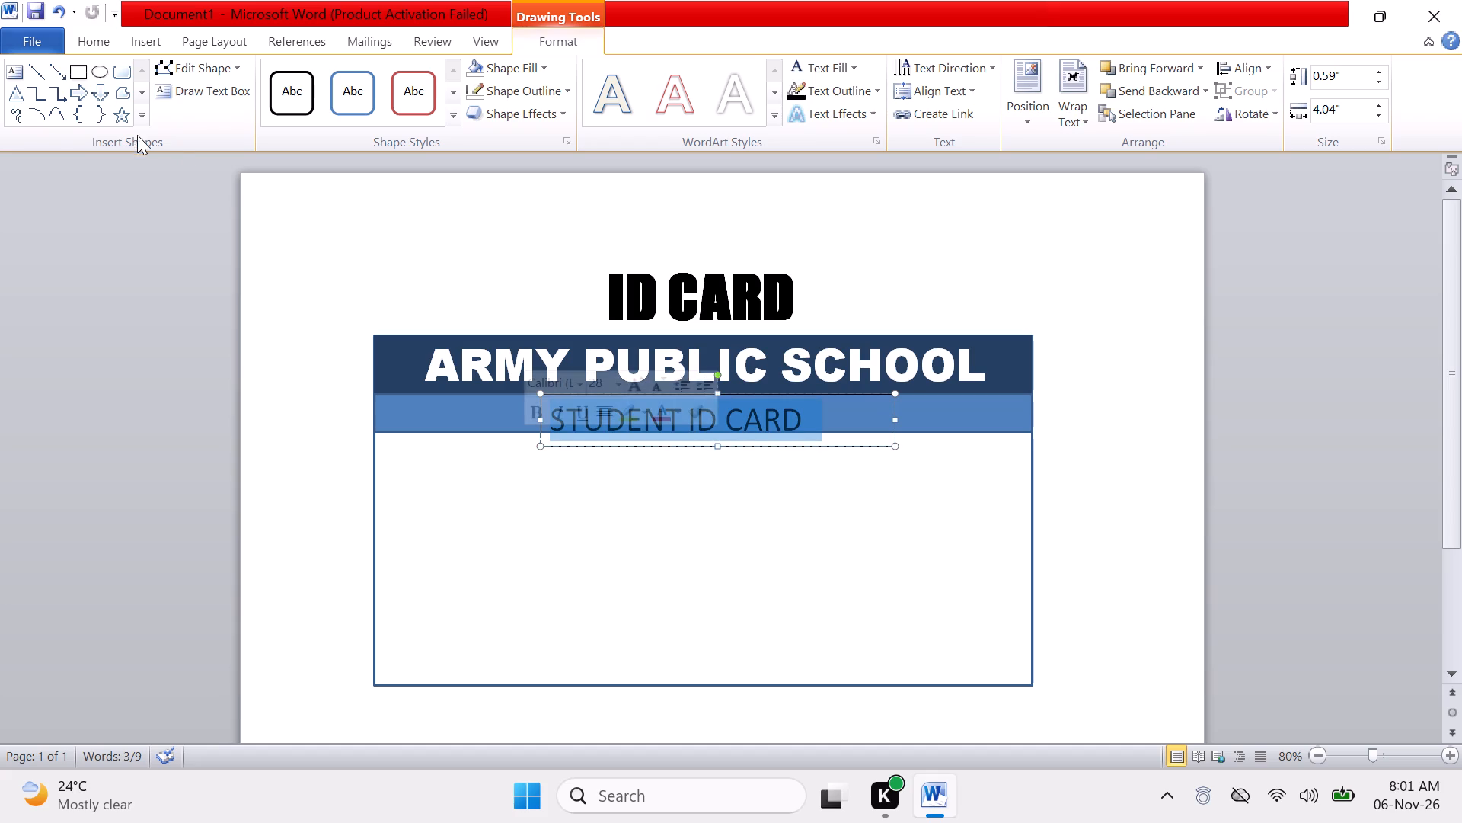
click(98, 35)
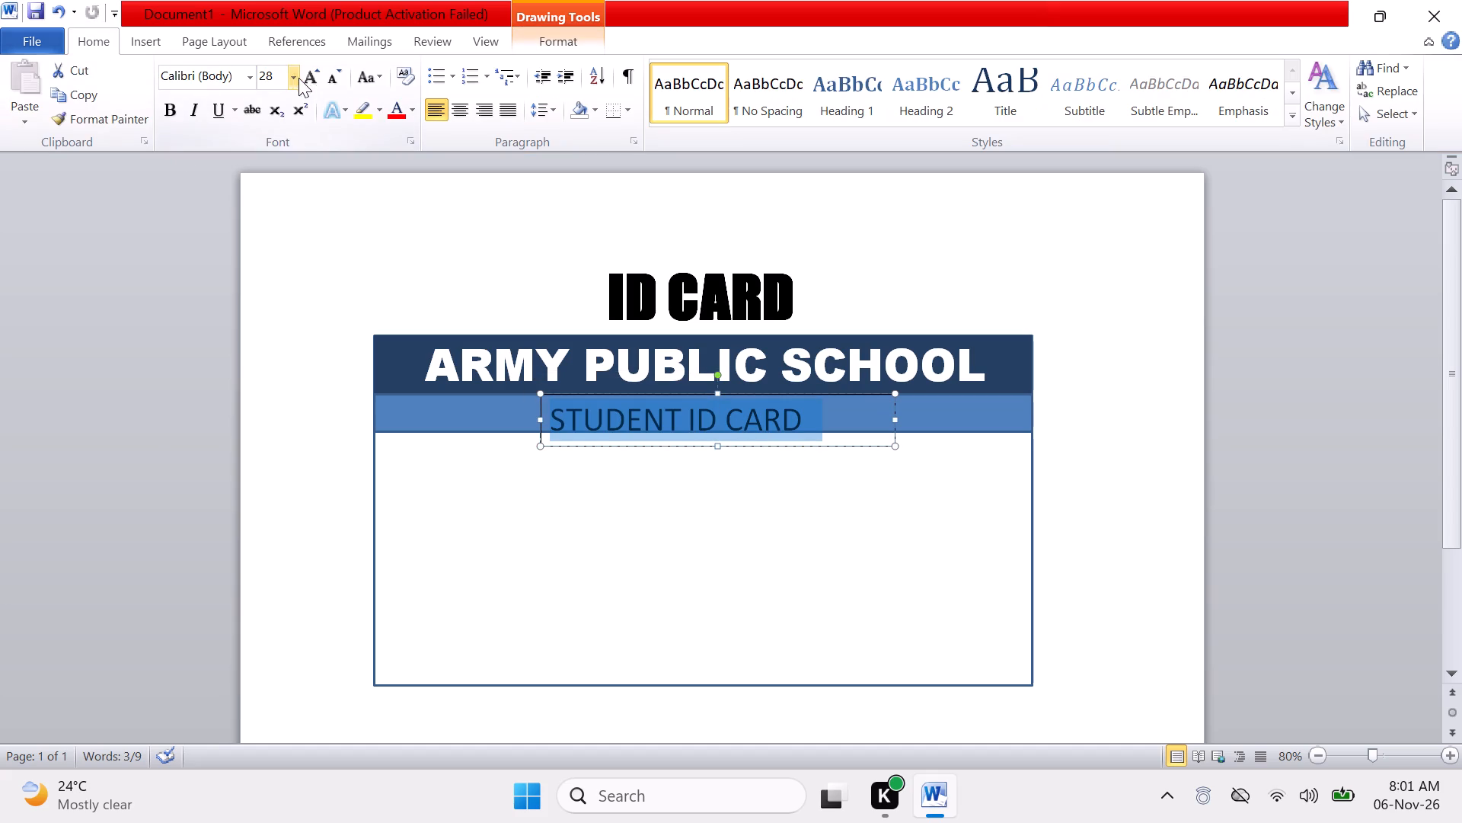
click(333, 71)
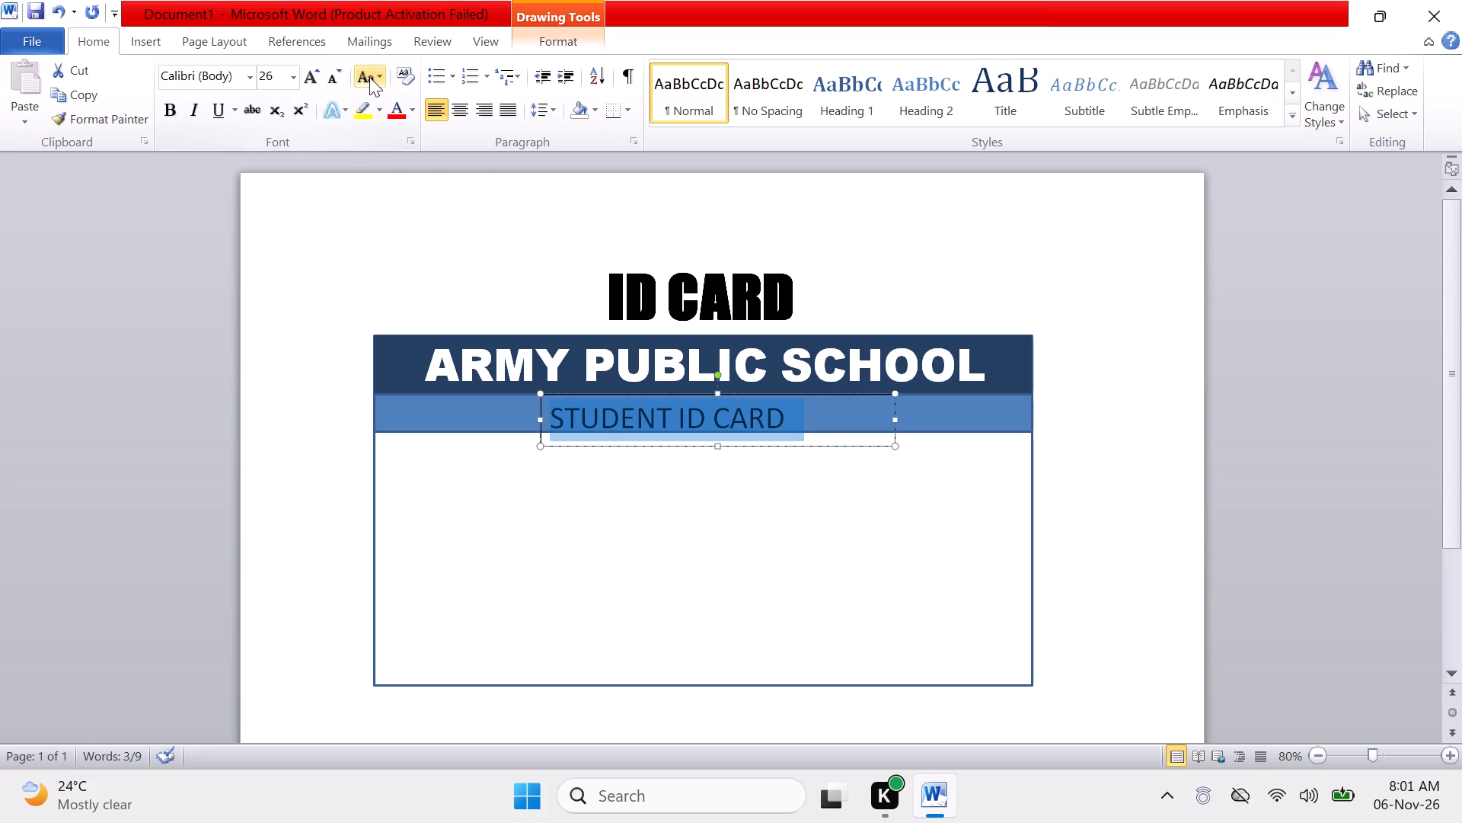
click(370, 77)
click(342, 73)
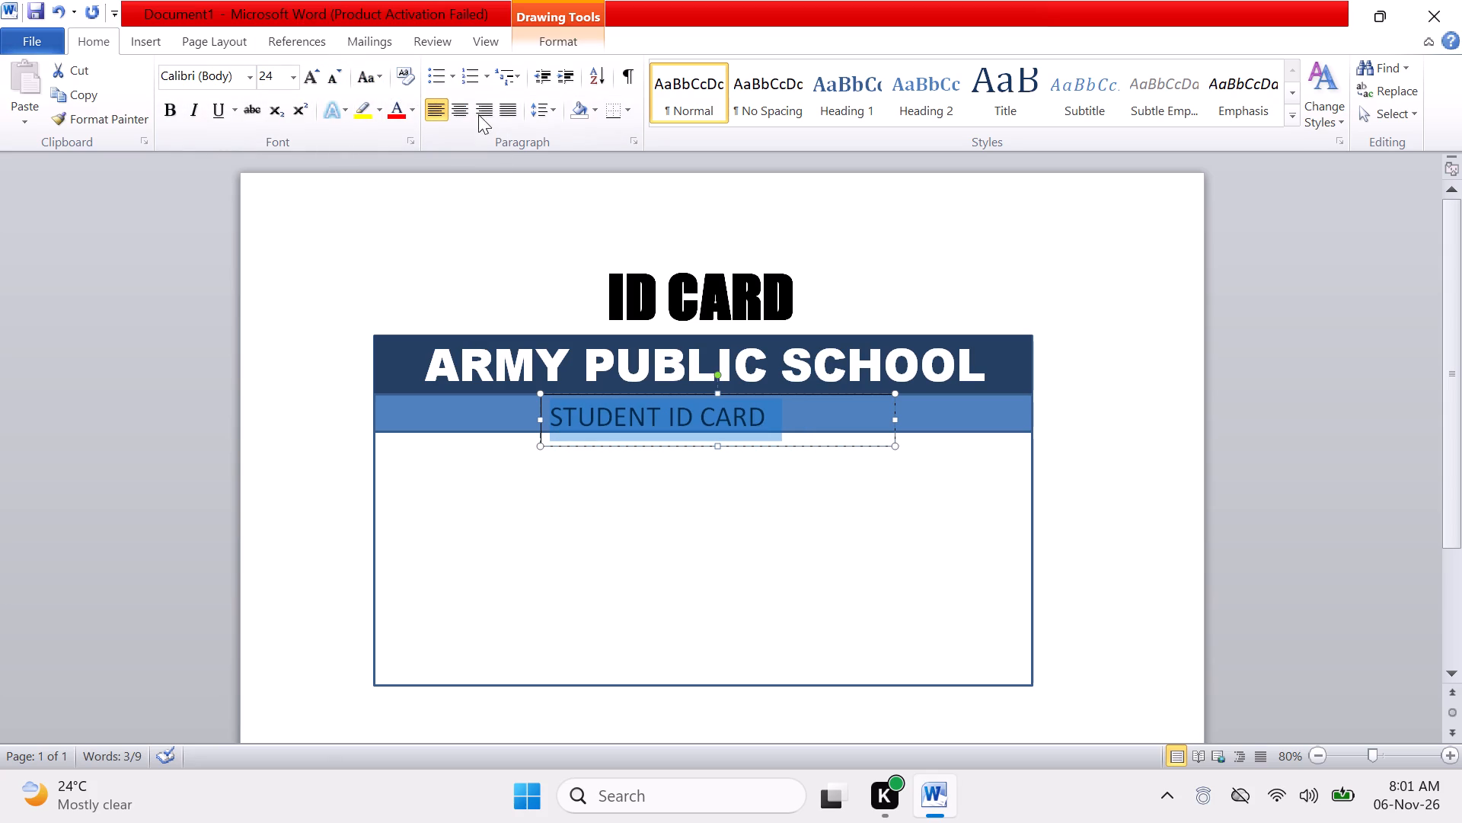
Give the "STUDENT ID CARD" text a standard red fill with no text outline.
click(589, 46)
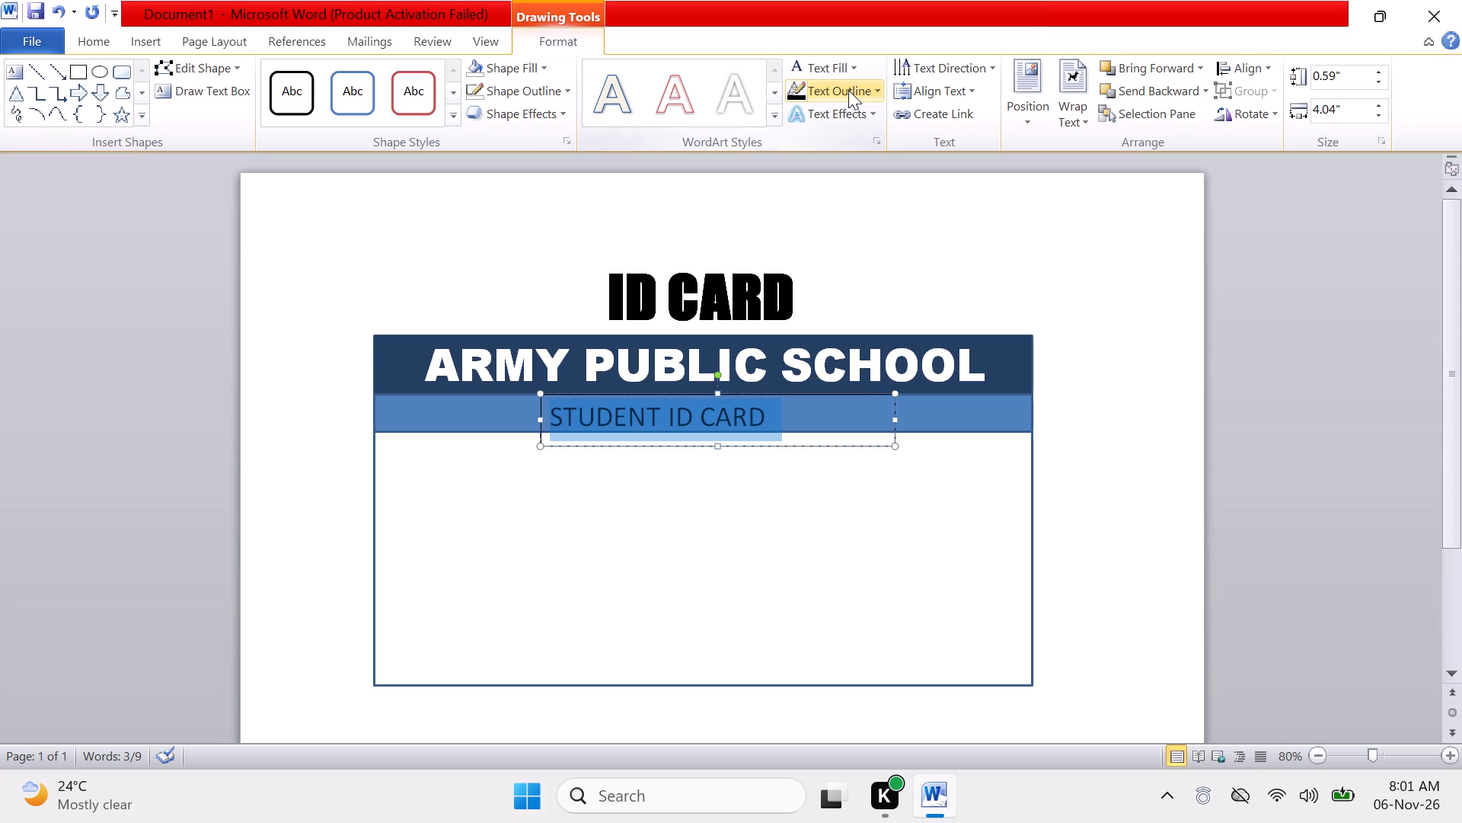
click(827, 66)
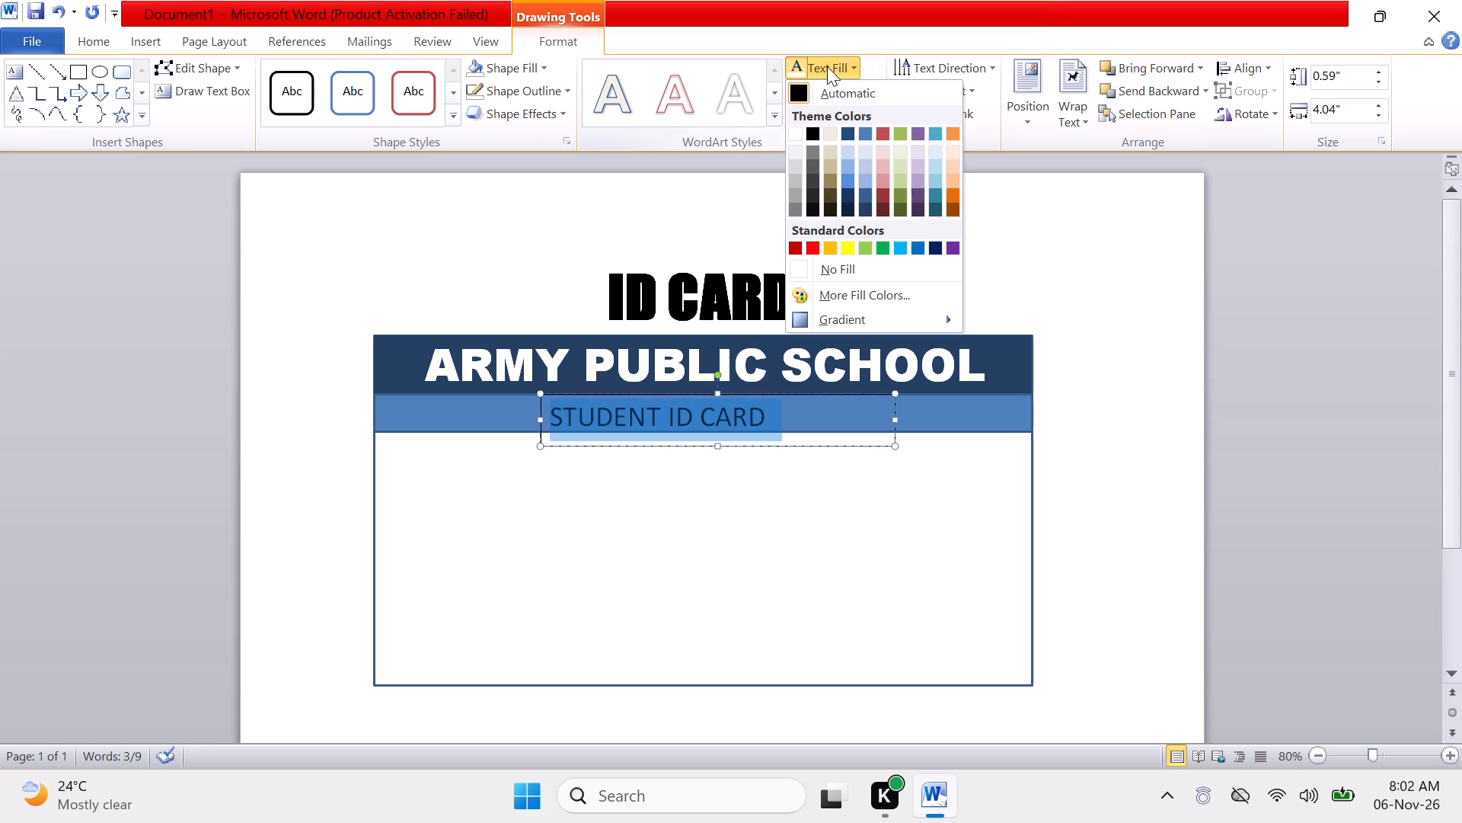
click(815, 247)
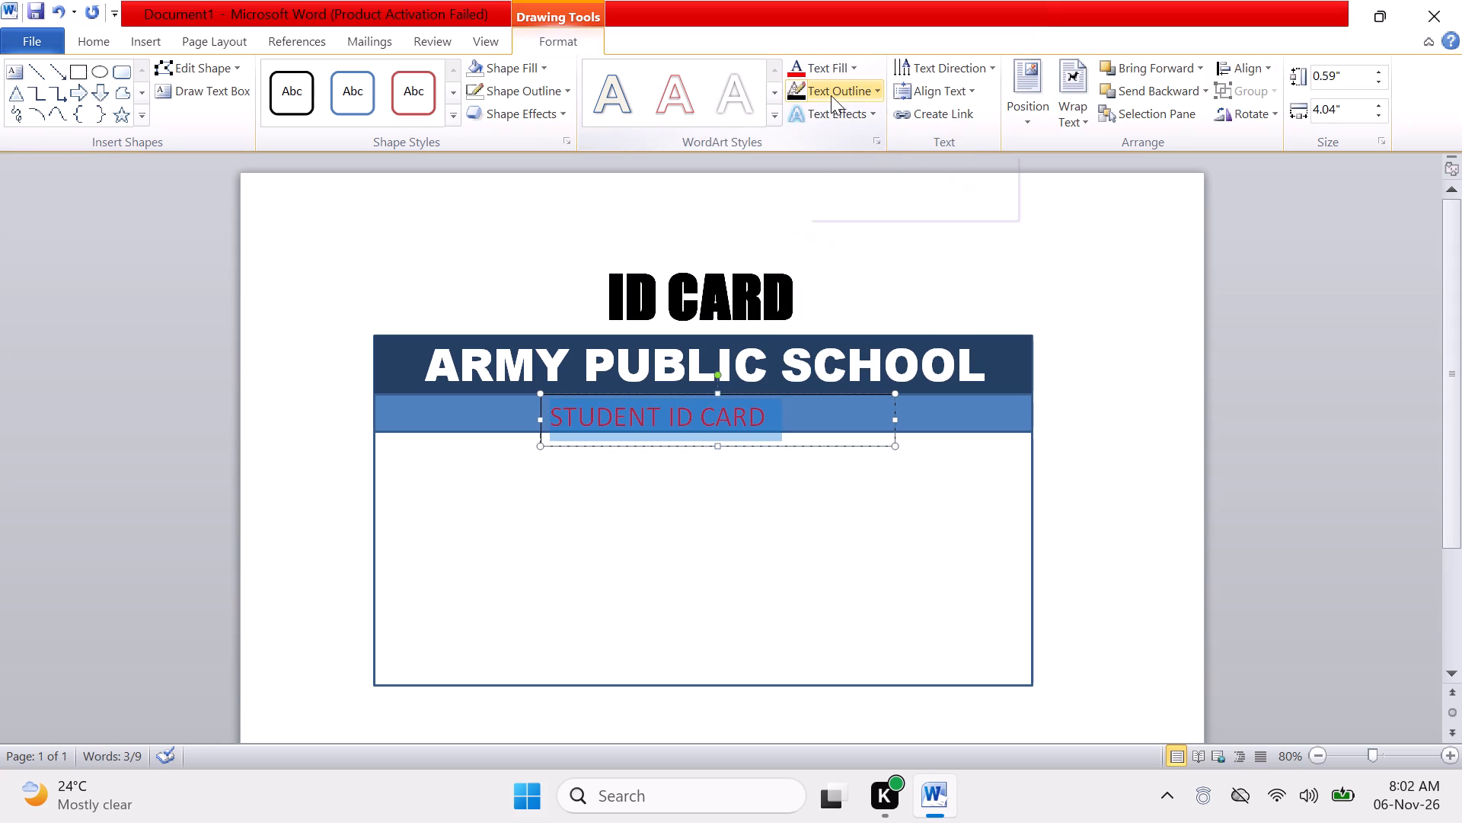
click(831, 95)
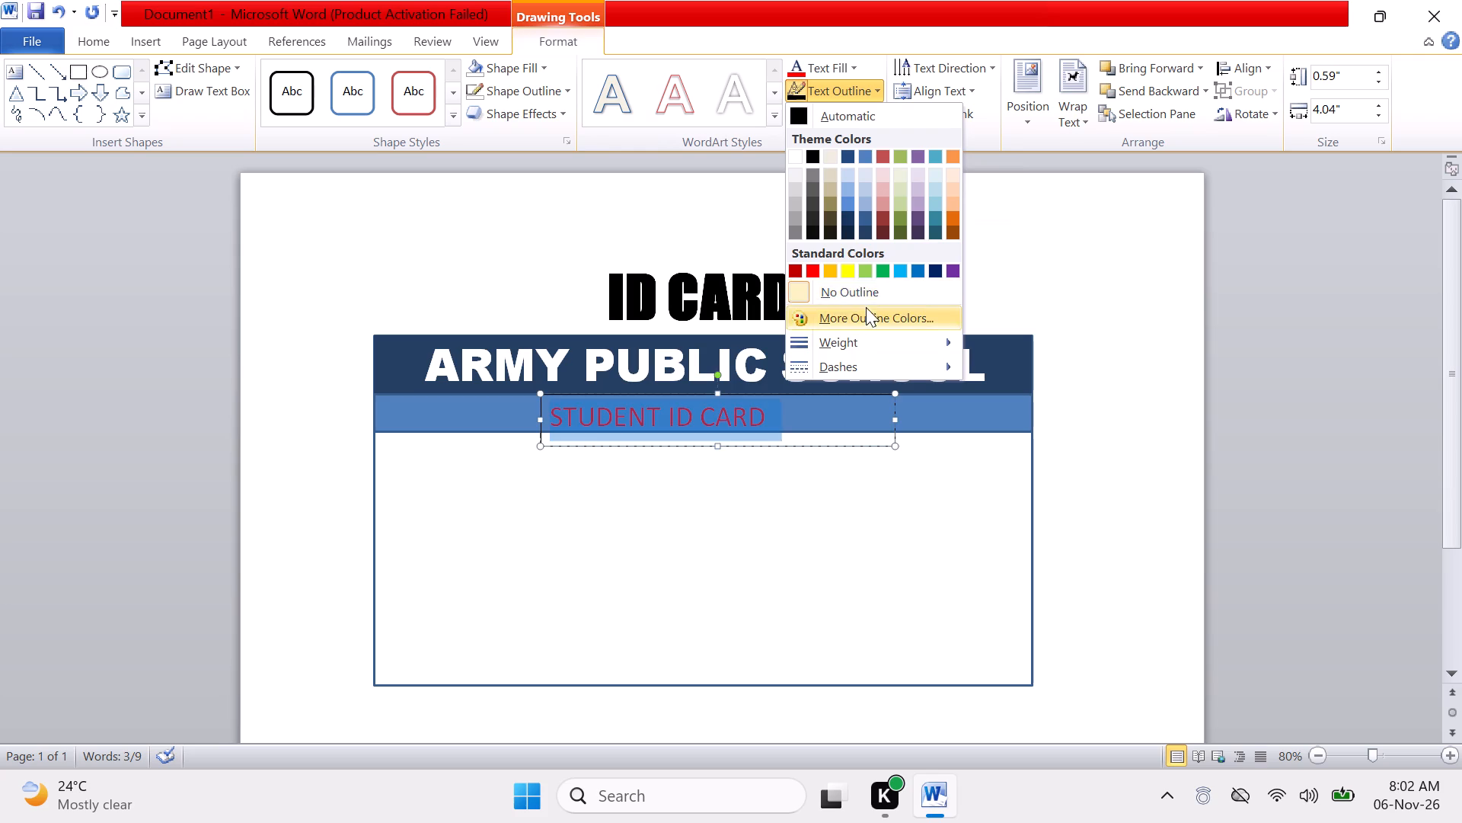
click(865, 294)
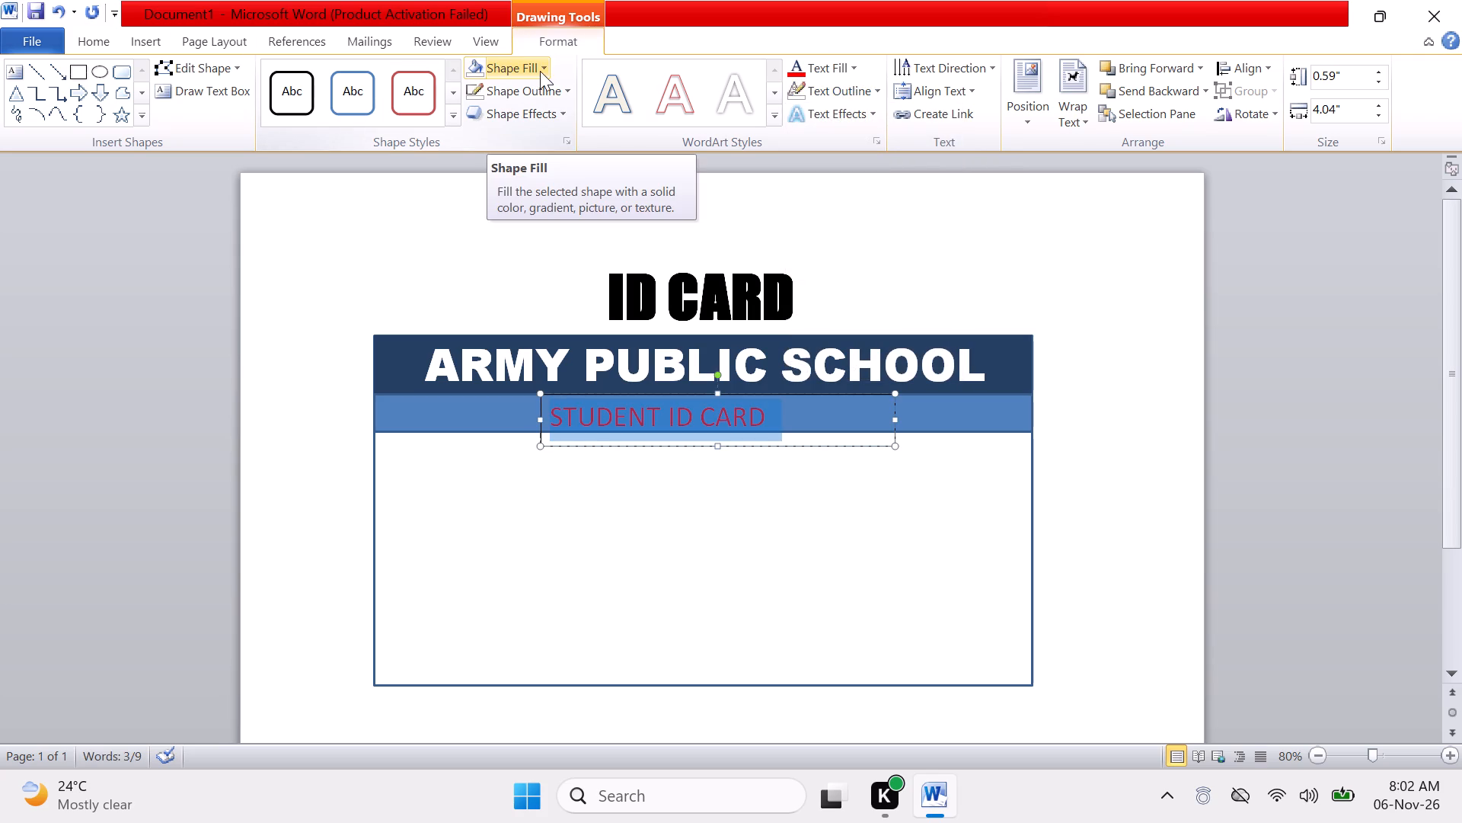
Remove the shape outline from the "STUDENT ID CARD" text box.
click(563, 87)
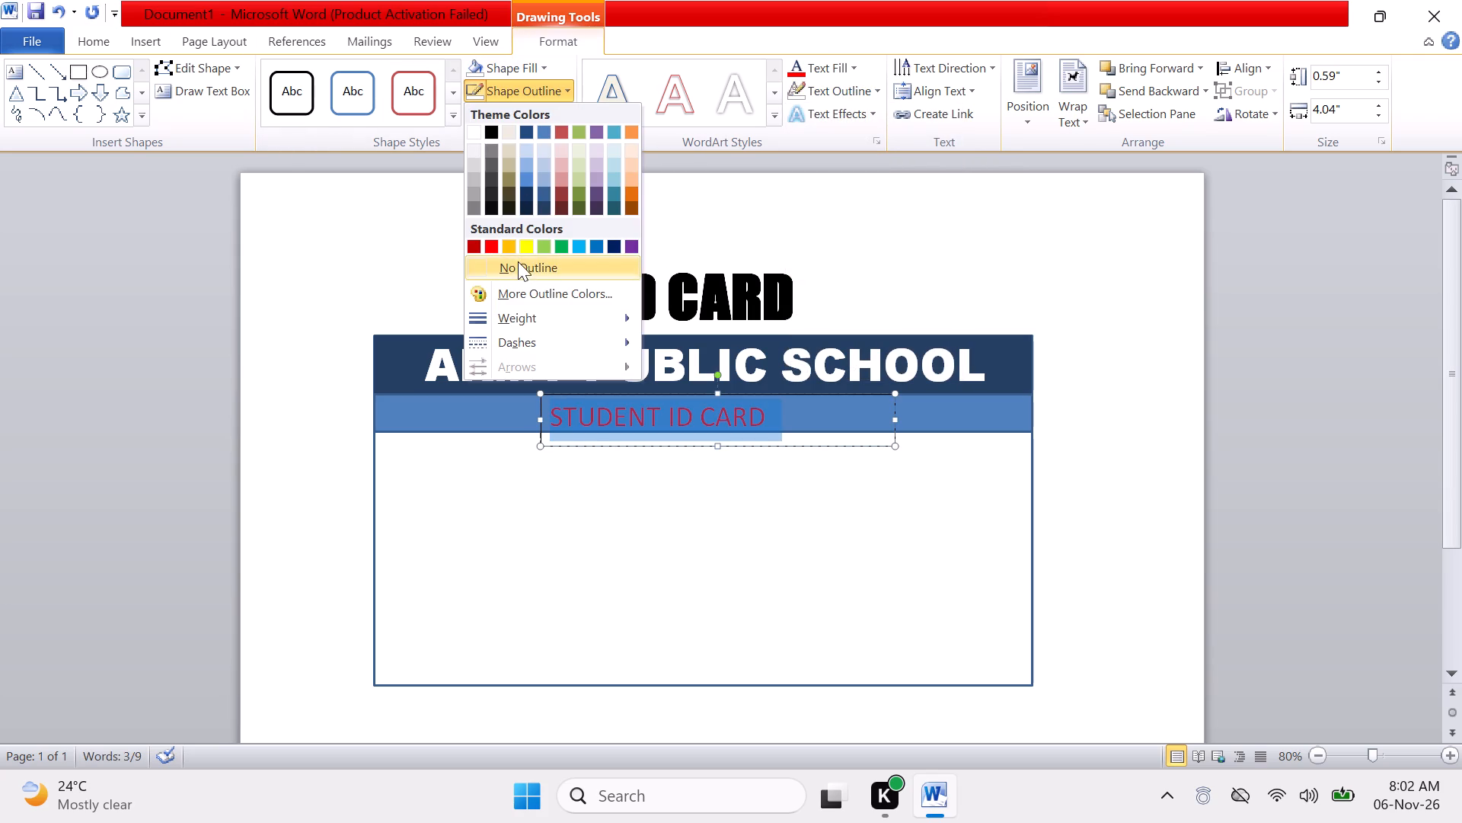
click(519, 264)
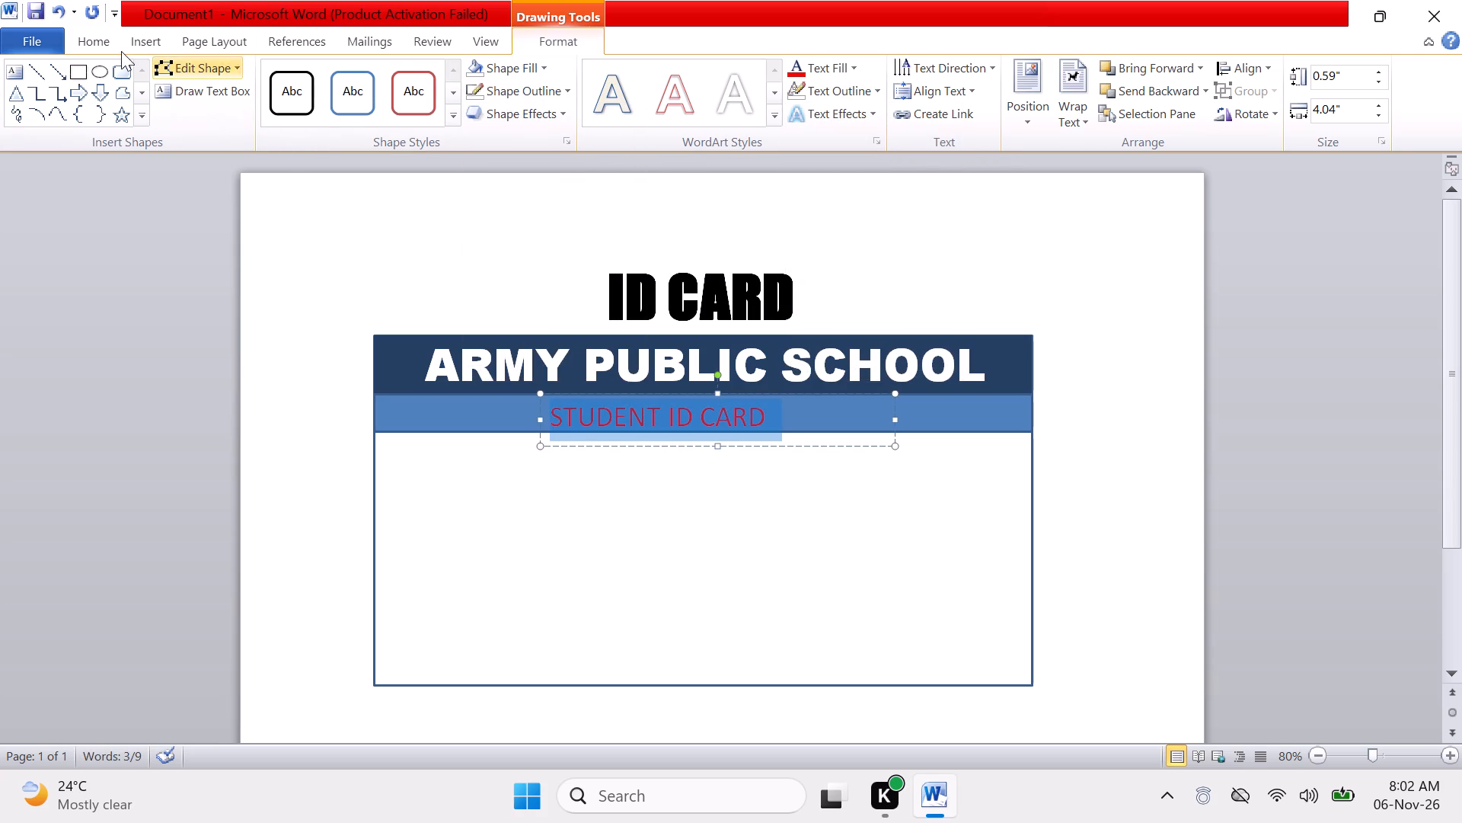
Set the "STUDENT ID CARD" text font to Arial Rounded MT Bold.
click(105, 44)
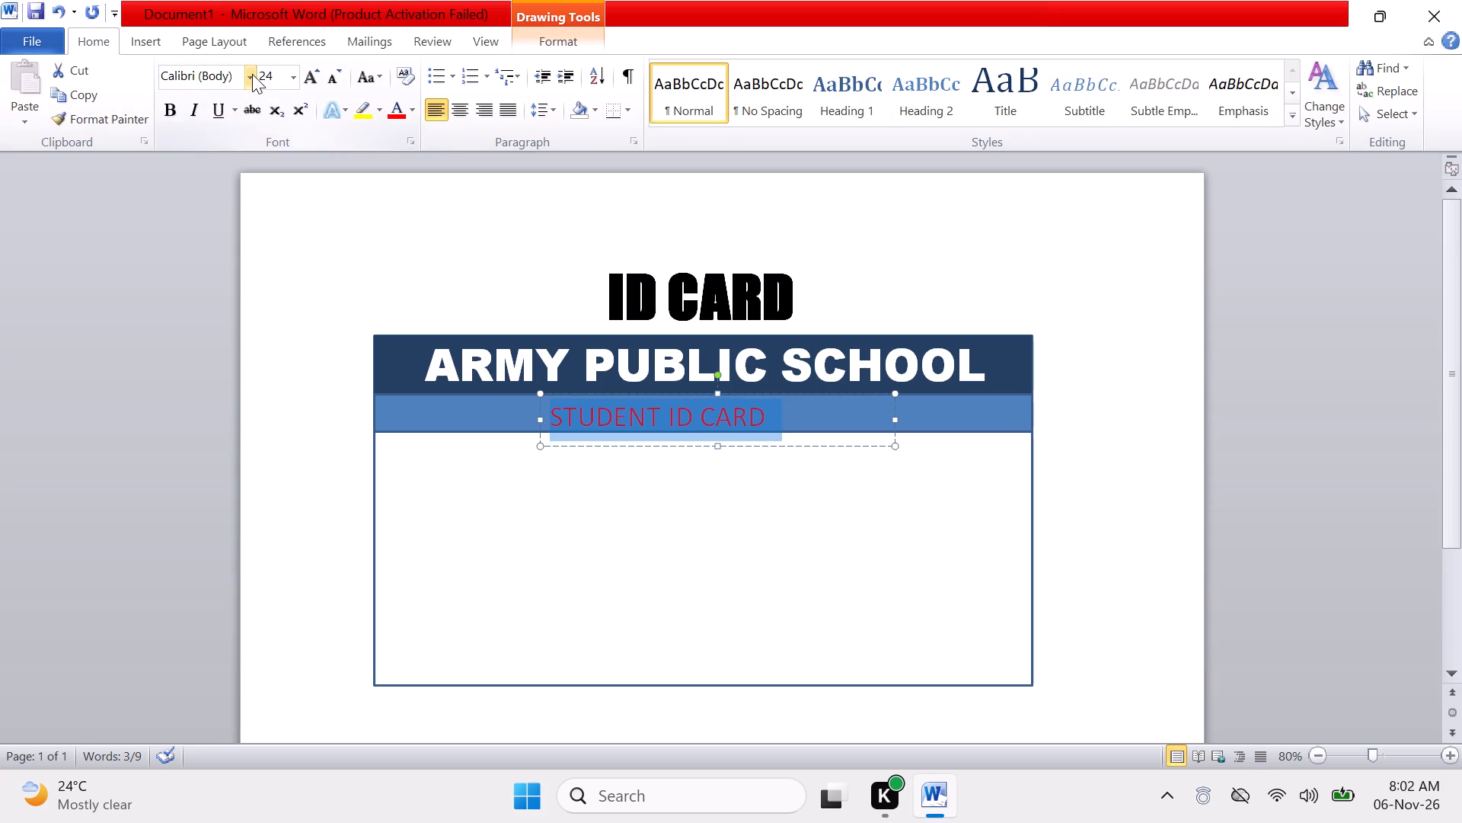
click(253, 74)
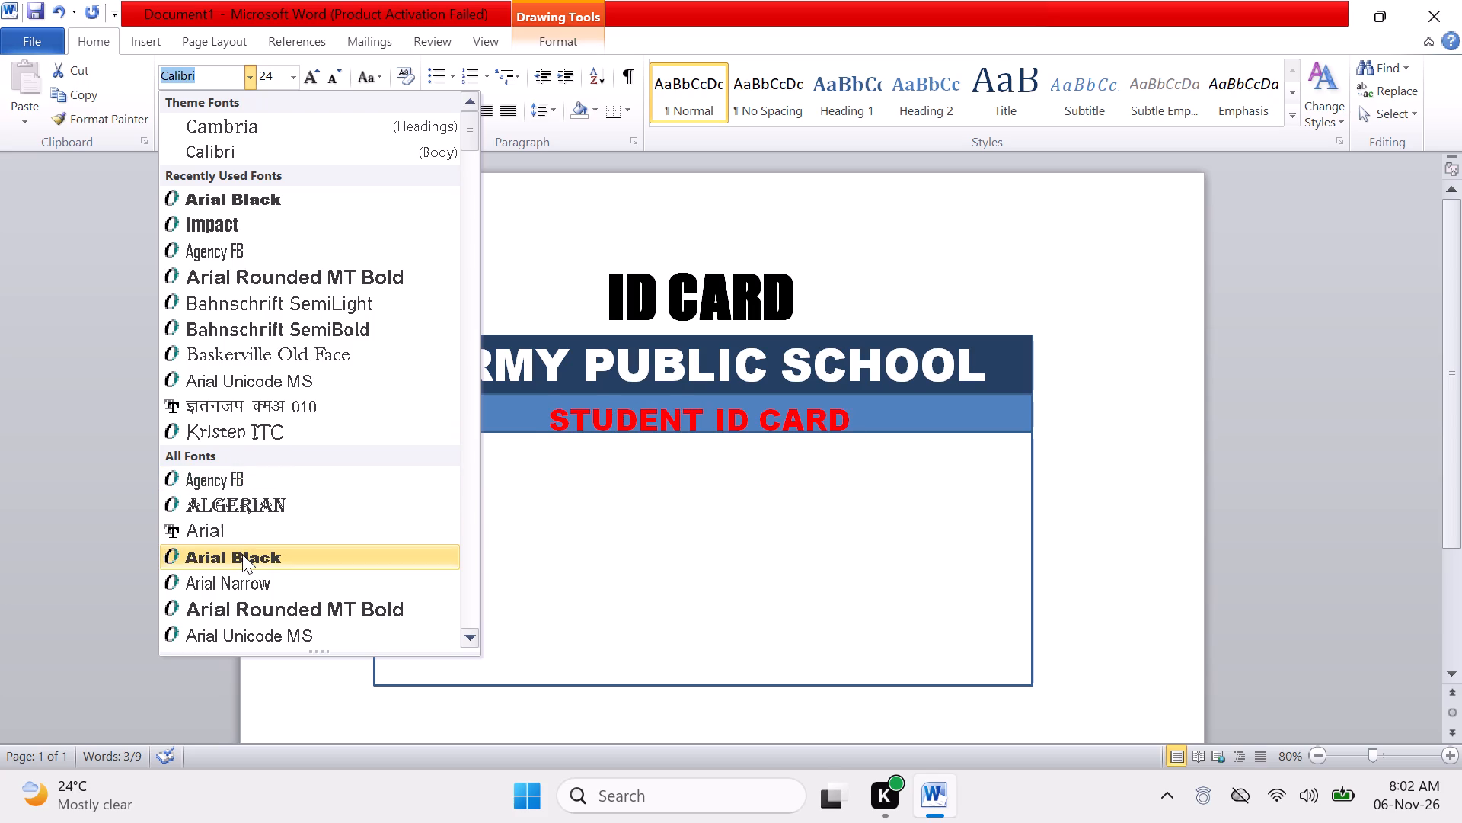
click(251, 607)
Fill the band rectangle behind "STUDENT ID CARD" with standard yellow and remove its outline.
click(450, 411)
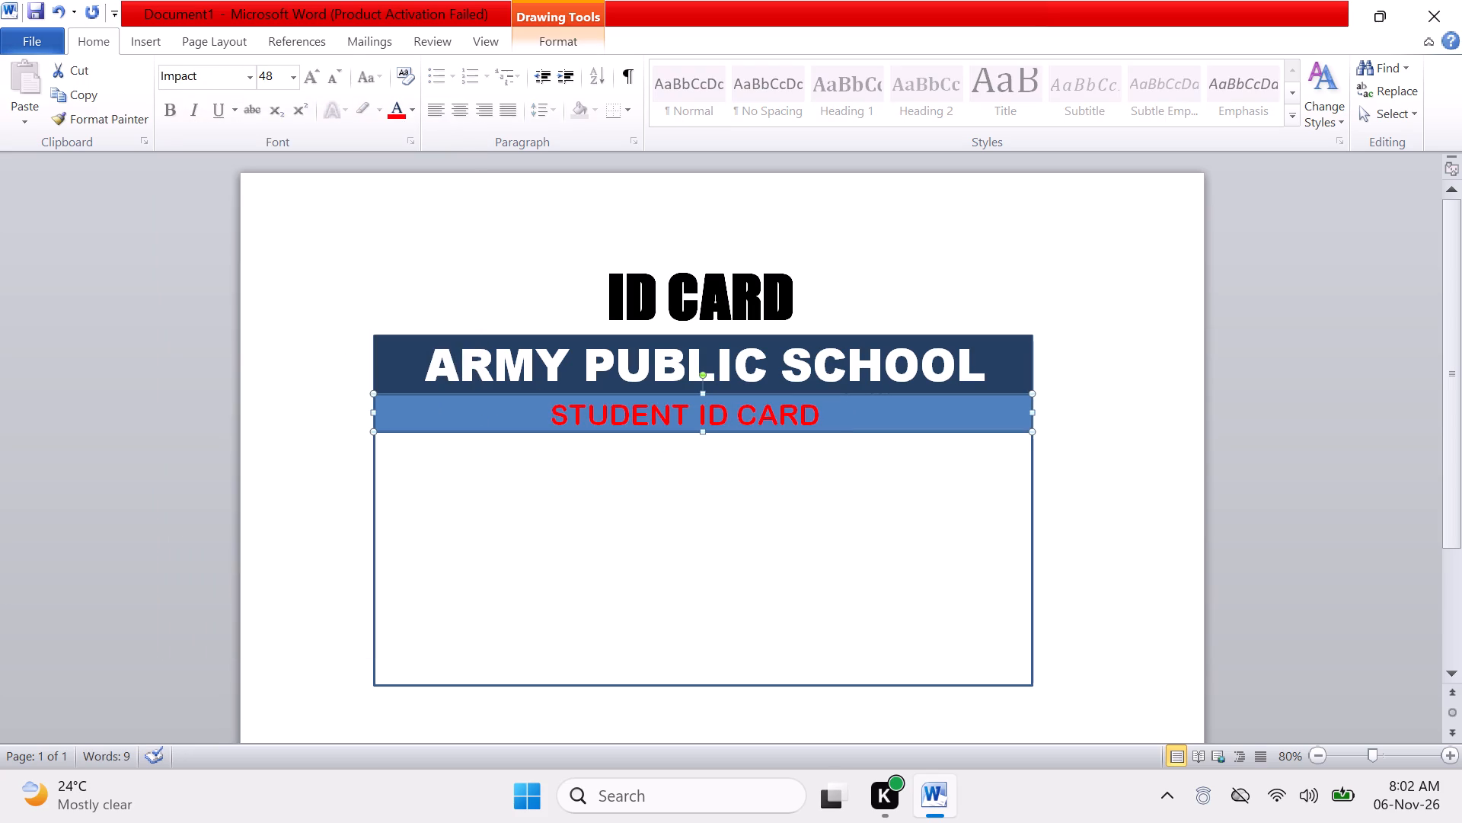
click(547, 28)
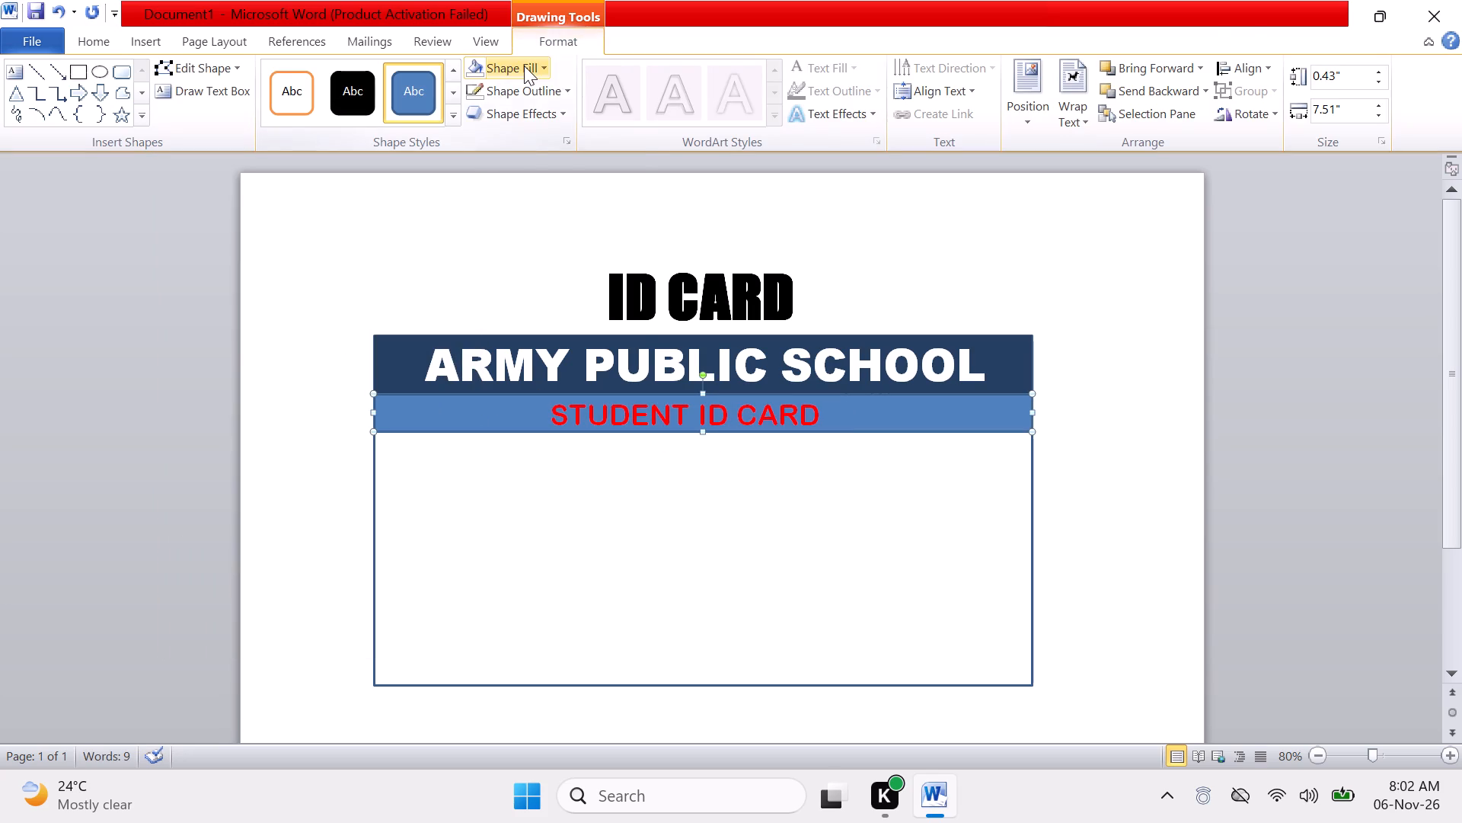
click(524, 66)
click(527, 223)
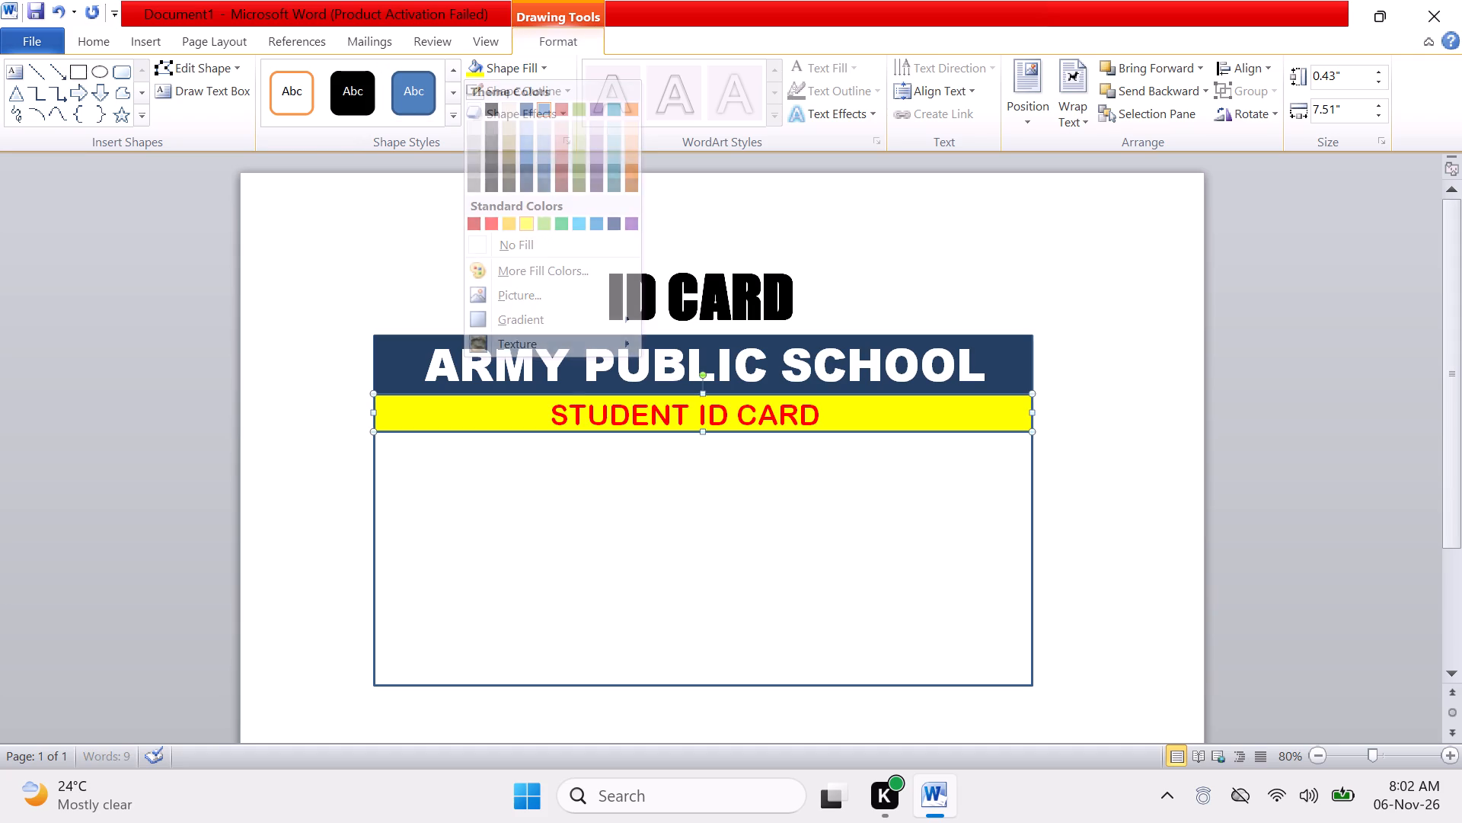
click(516, 94)
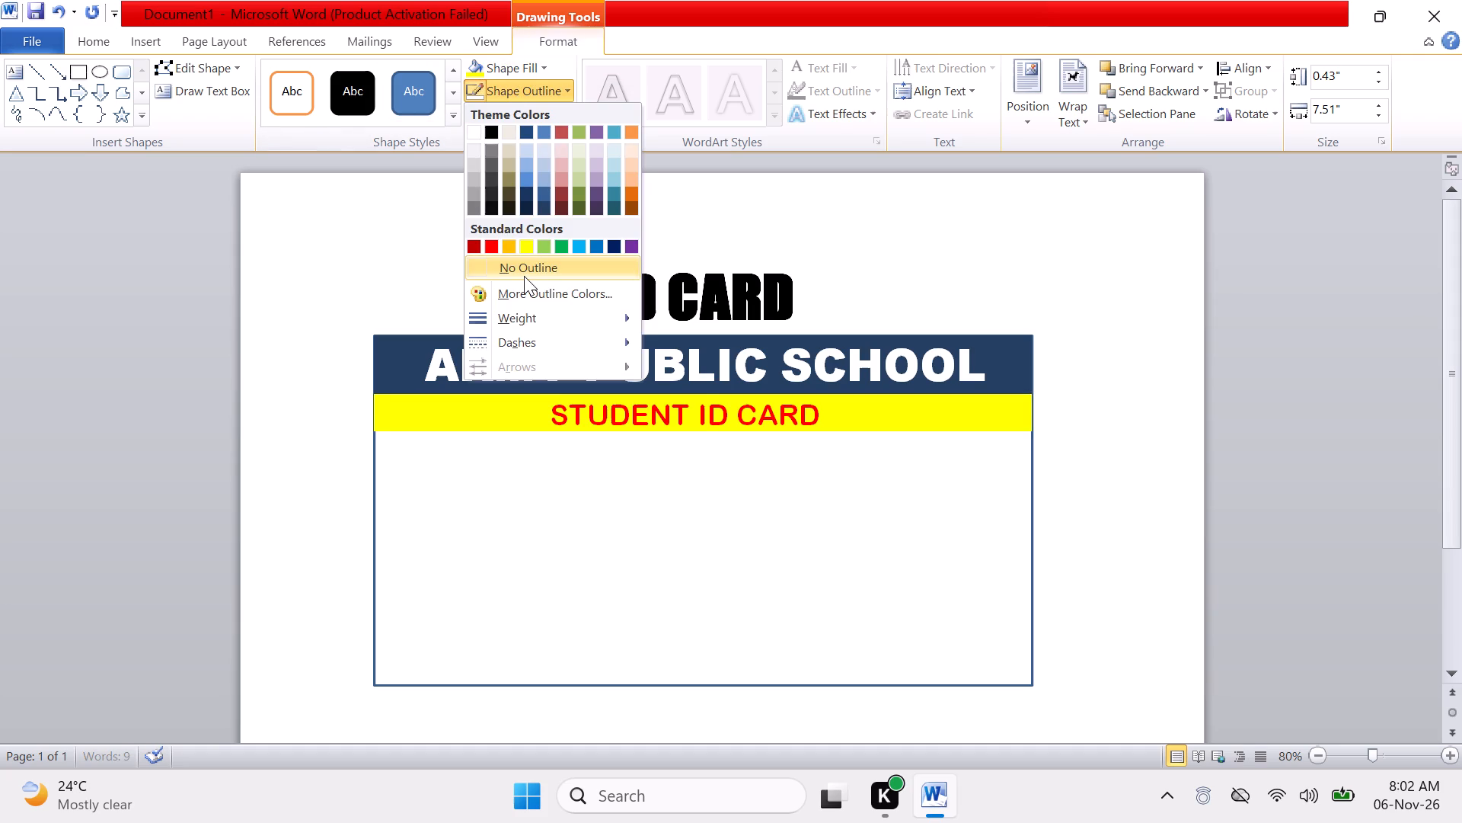
click(525, 276)
click(289, 387)
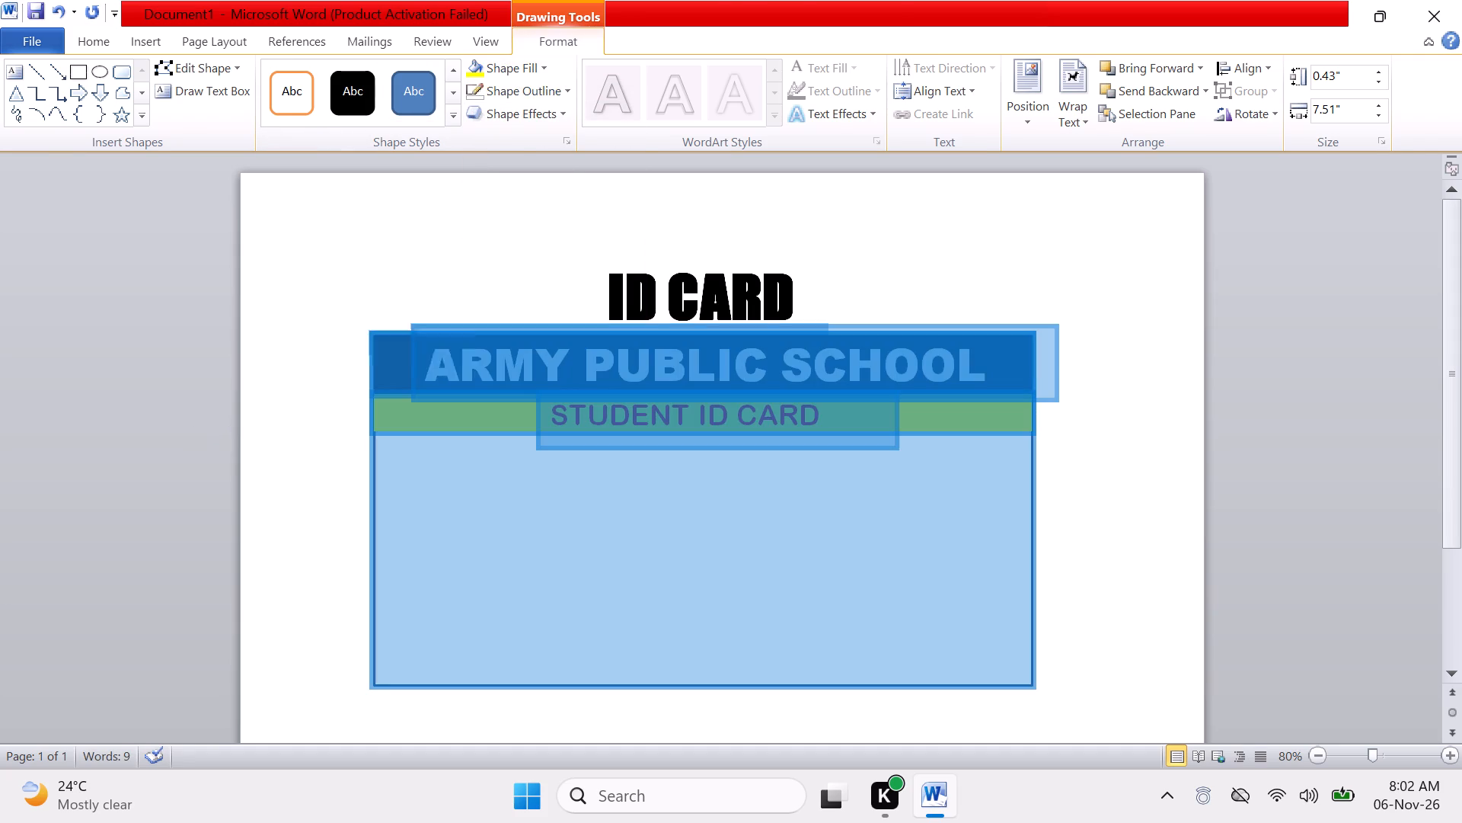
click(377, 236)
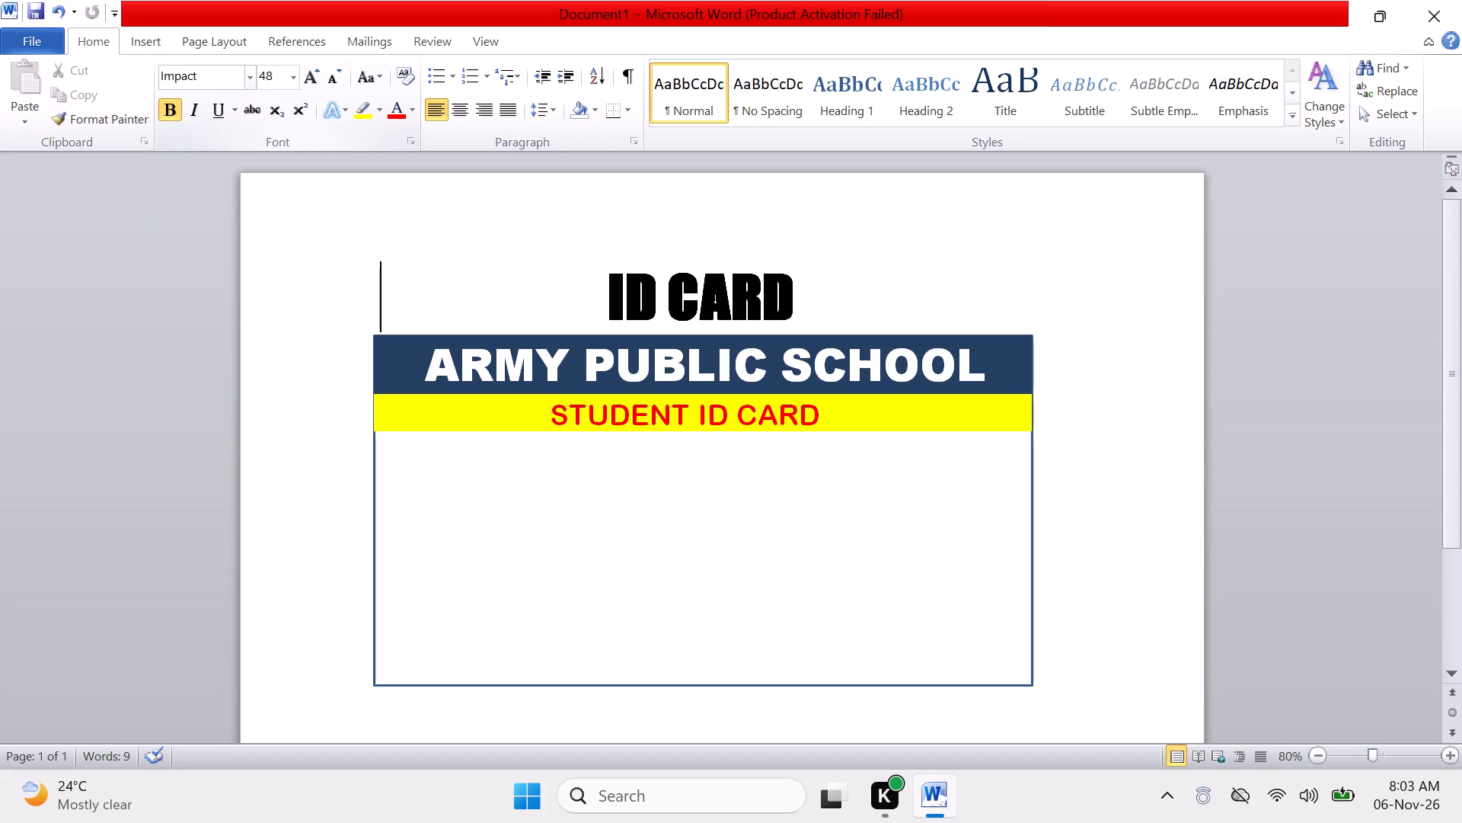
Draw a rectangle about 1.37" wide and 1.44" high in the right part of the card, below the yellow band.
click(154, 47)
click(314, 107)
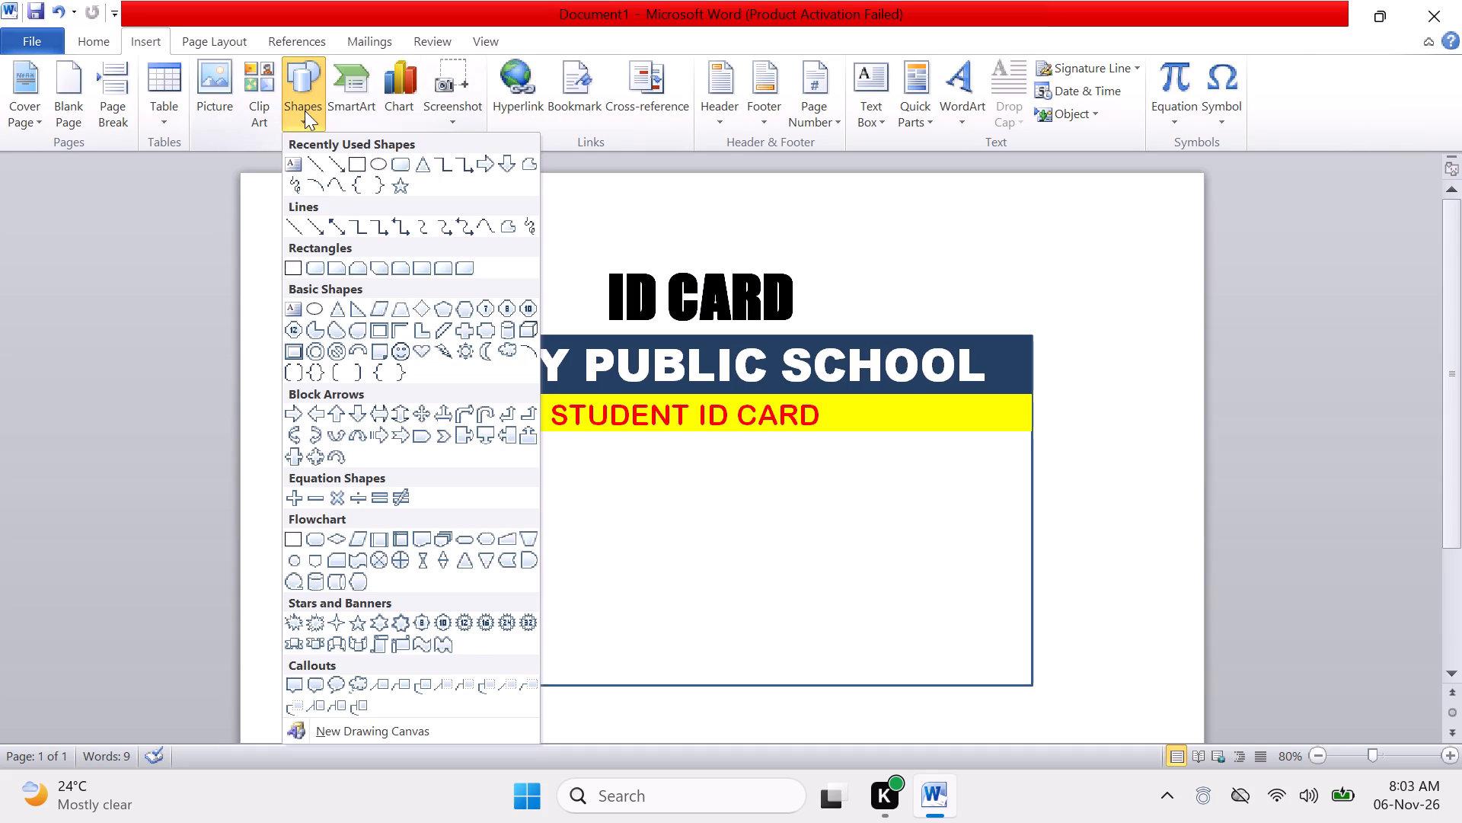
click(364, 163)
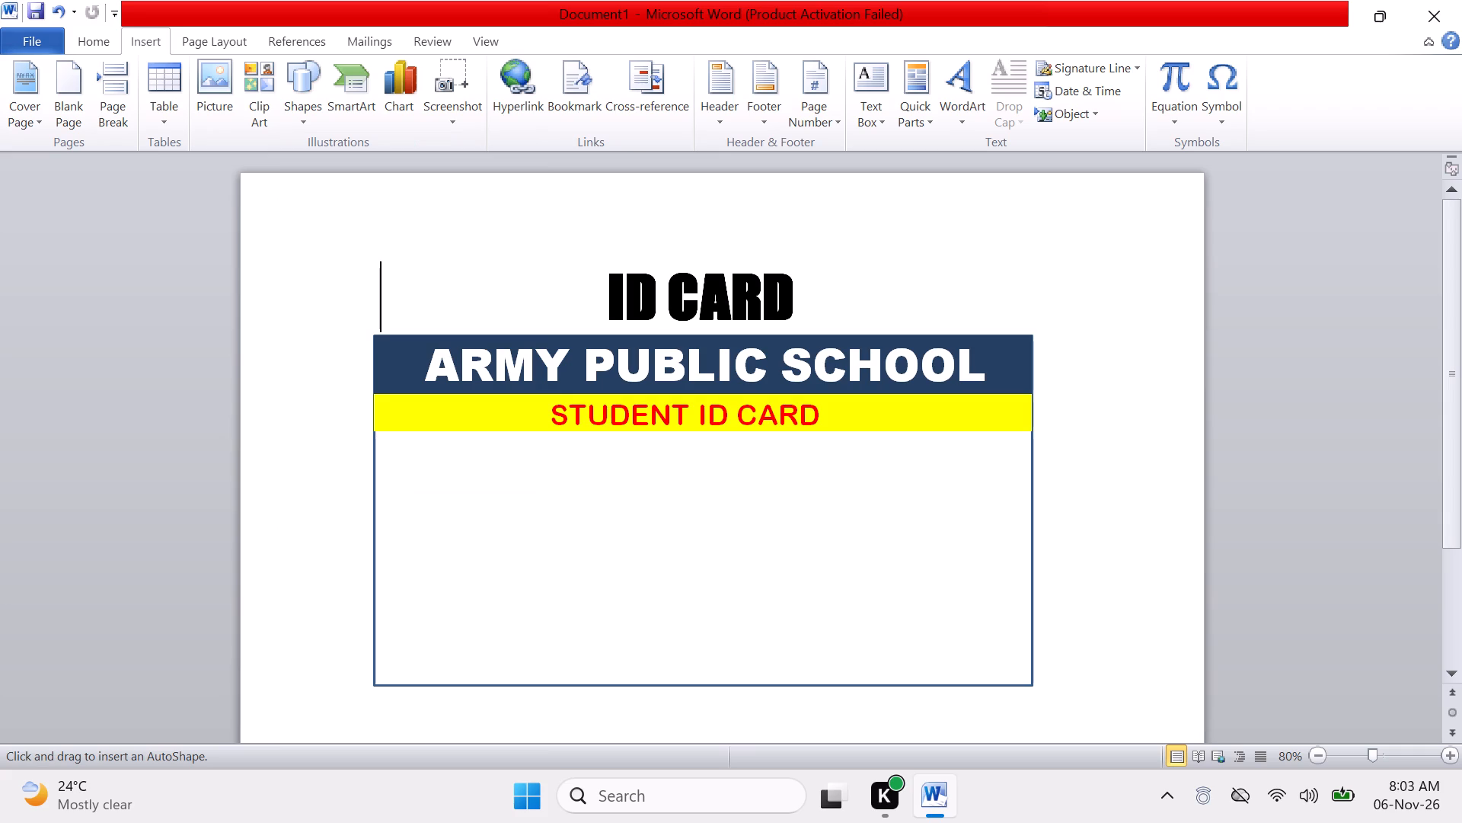
drag(863, 453, 962, 559)
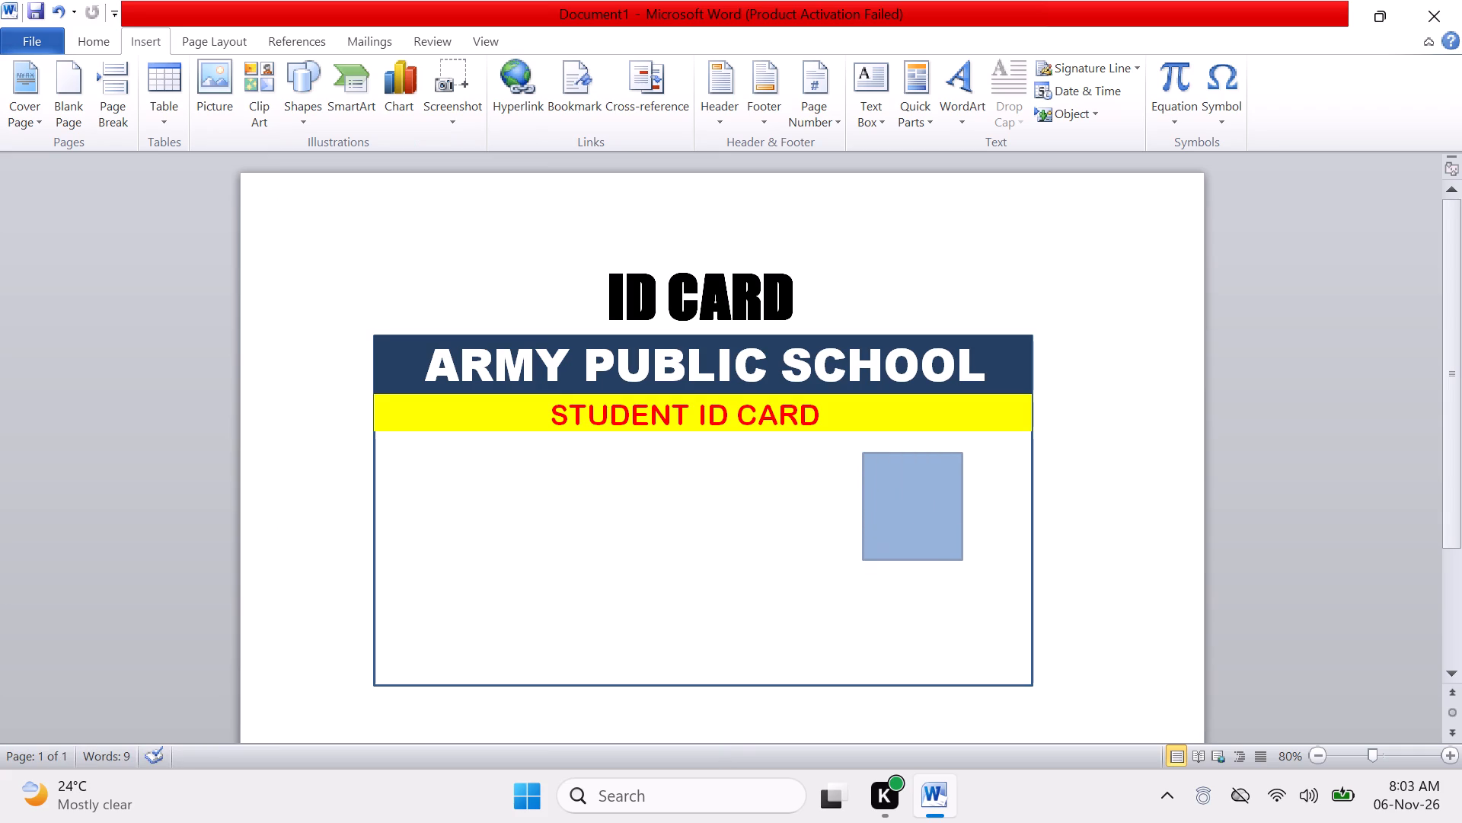
drag(962, 559, 981, 581)
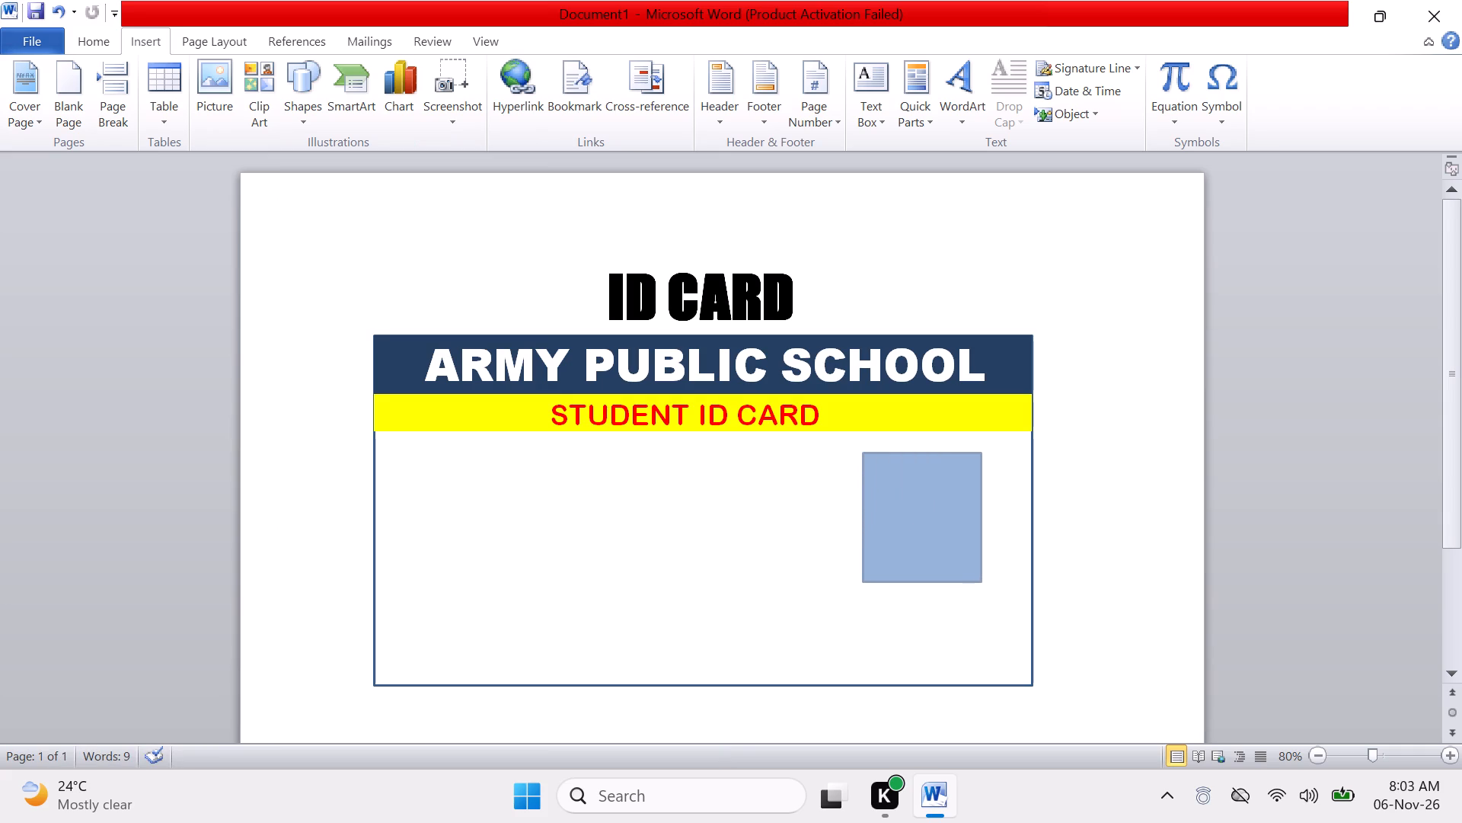
drag(981, 581, 983, 578)
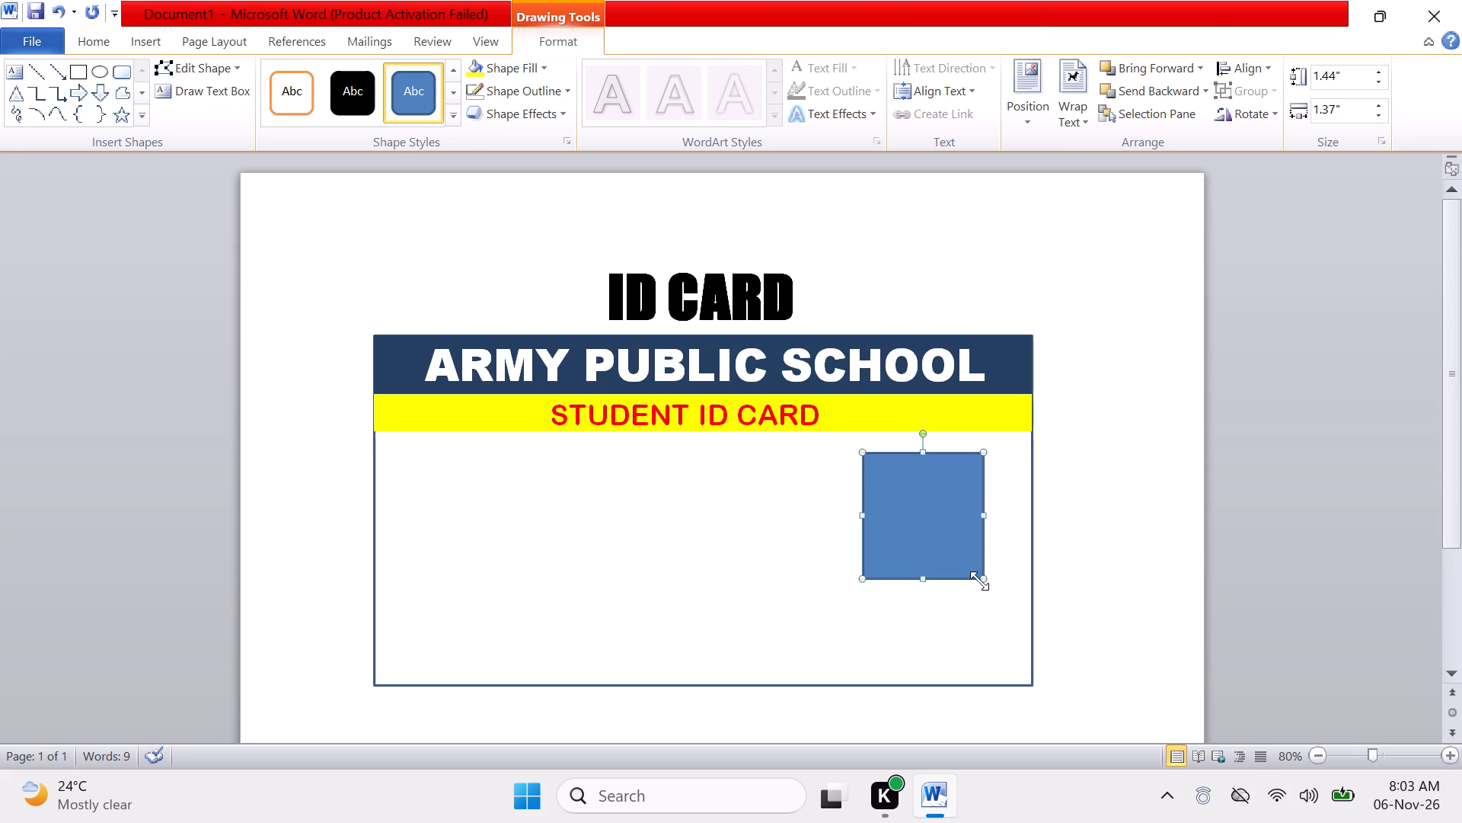
Shrink the new rectangle to about 1.24" wide and 1.33" high and move it closer to the card's upper-right edge below the yellow band.
drag(985, 582, 972, 569)
drag(930, 519, 942, 515)
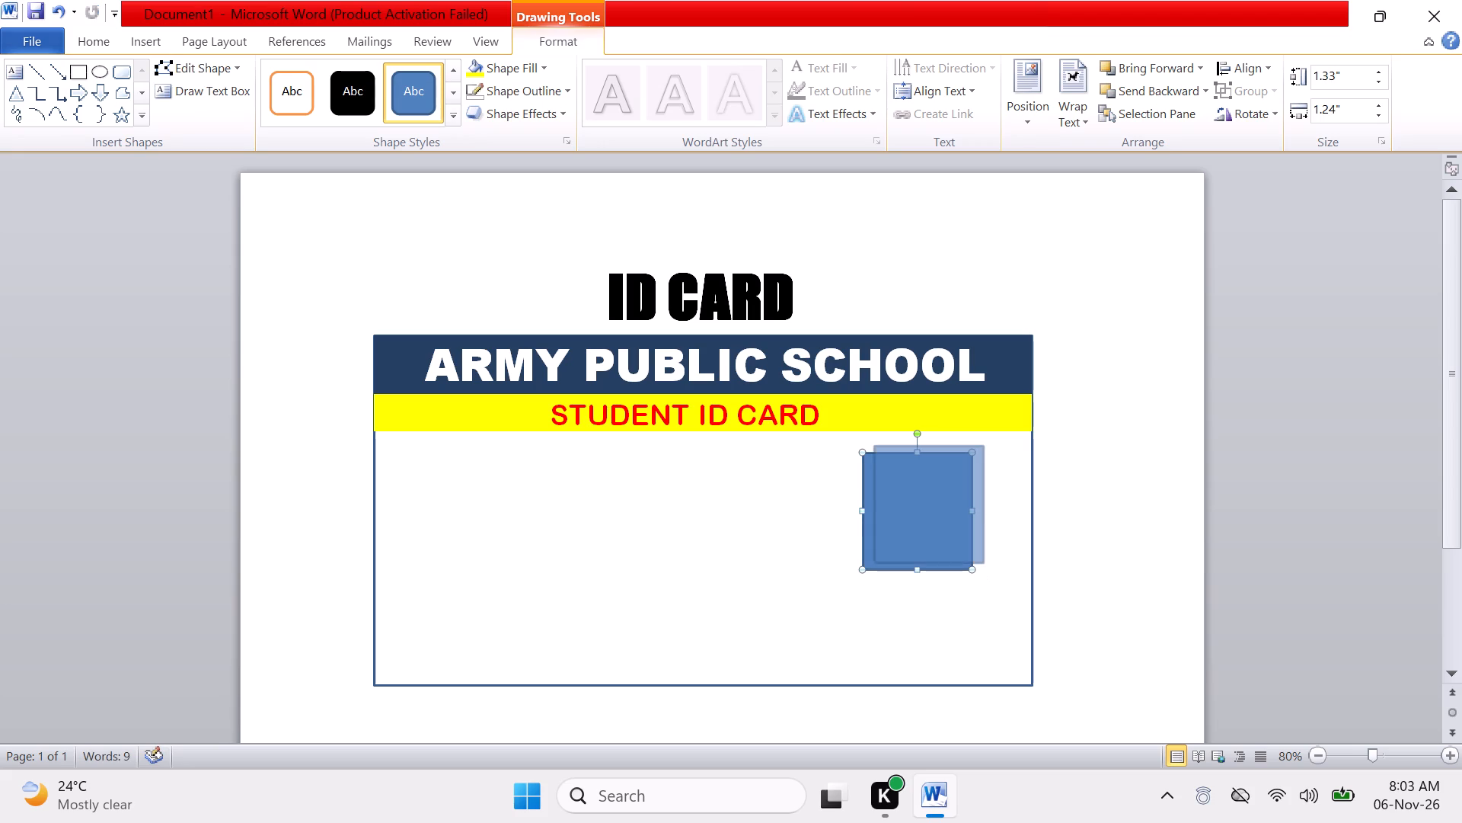
drag(942, 515, 961, 511)
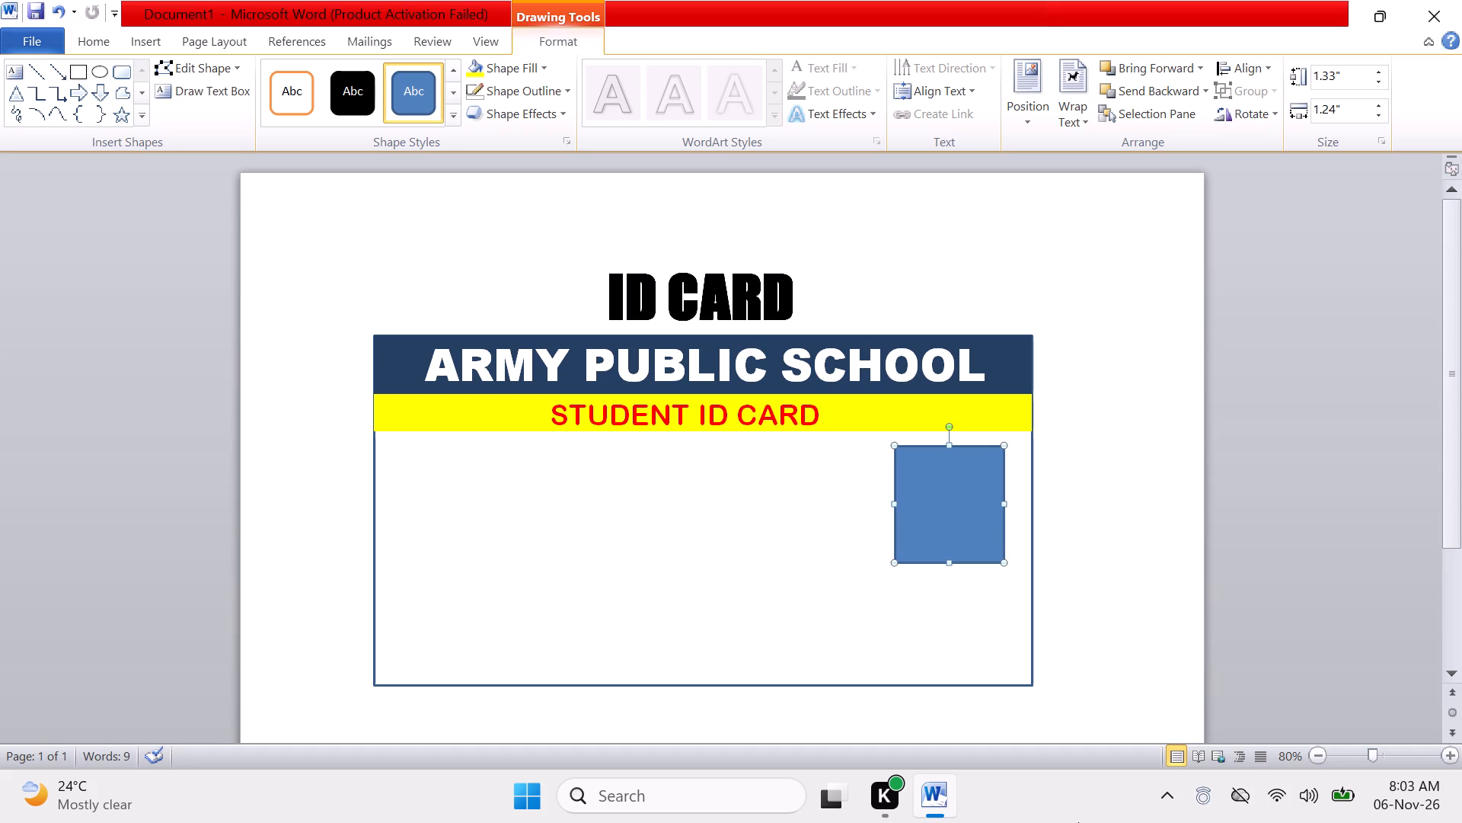
key(Up)
key(Left)
key(Up)
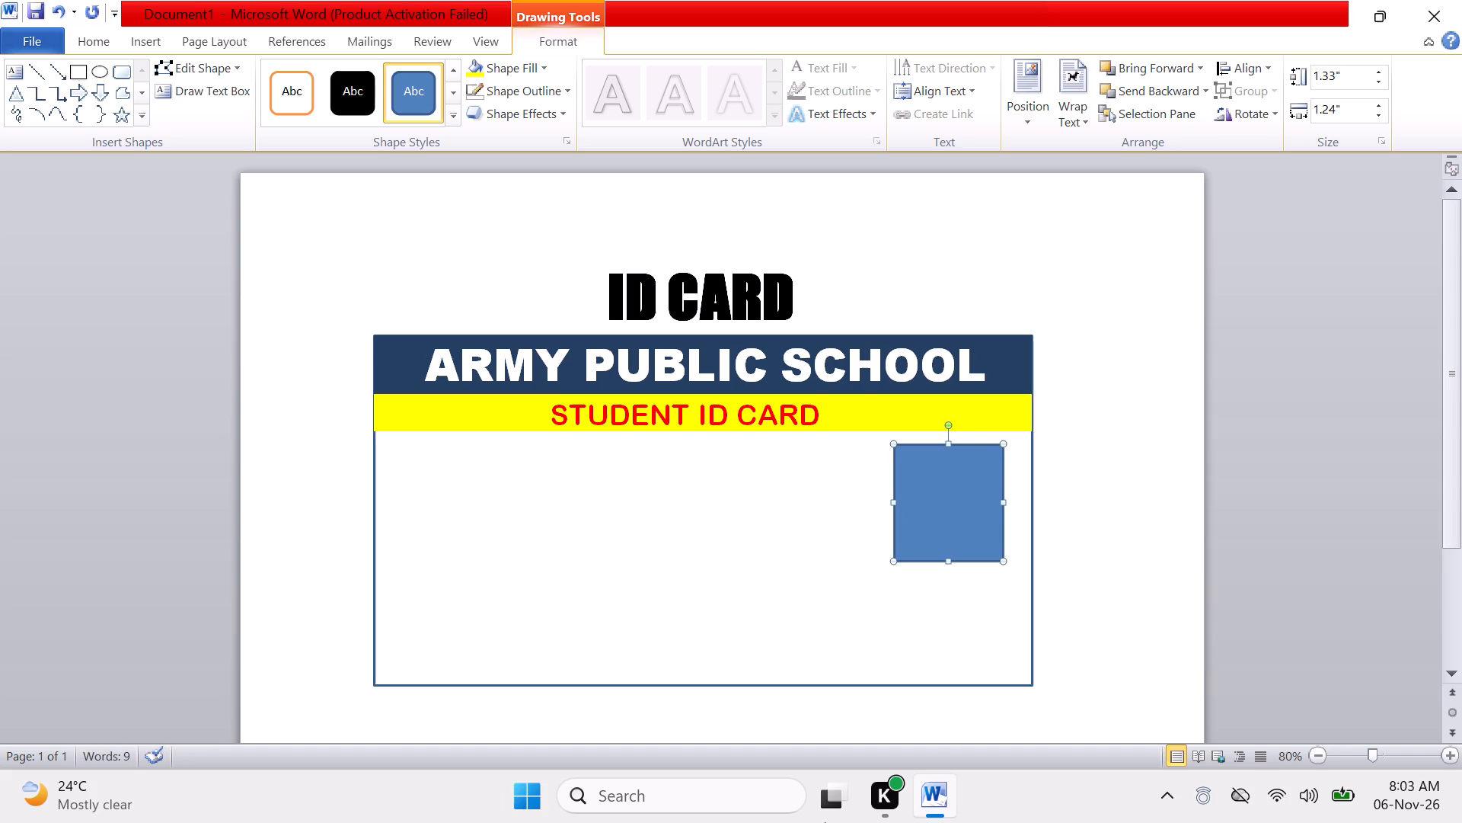
Set the small rectangle in the card's right part to no fill.
click(505, 69)
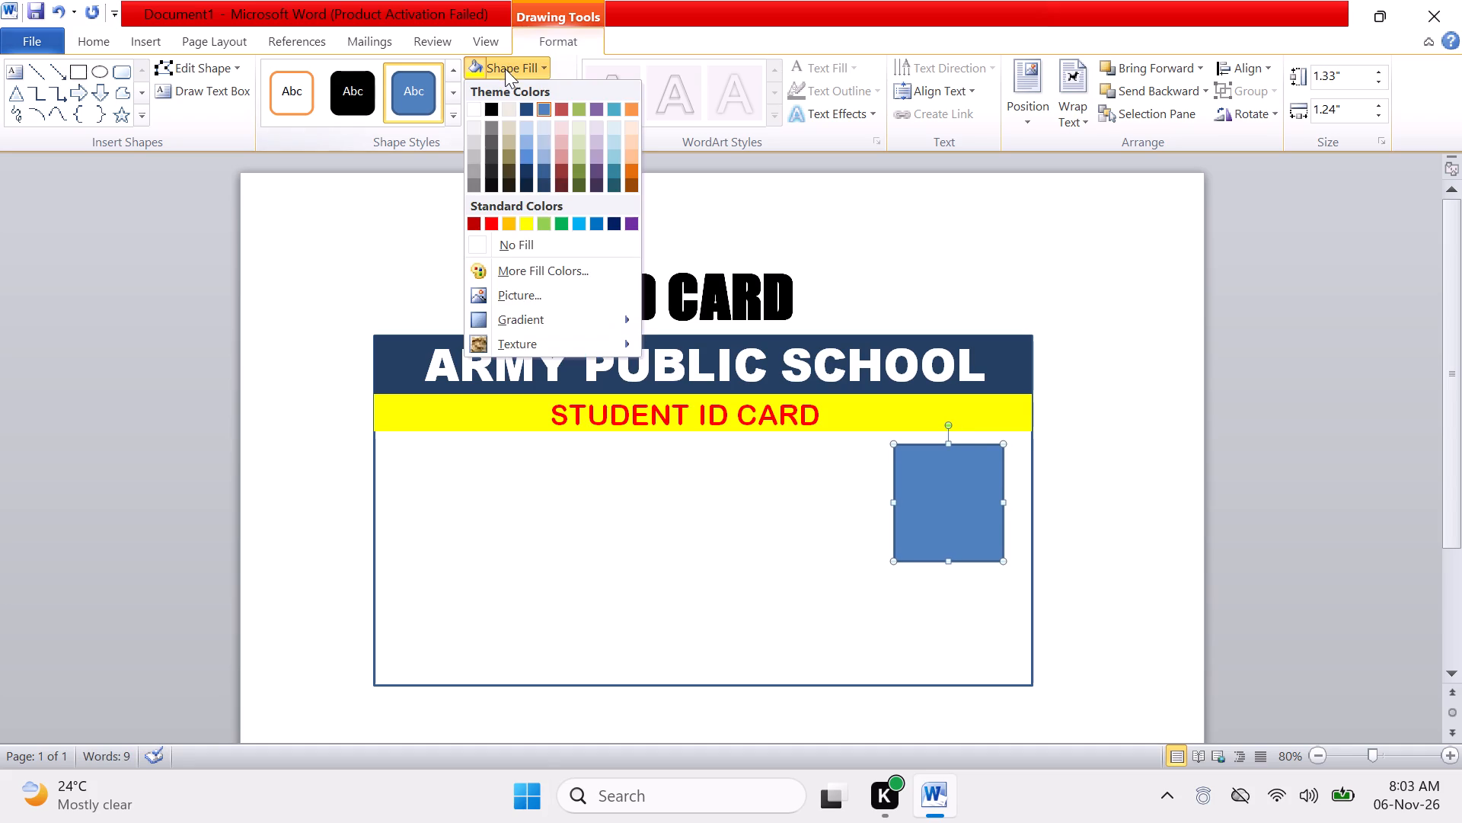
click(524, 250)
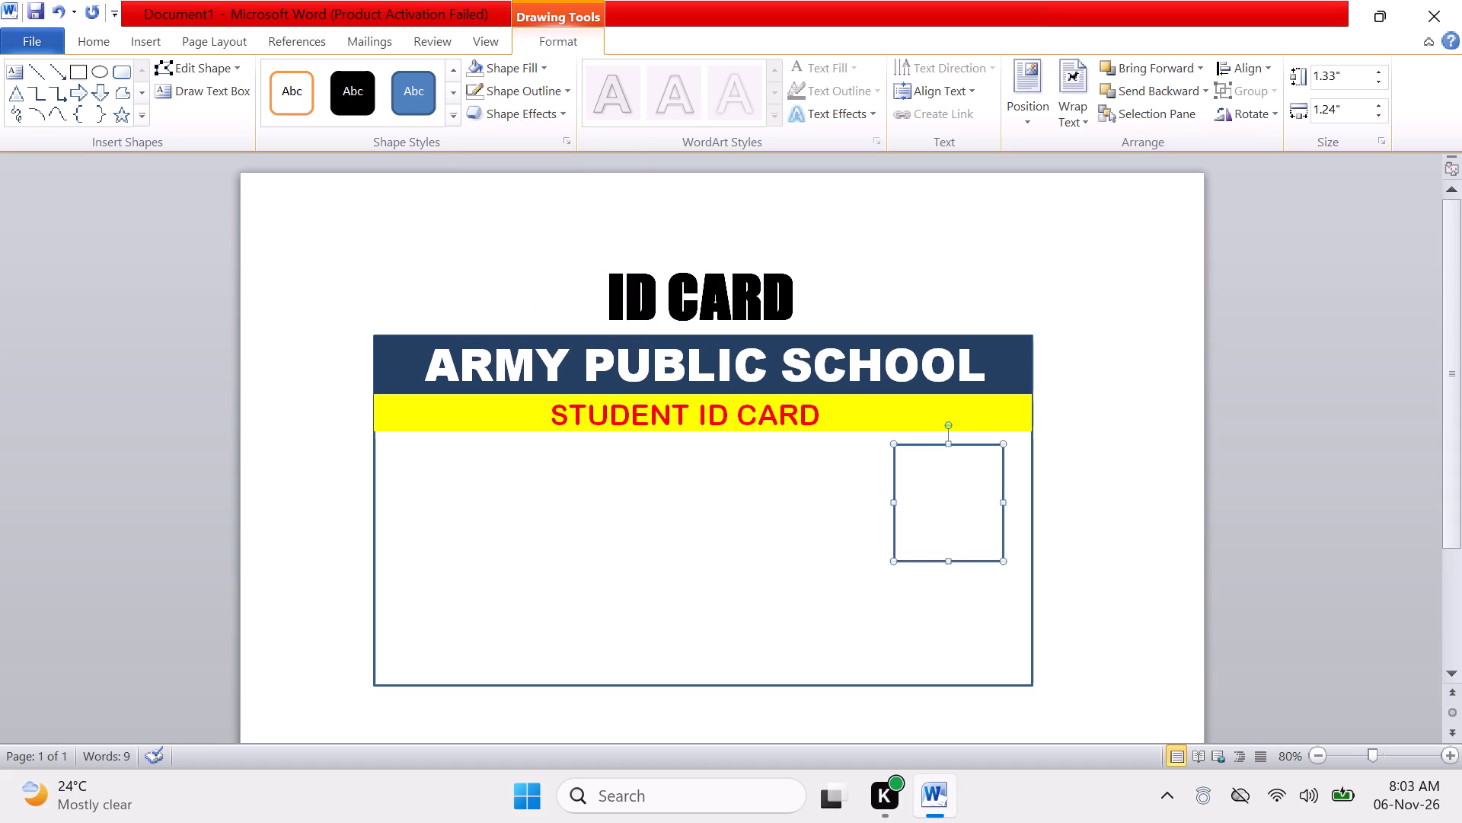
Draw a rectangle about 7.51" wide and 0.53" high across the full width of the card's bottom edge.
click(112, 44)
click(160, 37)
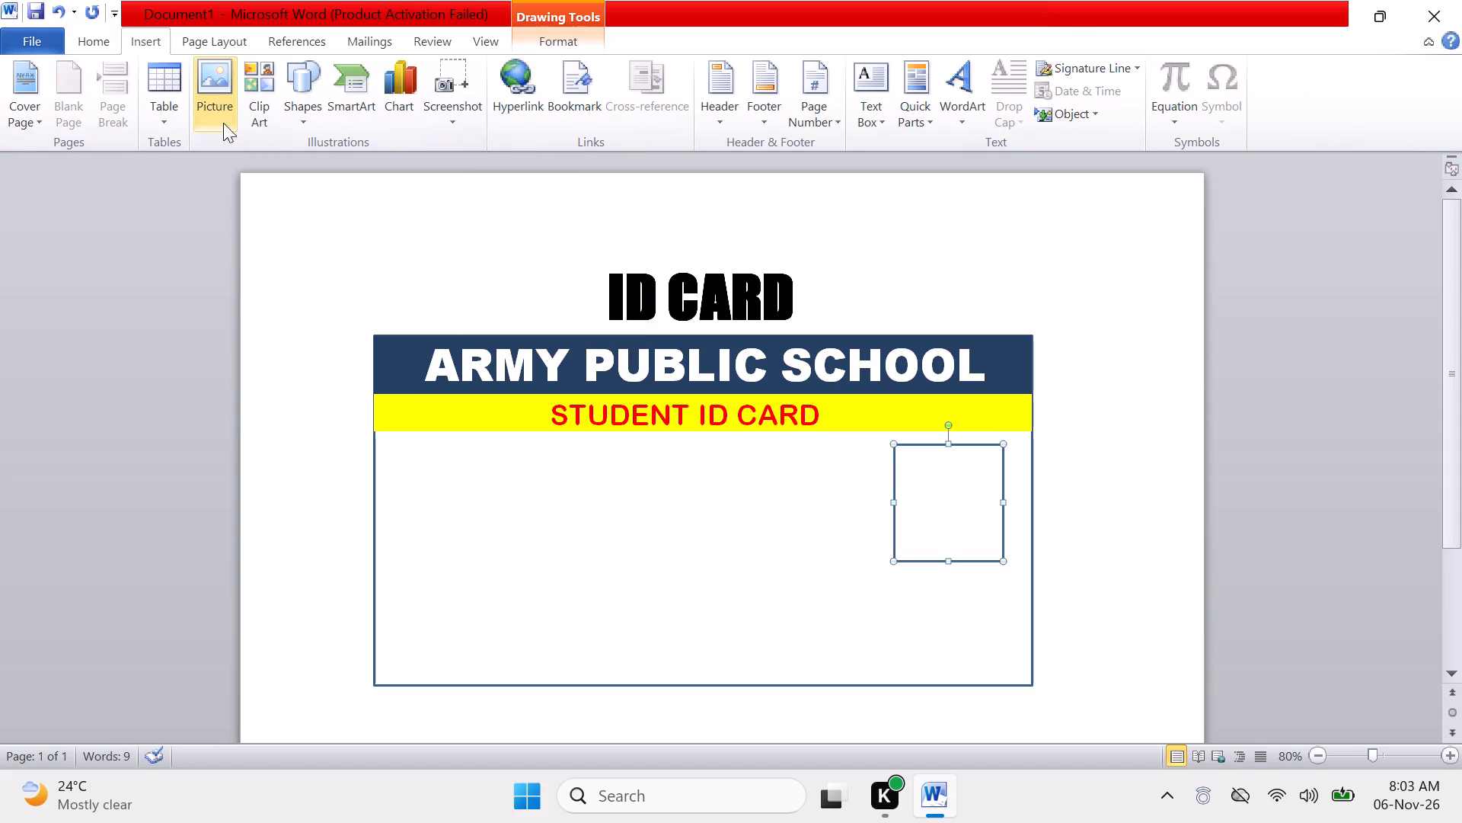
drag(312, 109, 303, 113)
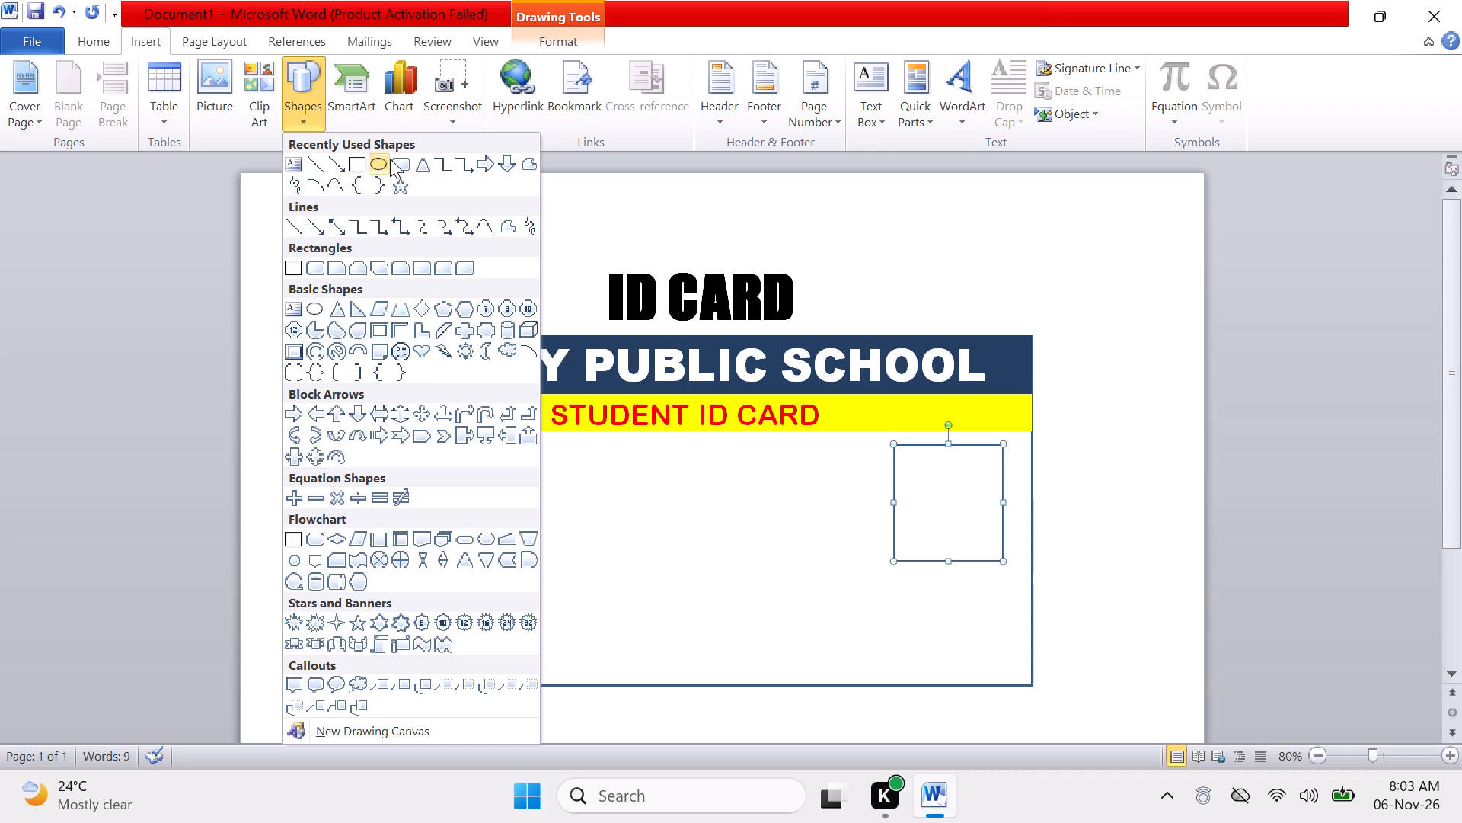
click(365, 163)
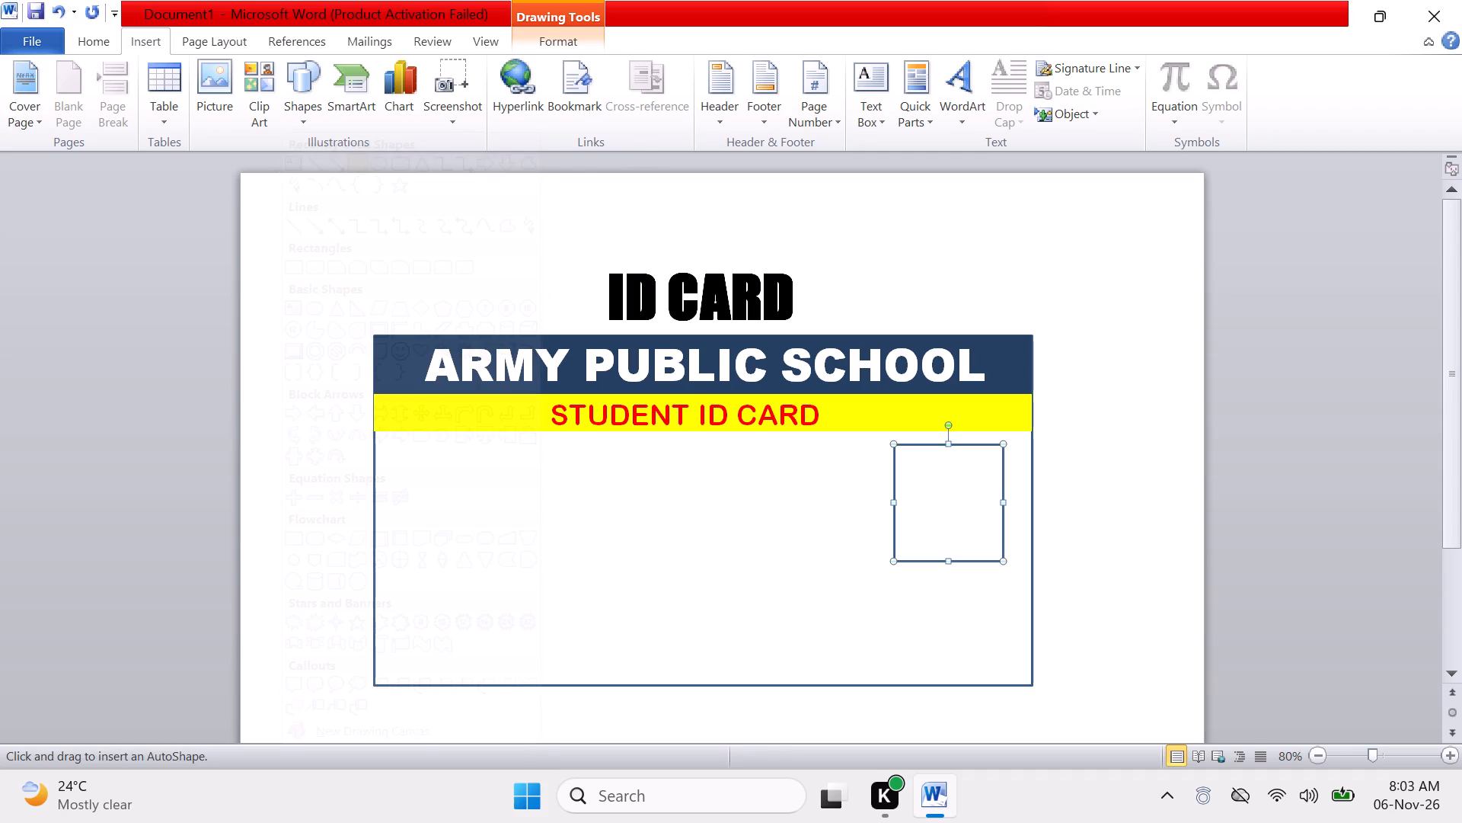
drag(373, 639, 413, 665)
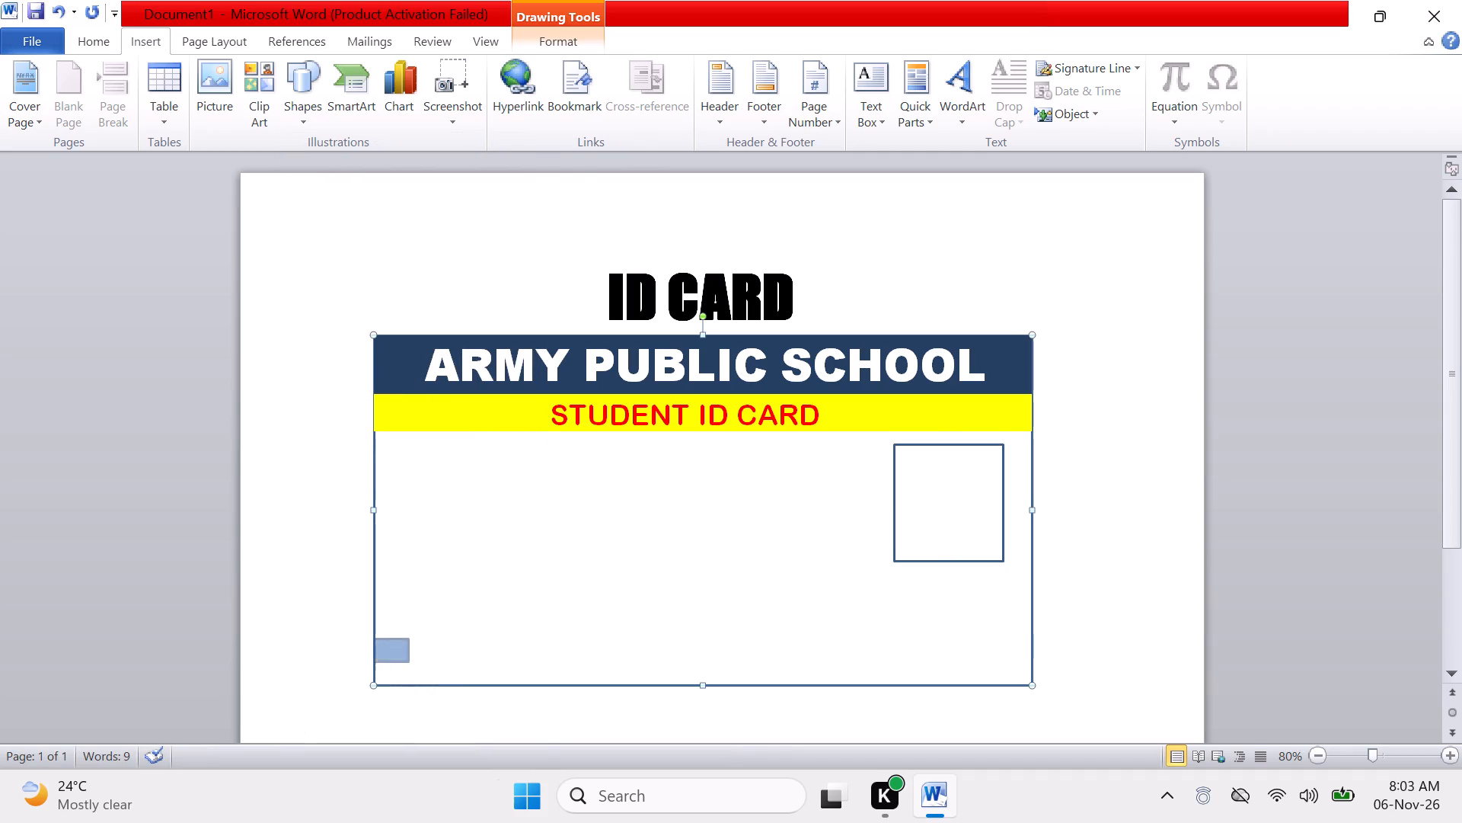
drag(413, 665, 600, 689)
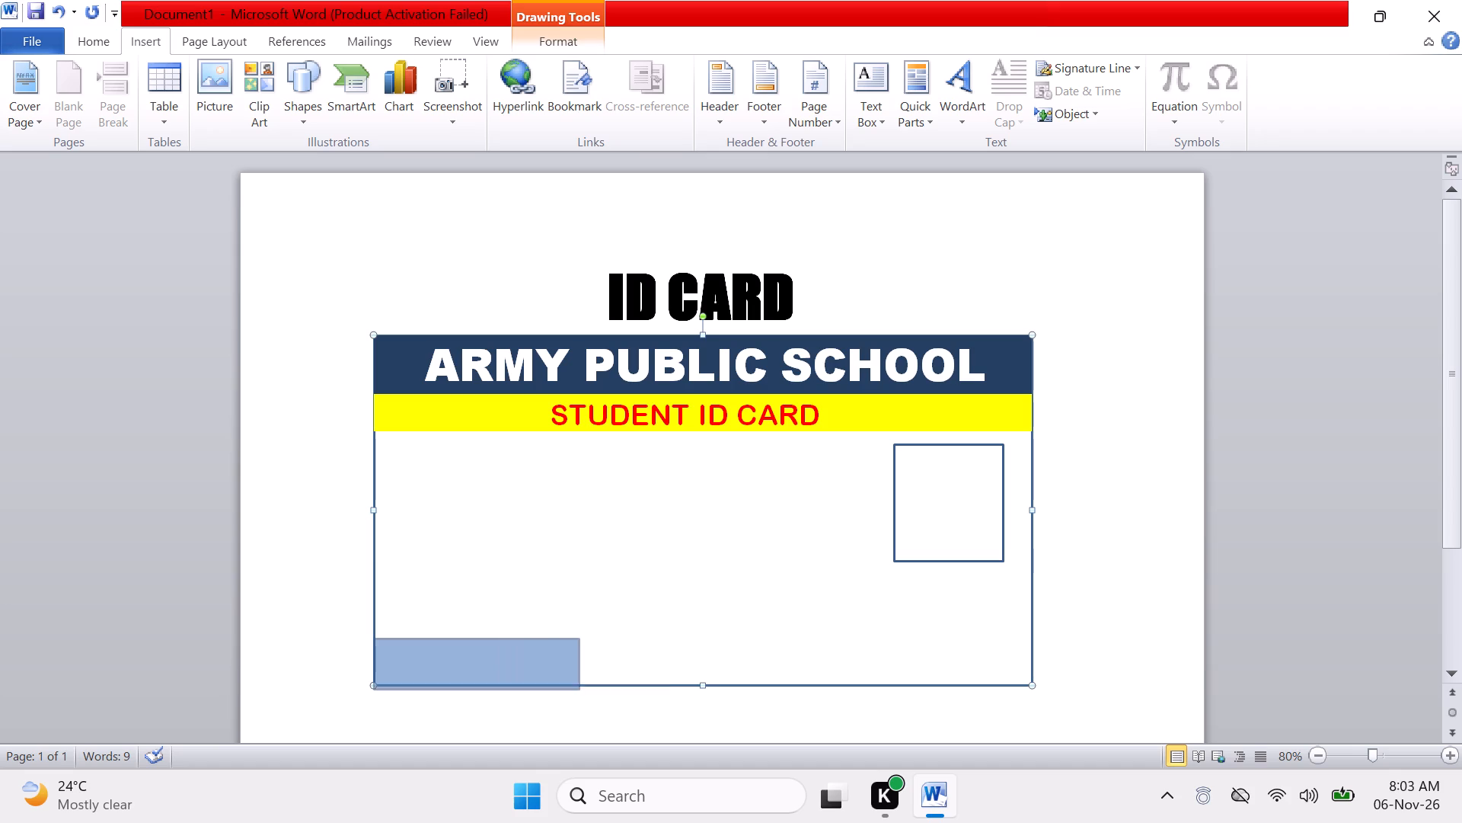
drag(600, 689, 862, 676)
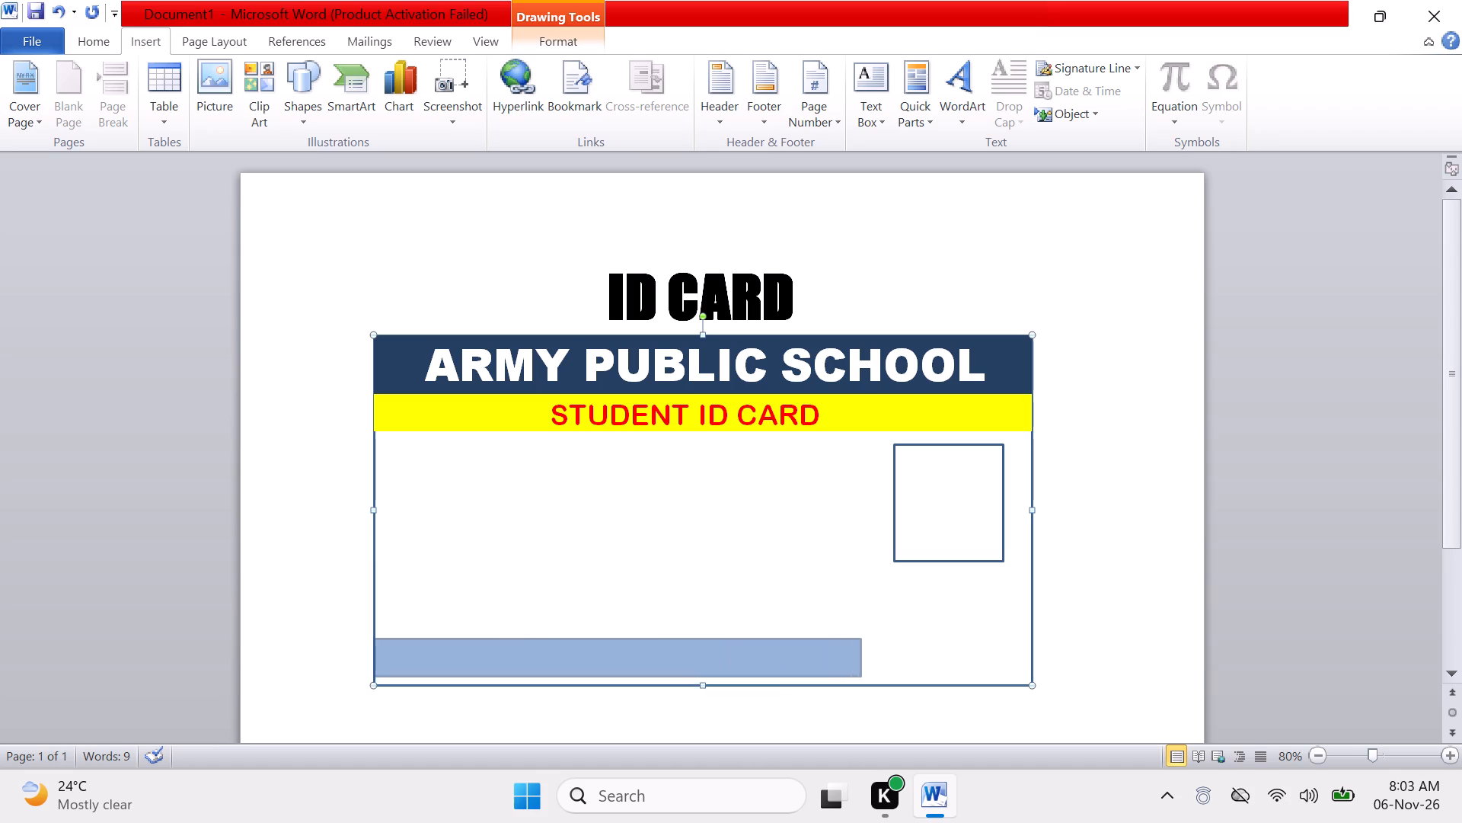
drag(862, 676, 1033, 681)
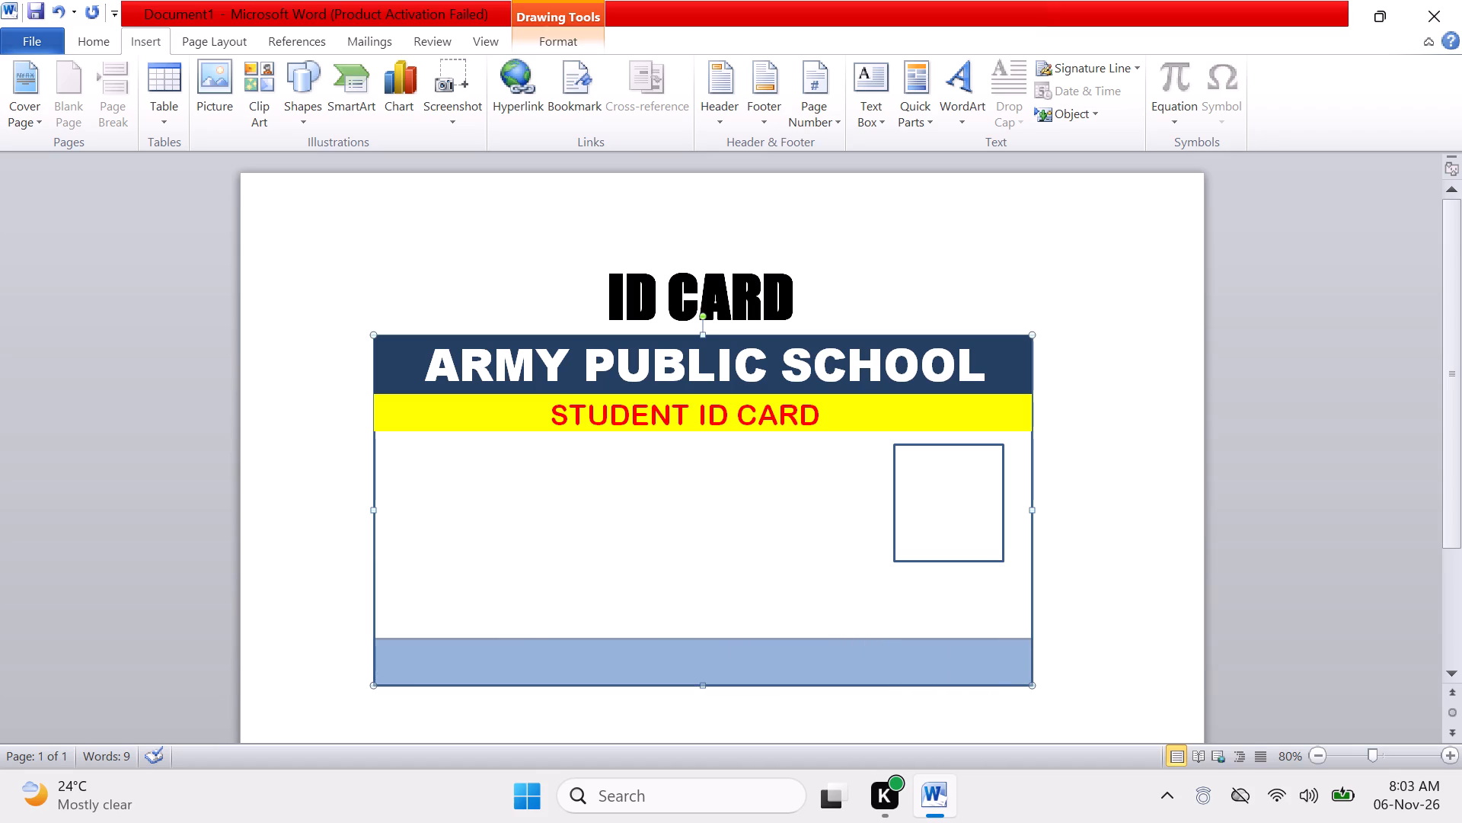
drag(1033, 681, 1034, 684)
drag(1034, 684, 1034, 685)
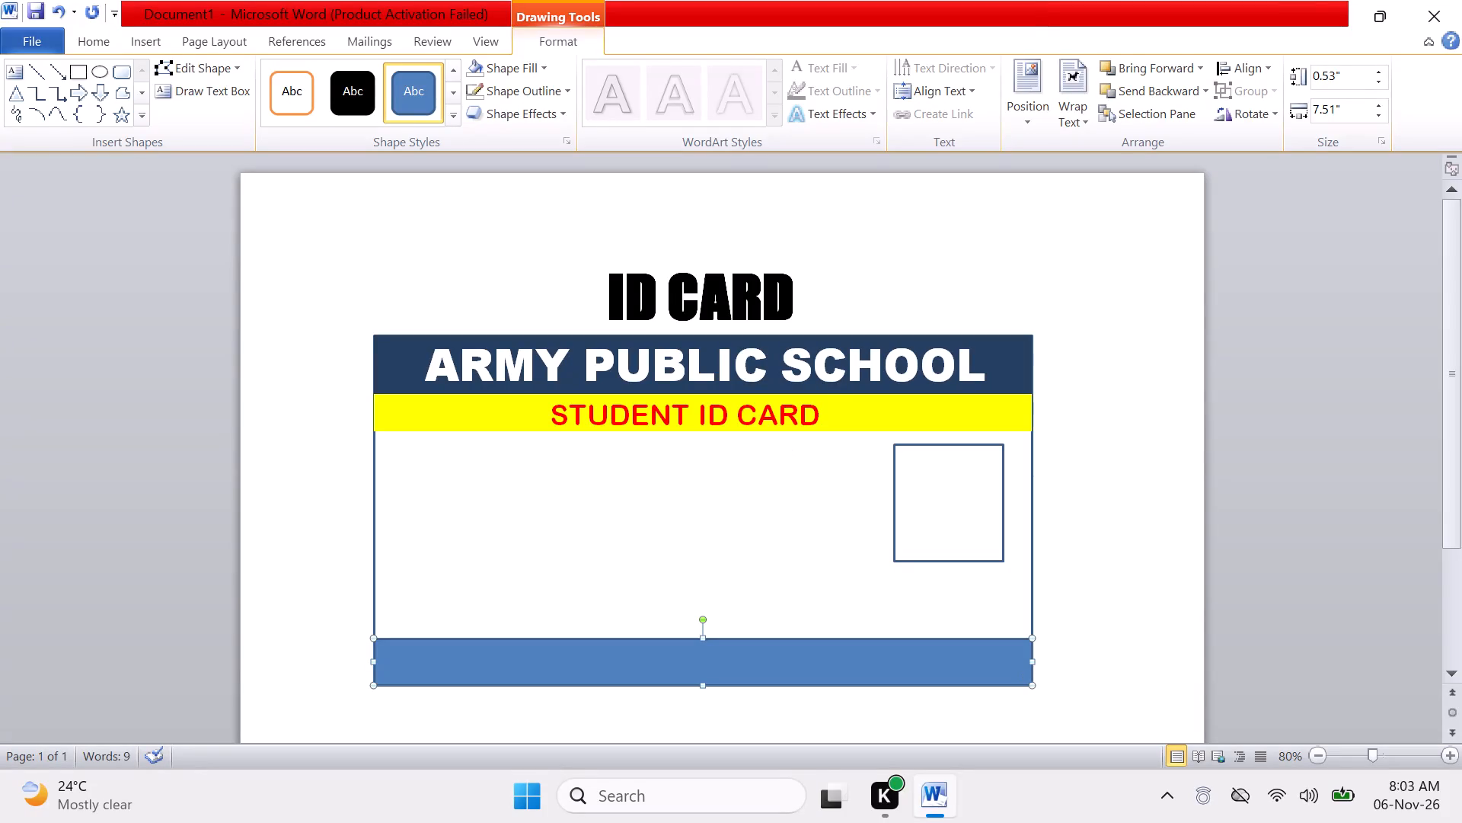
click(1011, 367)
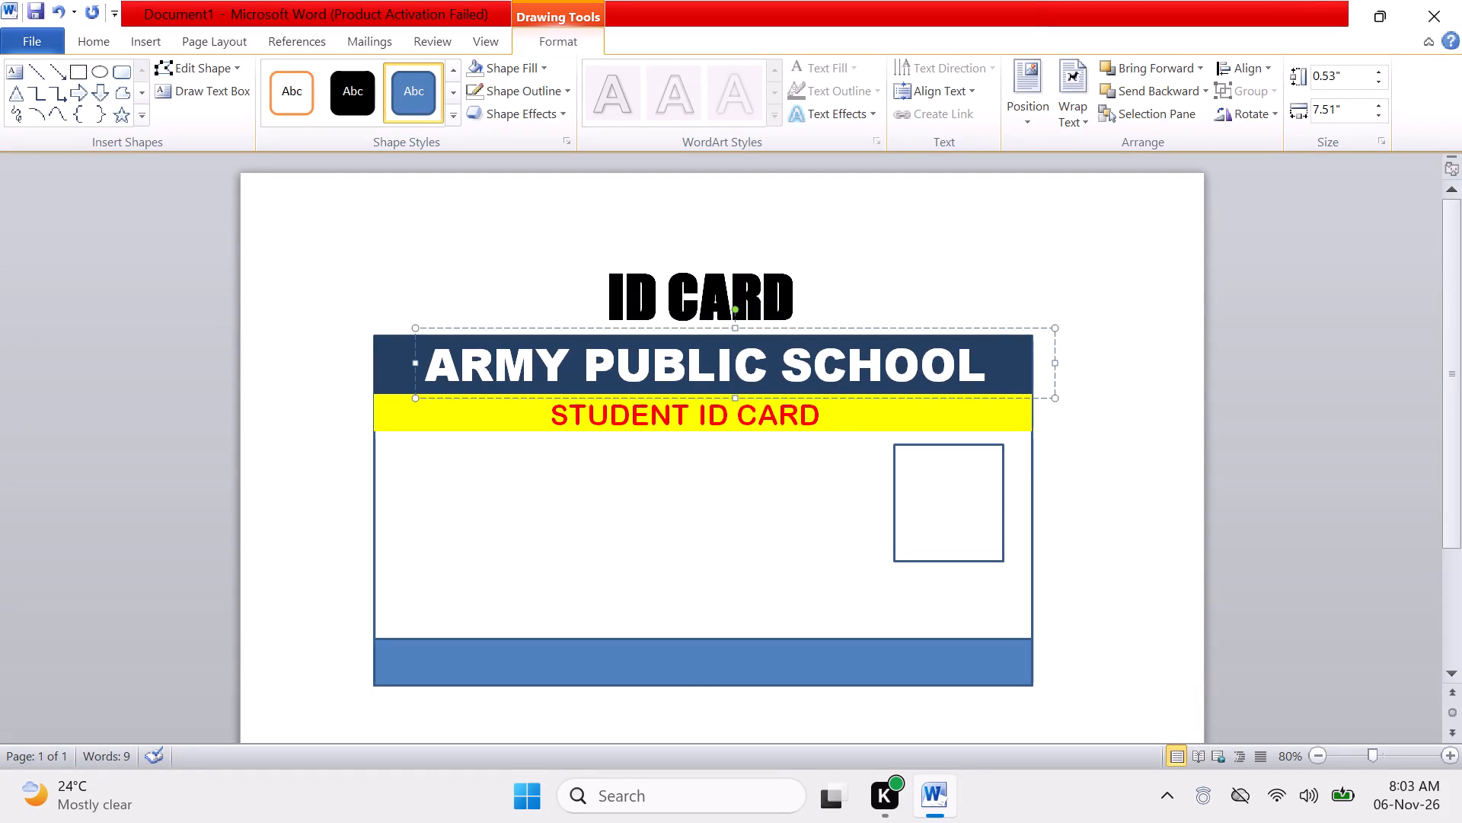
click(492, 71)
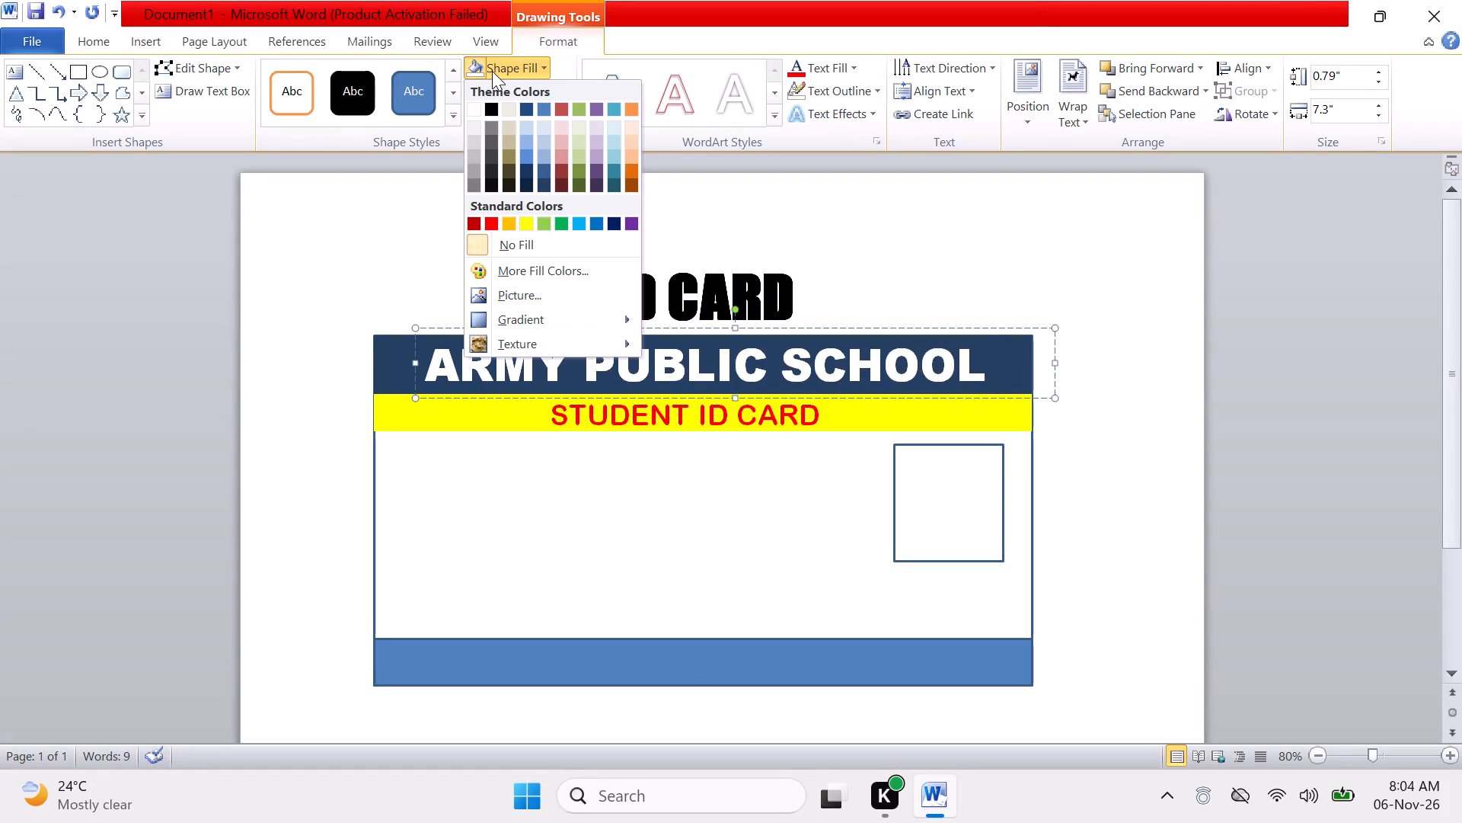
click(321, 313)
Fill the bottom rectangle with the same dark blue theme colour as the header.
click(628, 658)
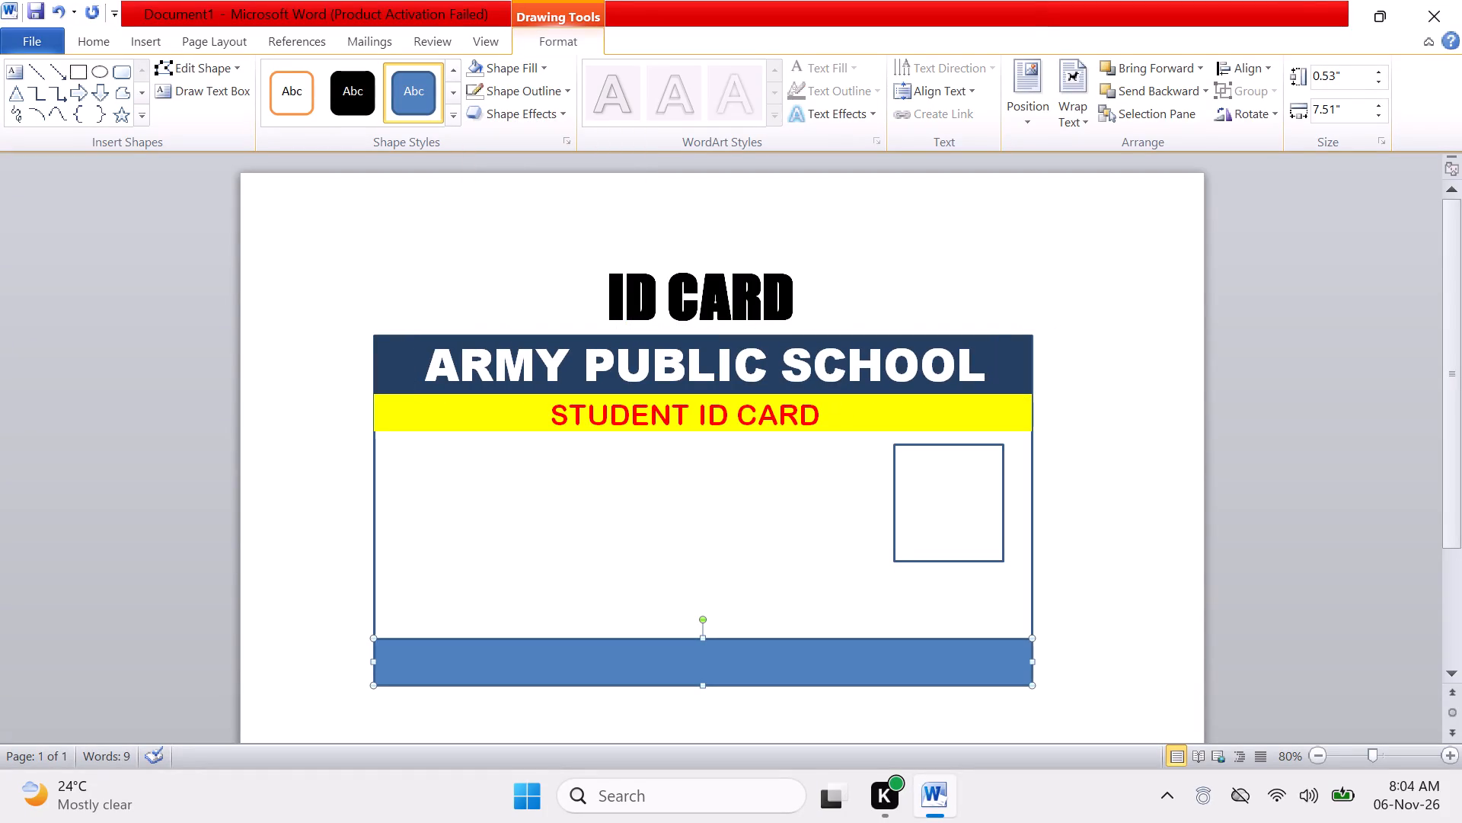
click(525, 70)
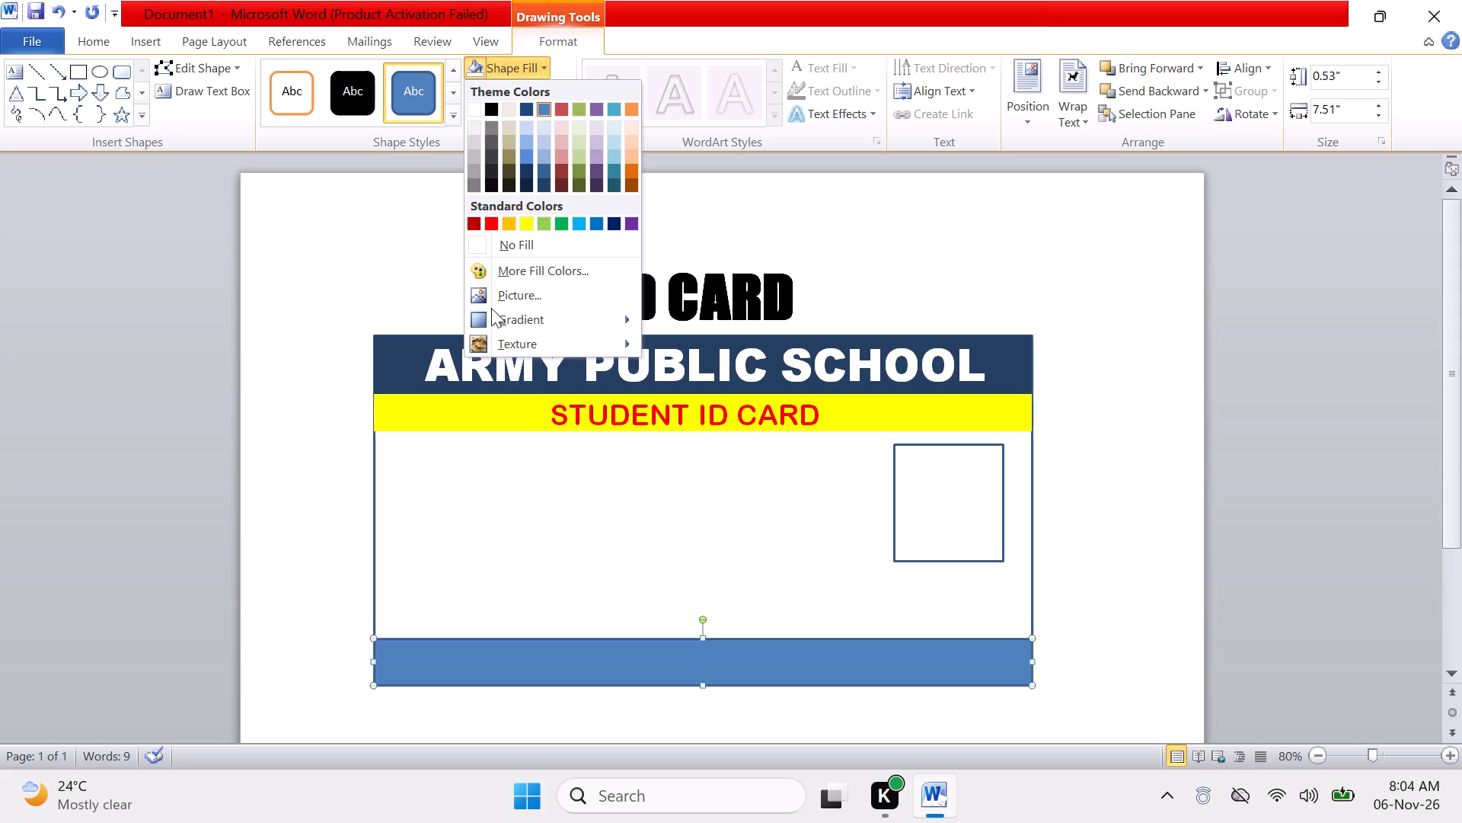
click(545, 182)
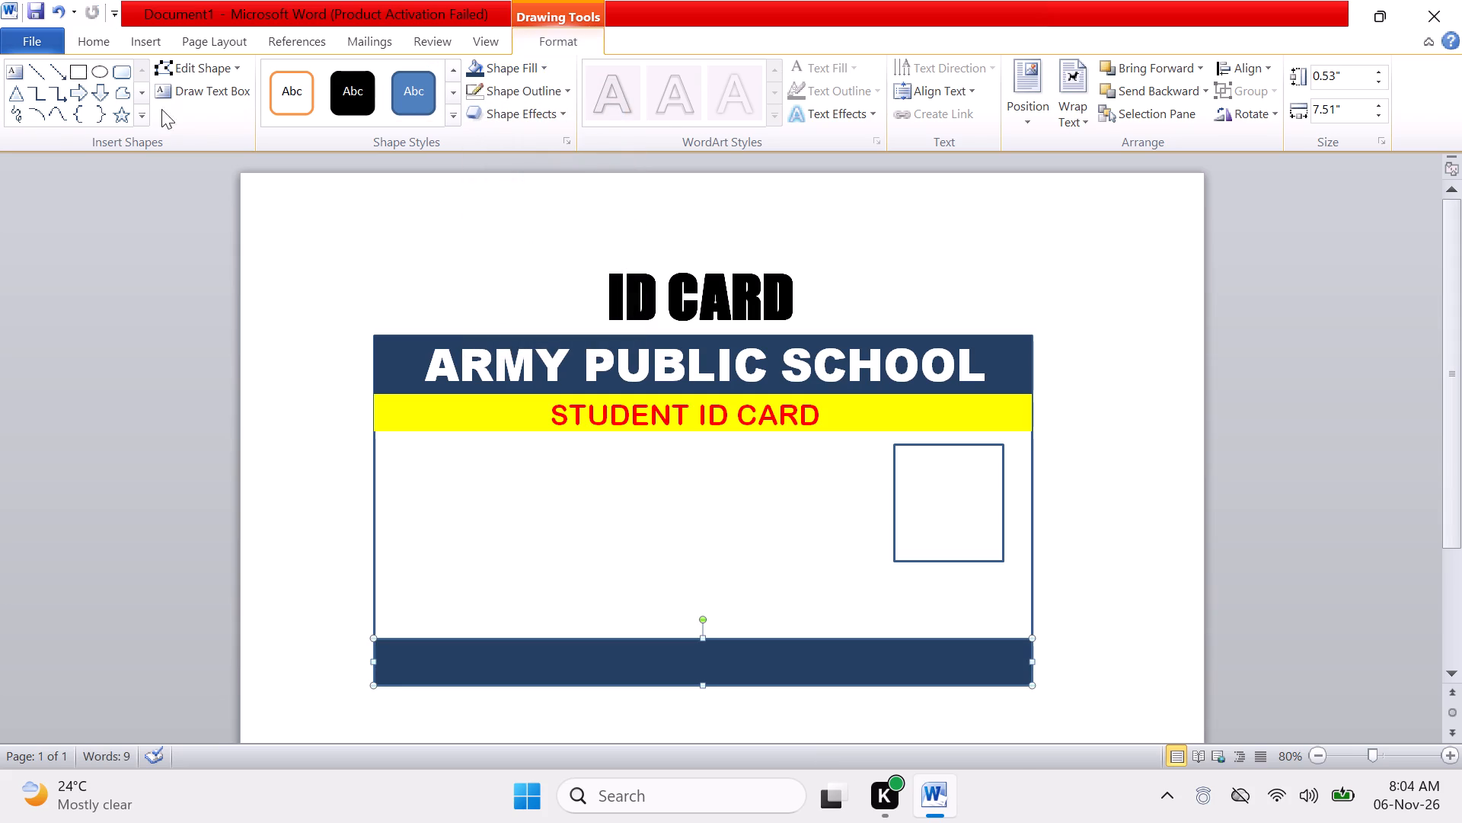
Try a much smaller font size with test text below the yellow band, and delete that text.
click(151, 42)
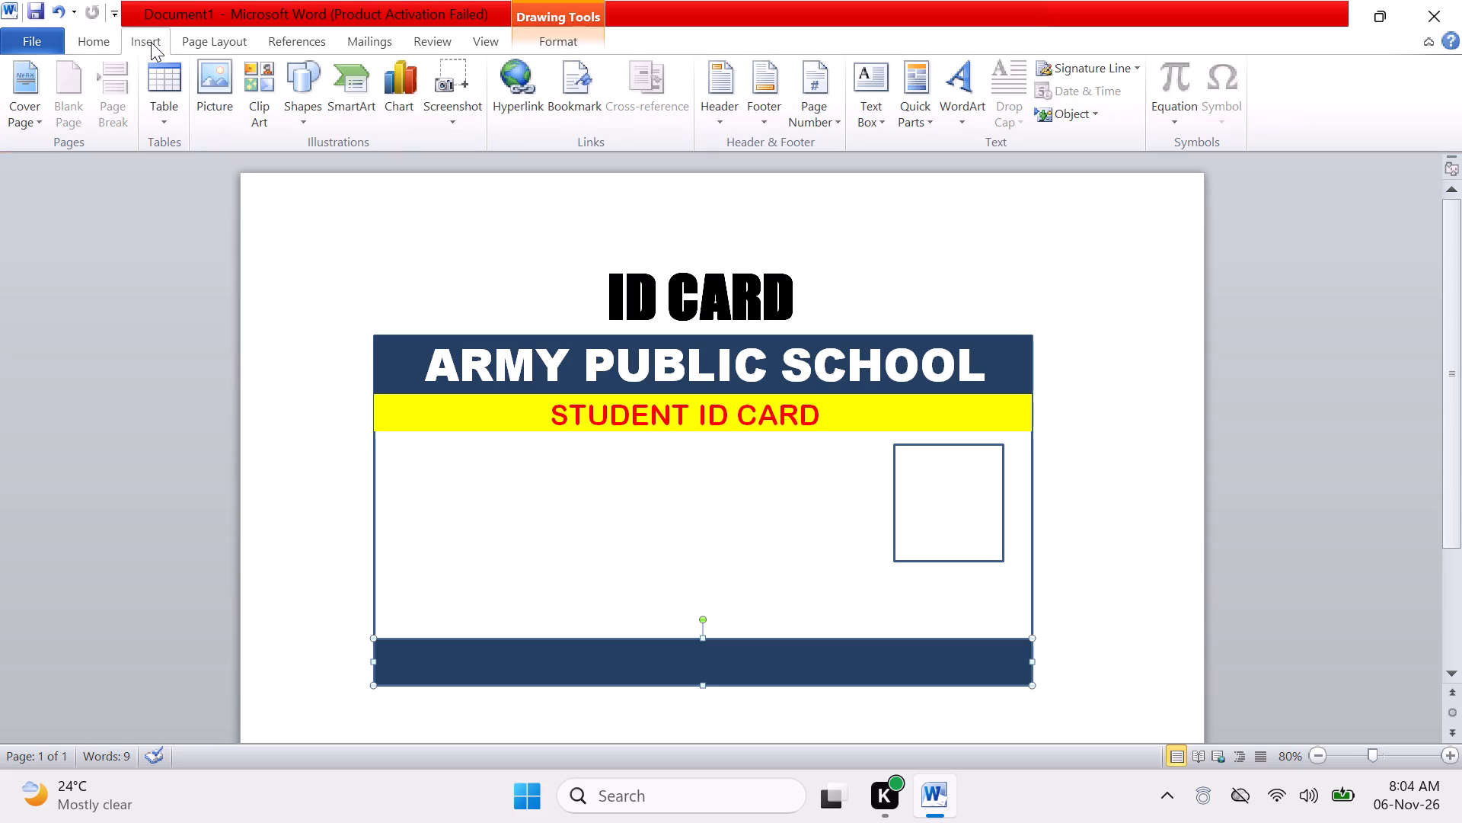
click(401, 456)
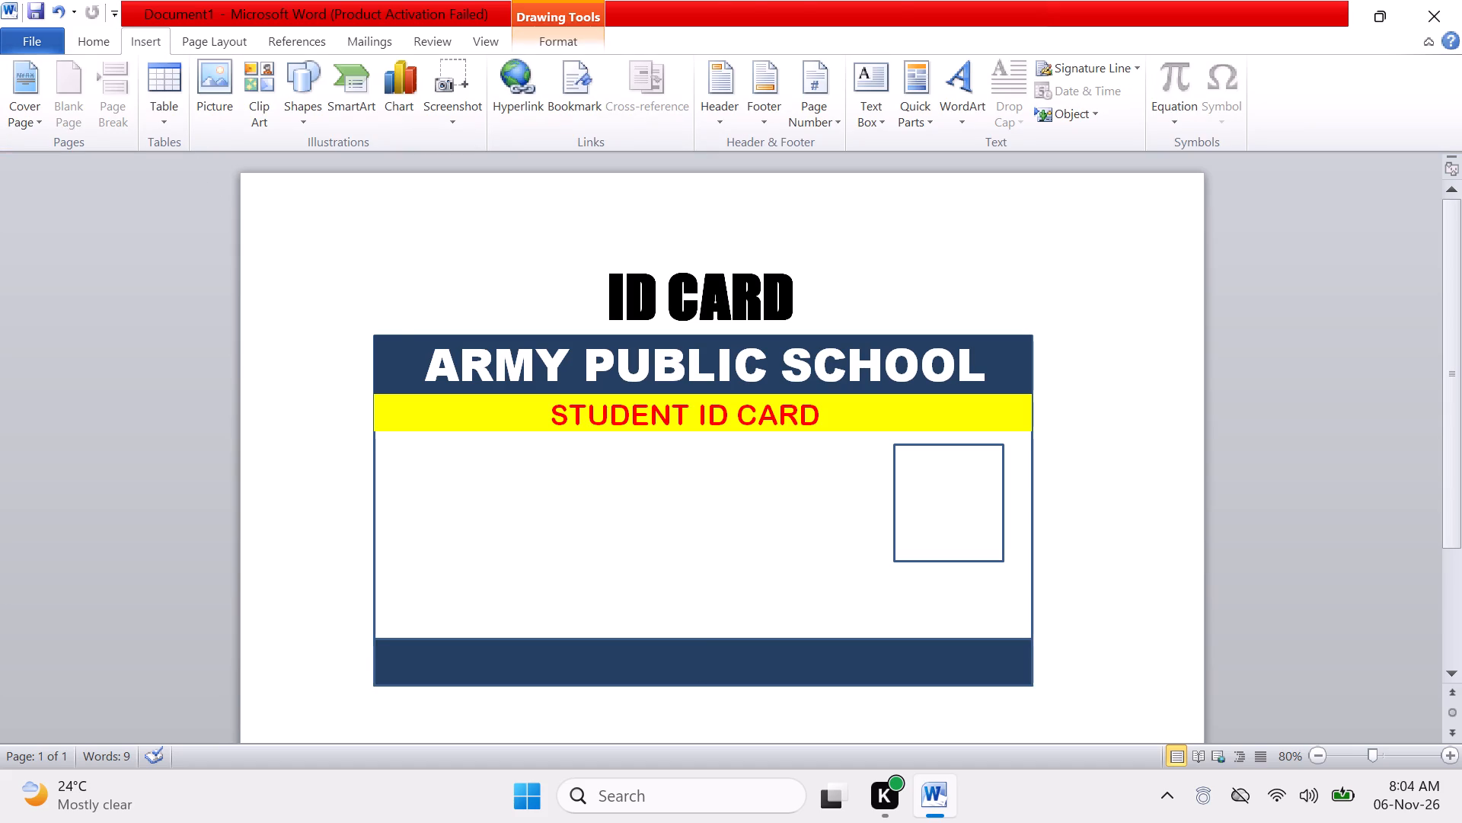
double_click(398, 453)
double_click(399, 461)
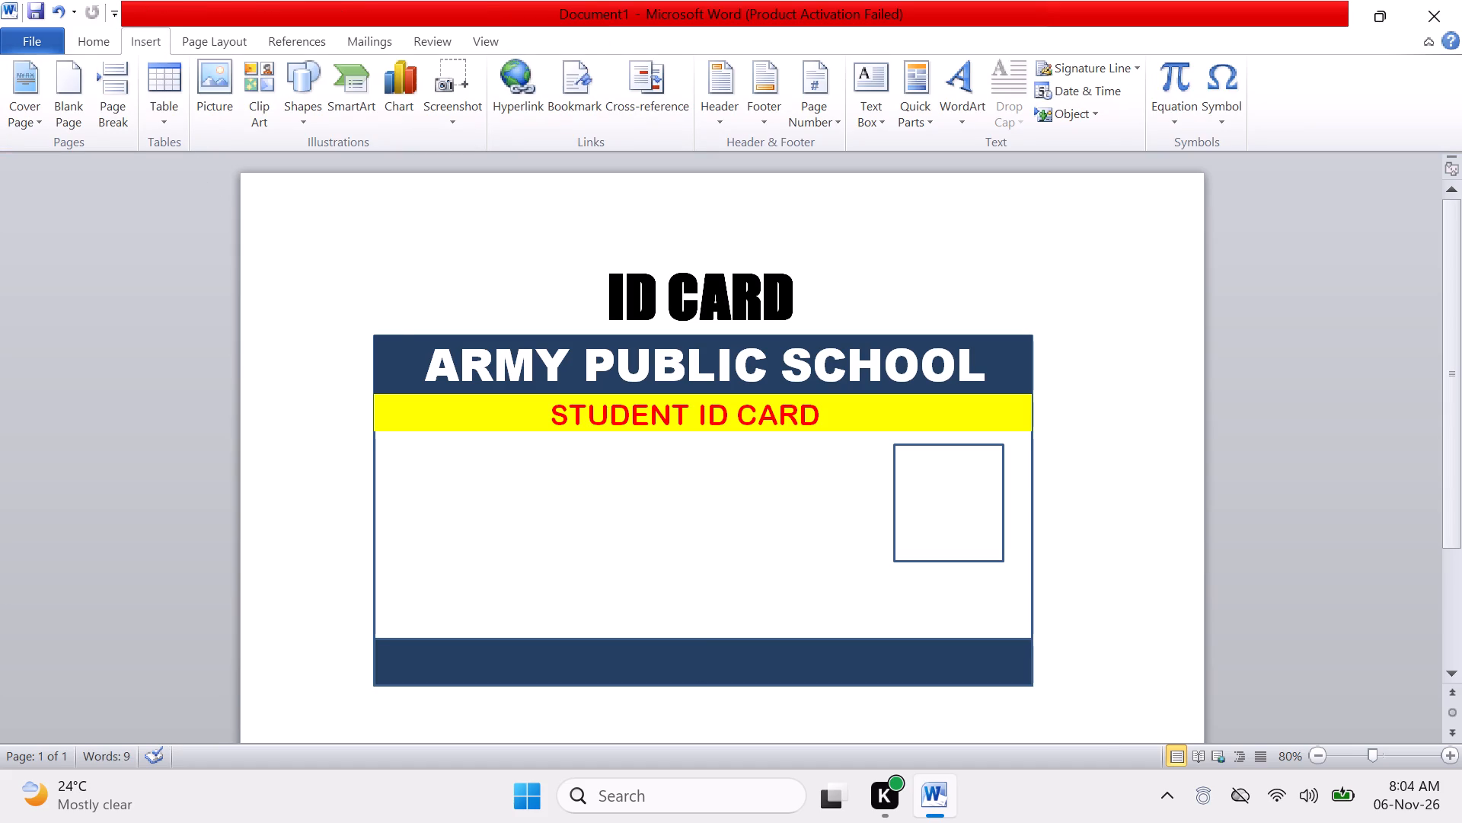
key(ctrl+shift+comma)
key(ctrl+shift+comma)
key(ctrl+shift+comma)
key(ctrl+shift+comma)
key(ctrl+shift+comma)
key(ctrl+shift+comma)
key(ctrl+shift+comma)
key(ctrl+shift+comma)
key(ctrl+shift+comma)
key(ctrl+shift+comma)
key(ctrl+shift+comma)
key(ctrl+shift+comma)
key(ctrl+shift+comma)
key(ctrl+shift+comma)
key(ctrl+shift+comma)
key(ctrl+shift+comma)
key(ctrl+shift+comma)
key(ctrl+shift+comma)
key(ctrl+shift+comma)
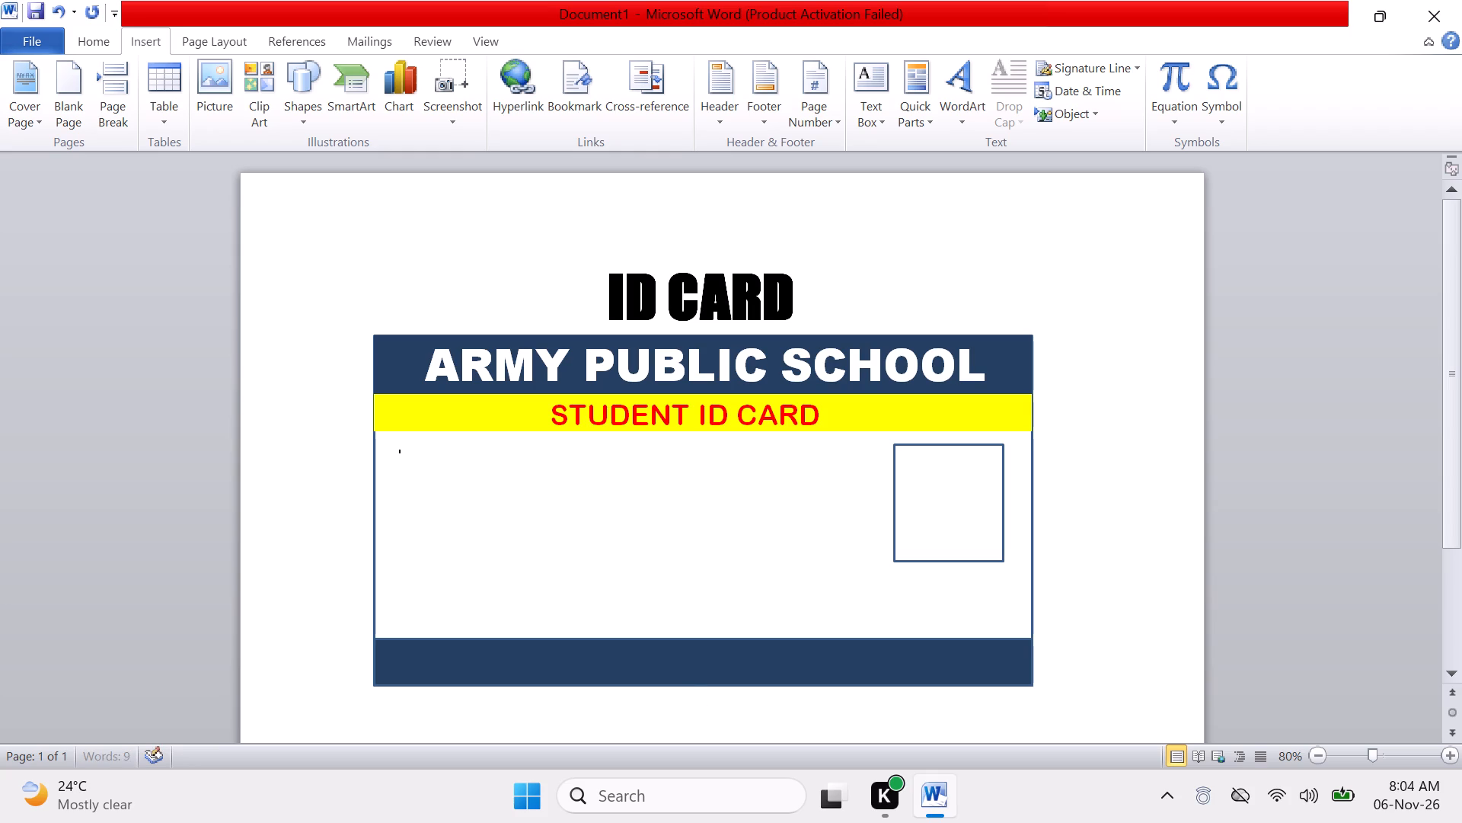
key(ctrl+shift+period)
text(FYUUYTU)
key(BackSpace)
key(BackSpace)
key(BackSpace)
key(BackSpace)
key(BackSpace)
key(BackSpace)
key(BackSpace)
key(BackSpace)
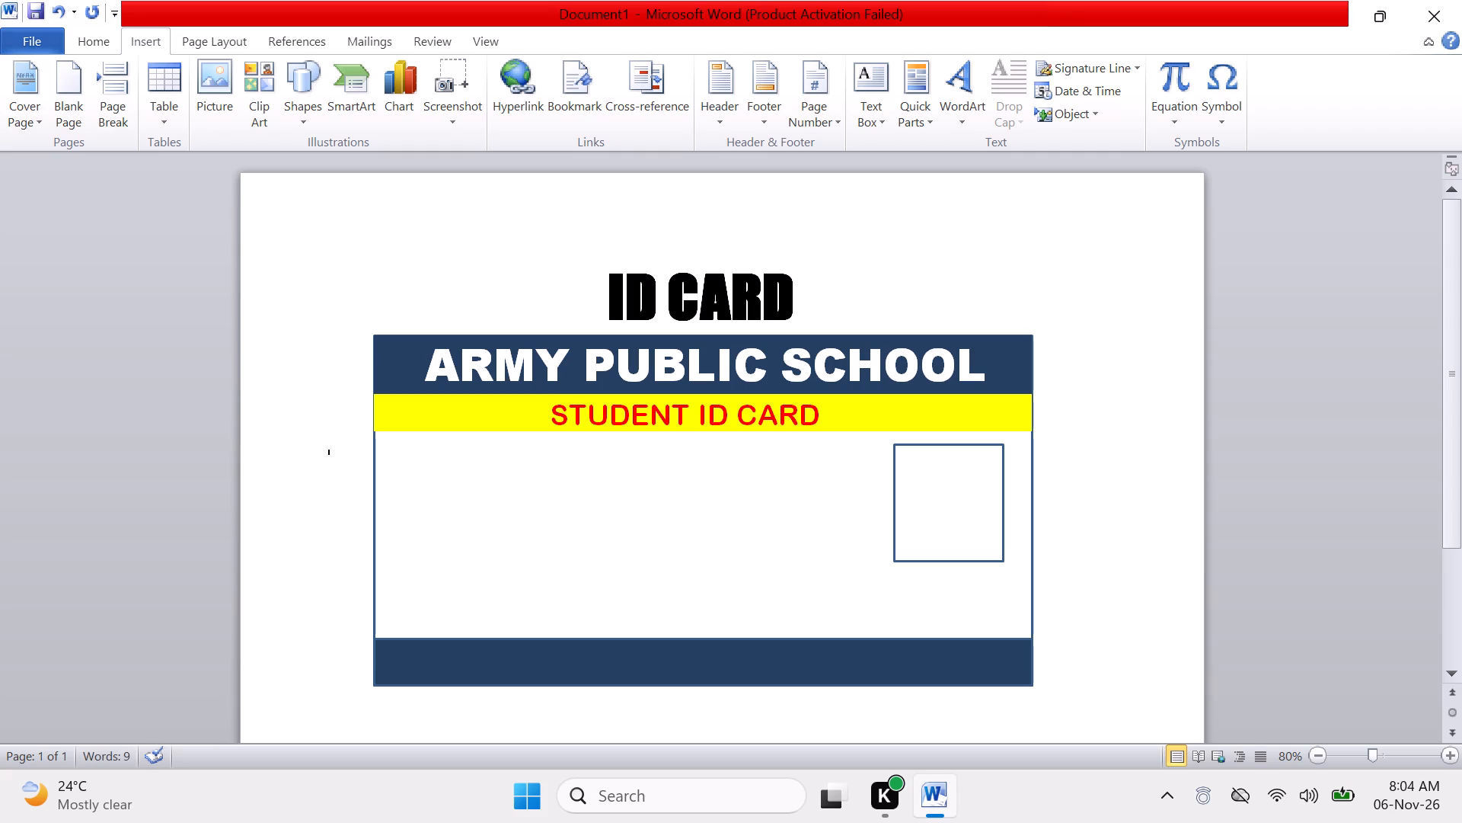
Enter trial text at the card's left edge, reduce its font size to small label size, and delete the text.
key(ctrl+shift+period)
key(ctrl+shift+period)
key(ctrl+shift+period)
key(ctrl+shift+period)
text(JH)
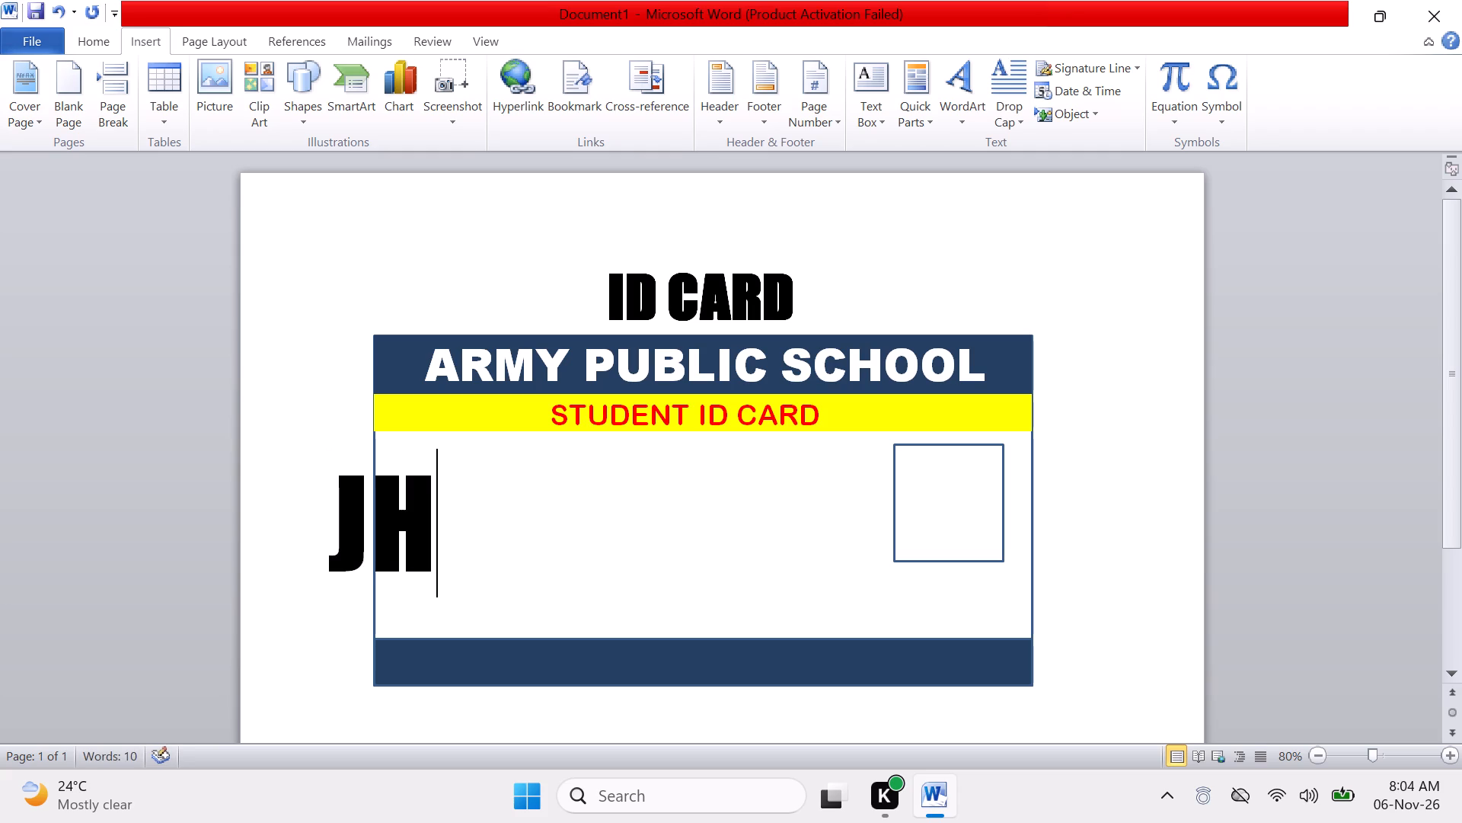
key(BackSpace)
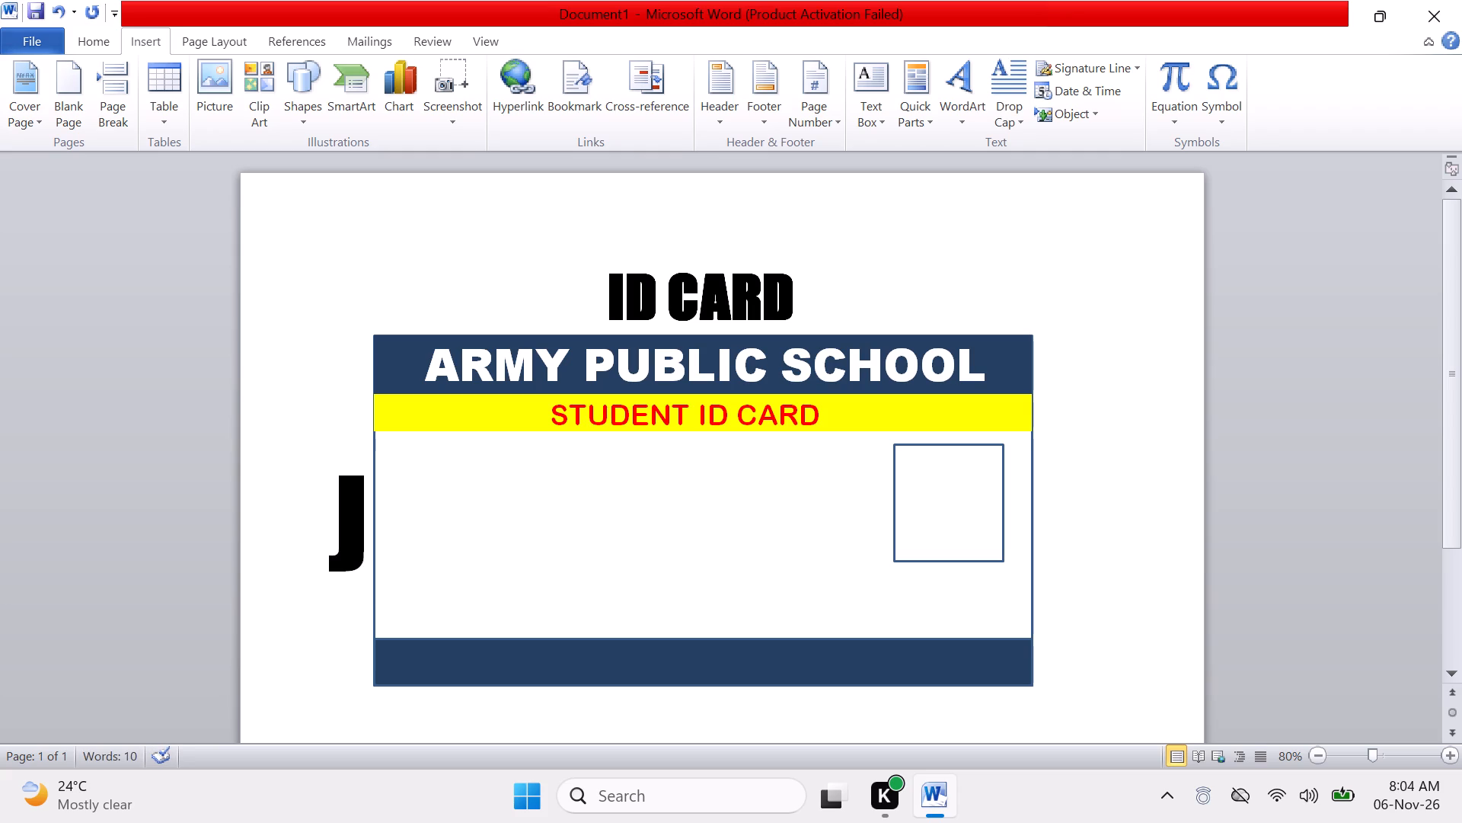
key(shift+Left)
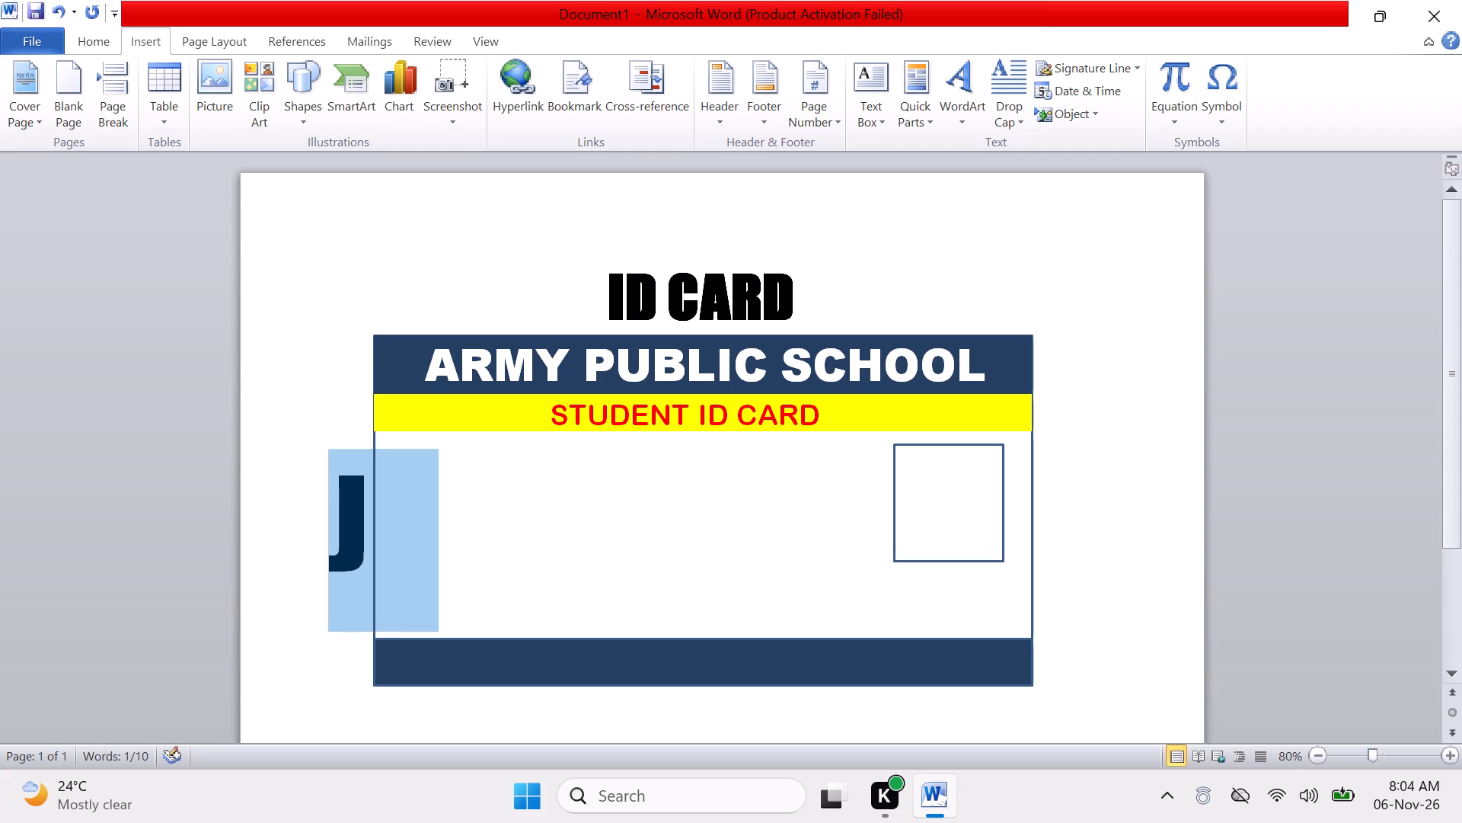
key(ctrl+shift+comma)
key(ctrl+shift+comma)
key(ctrl+shift+comma)
key(ctrl+shift+comma)
key(ctrl+shift+comma)
key(ctrl+shift+comma)
key(ctrl+shift+comma)
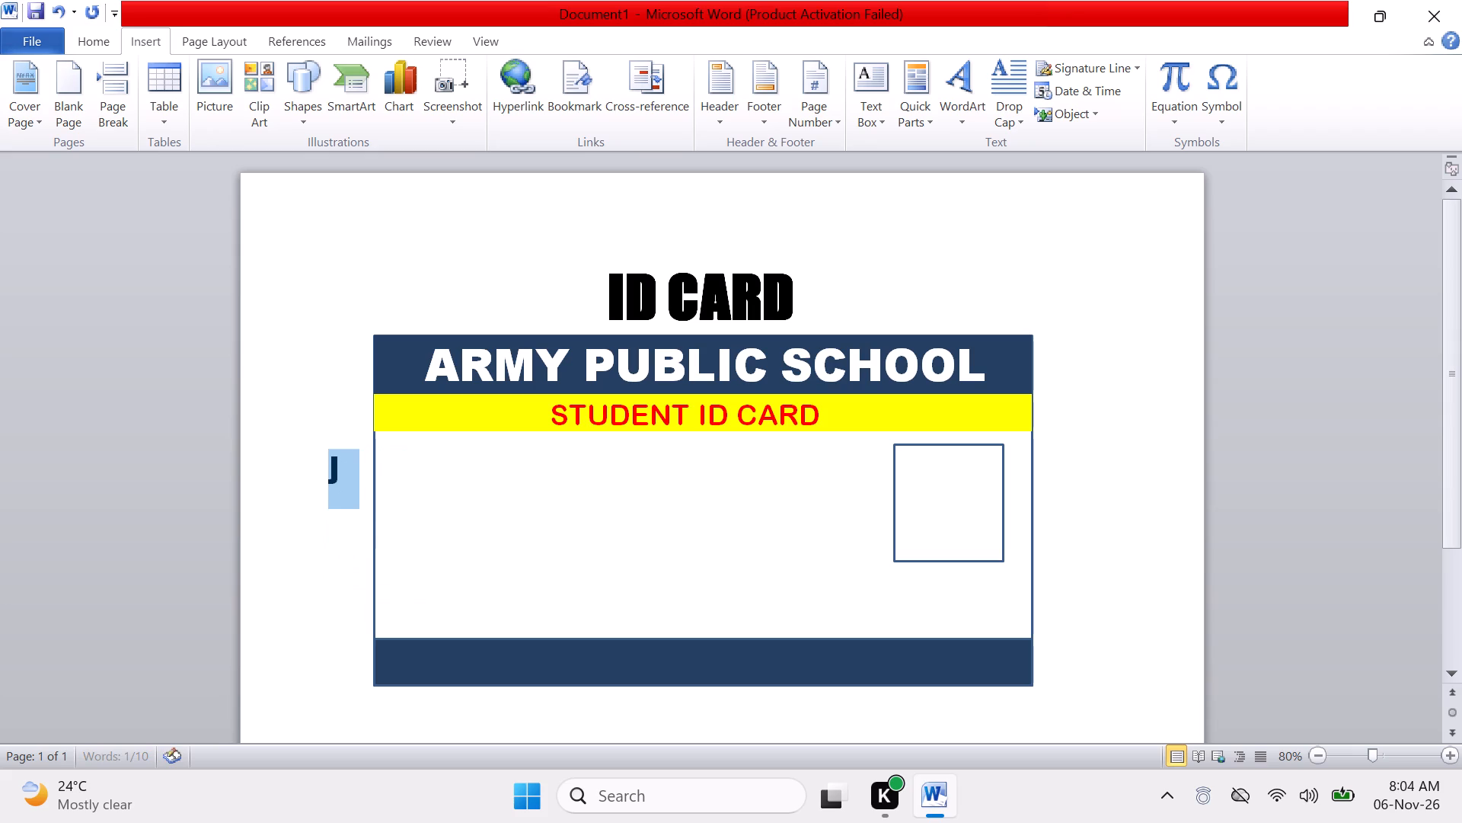
key(ctrl+shift+comma)
key(ctrl+shift+comma)
key(BackSpace)
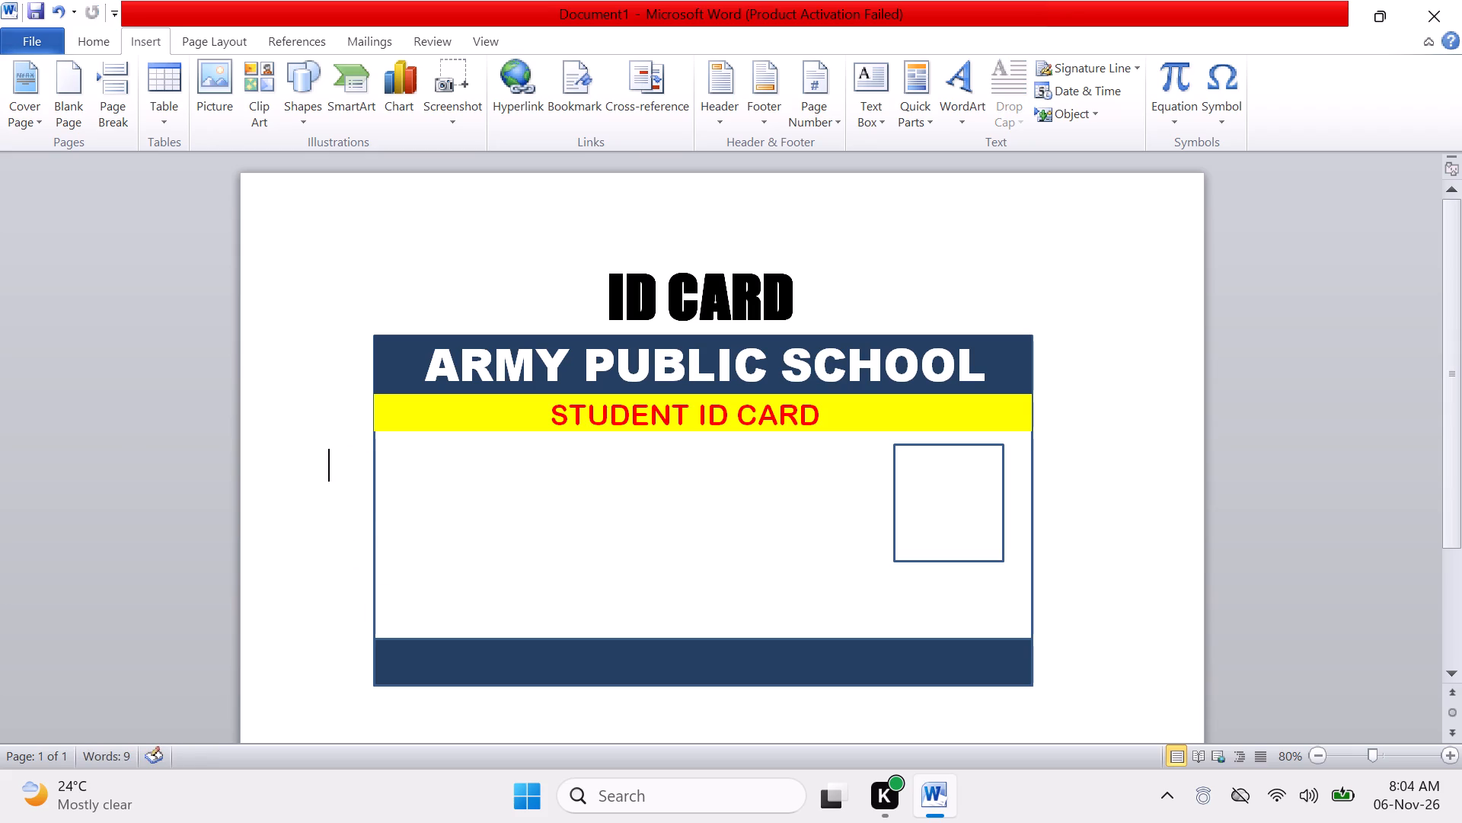
Add the label "NAME" at the upper left of the card's white area, just below the yellow band.
click(389, 498)
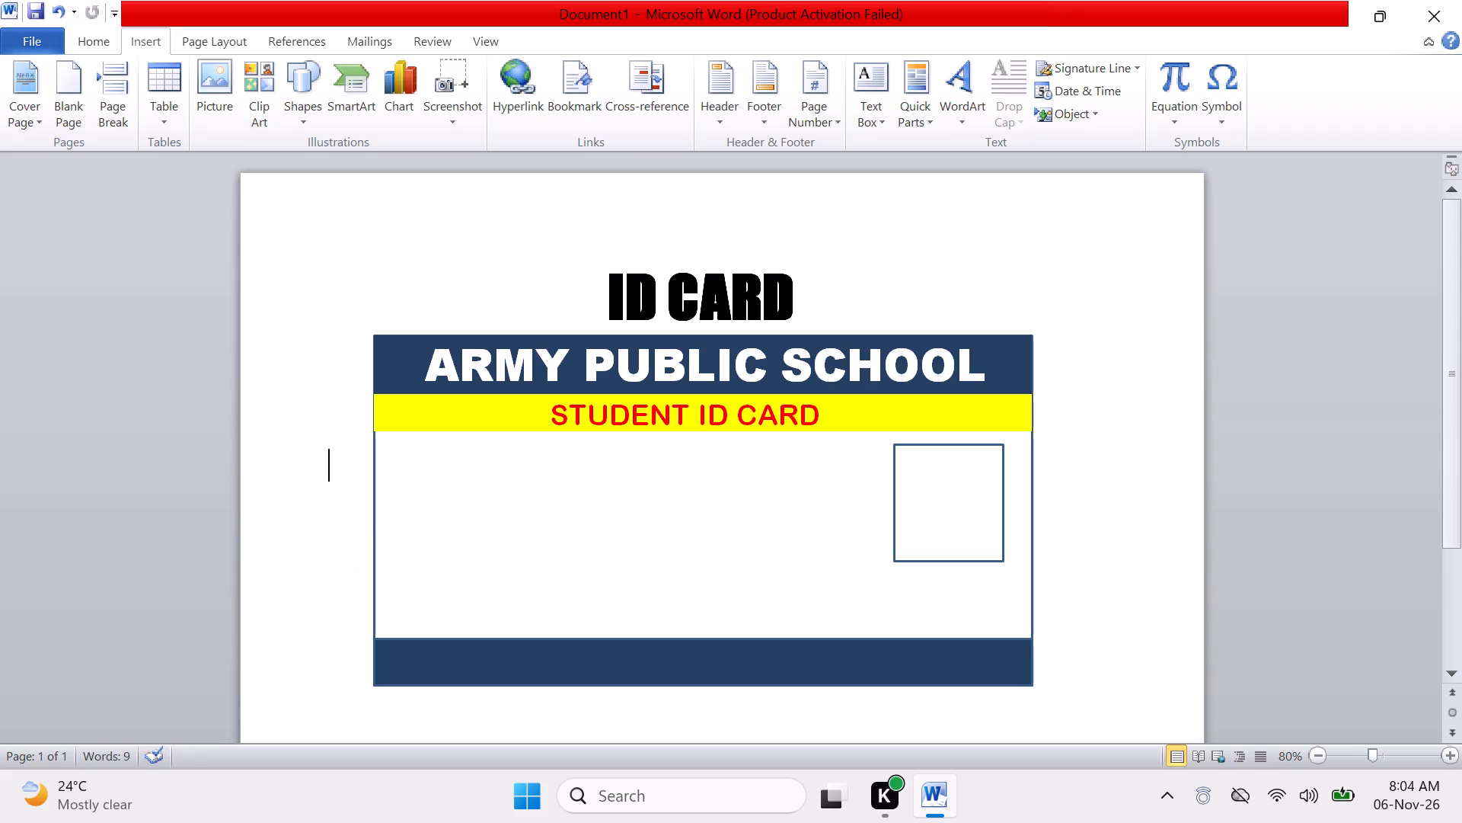
double_click(407, 504)
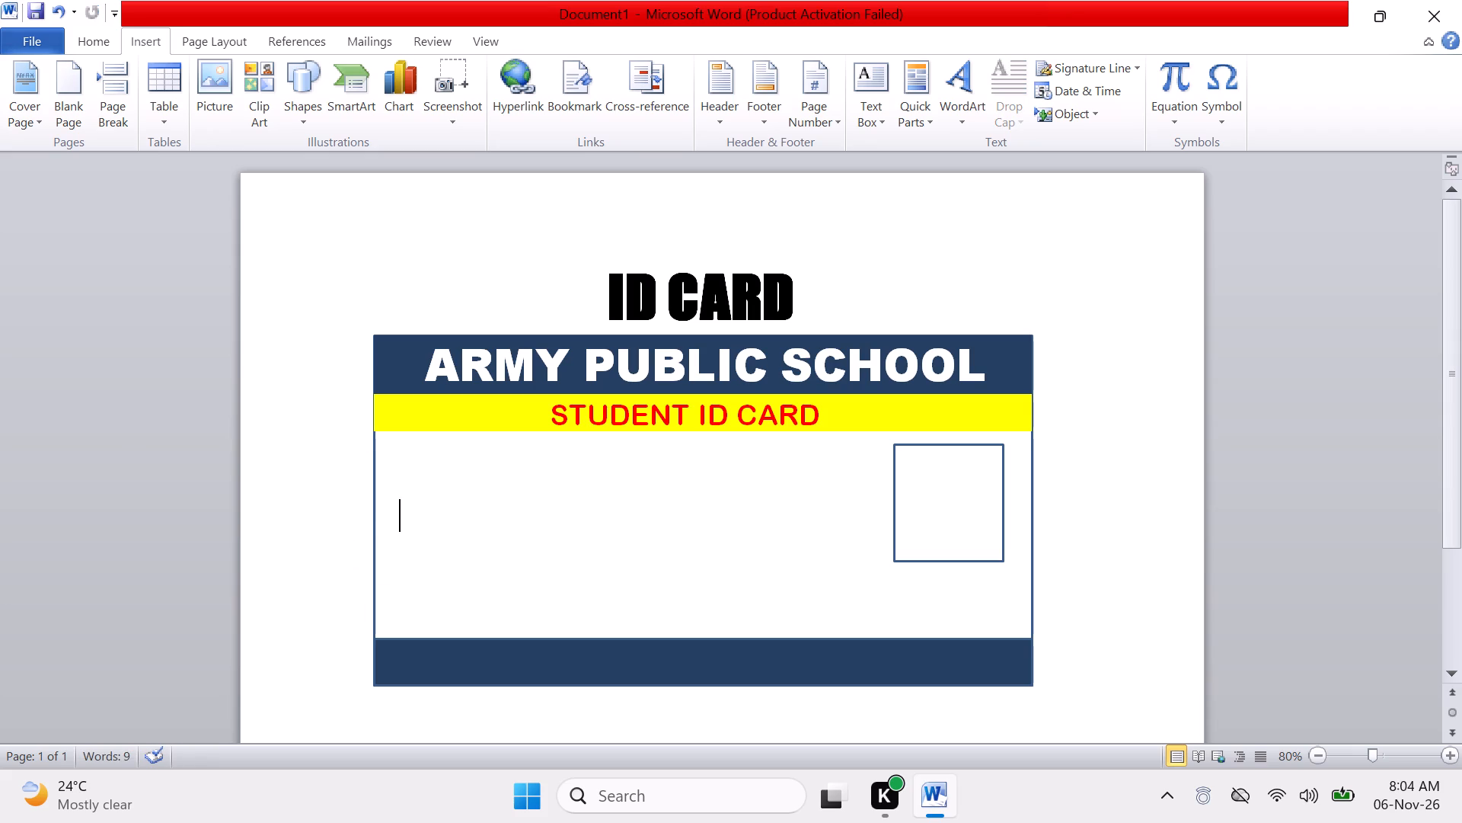
double_click(394, 459)
key(n)
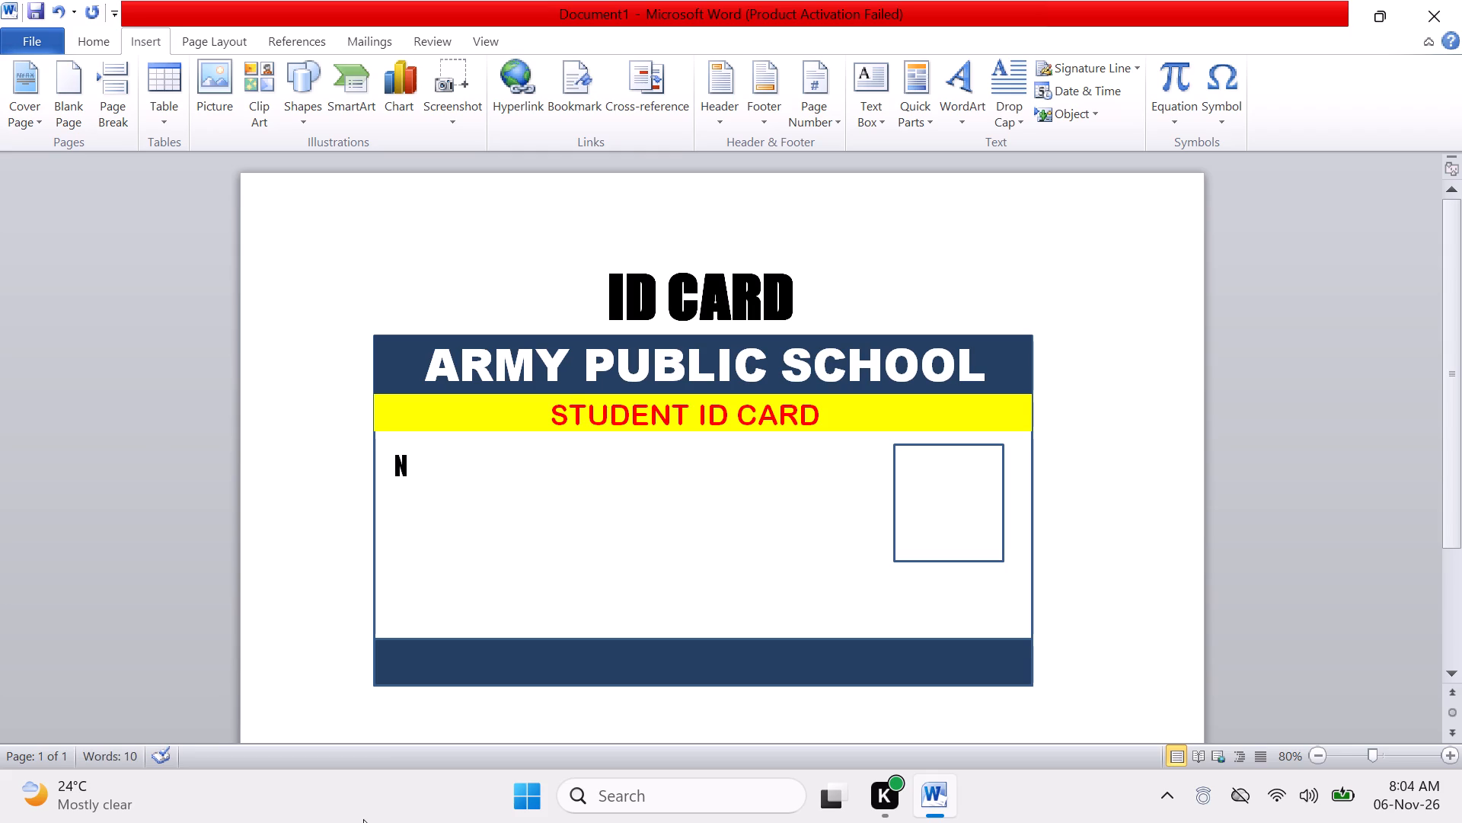
text(AME)
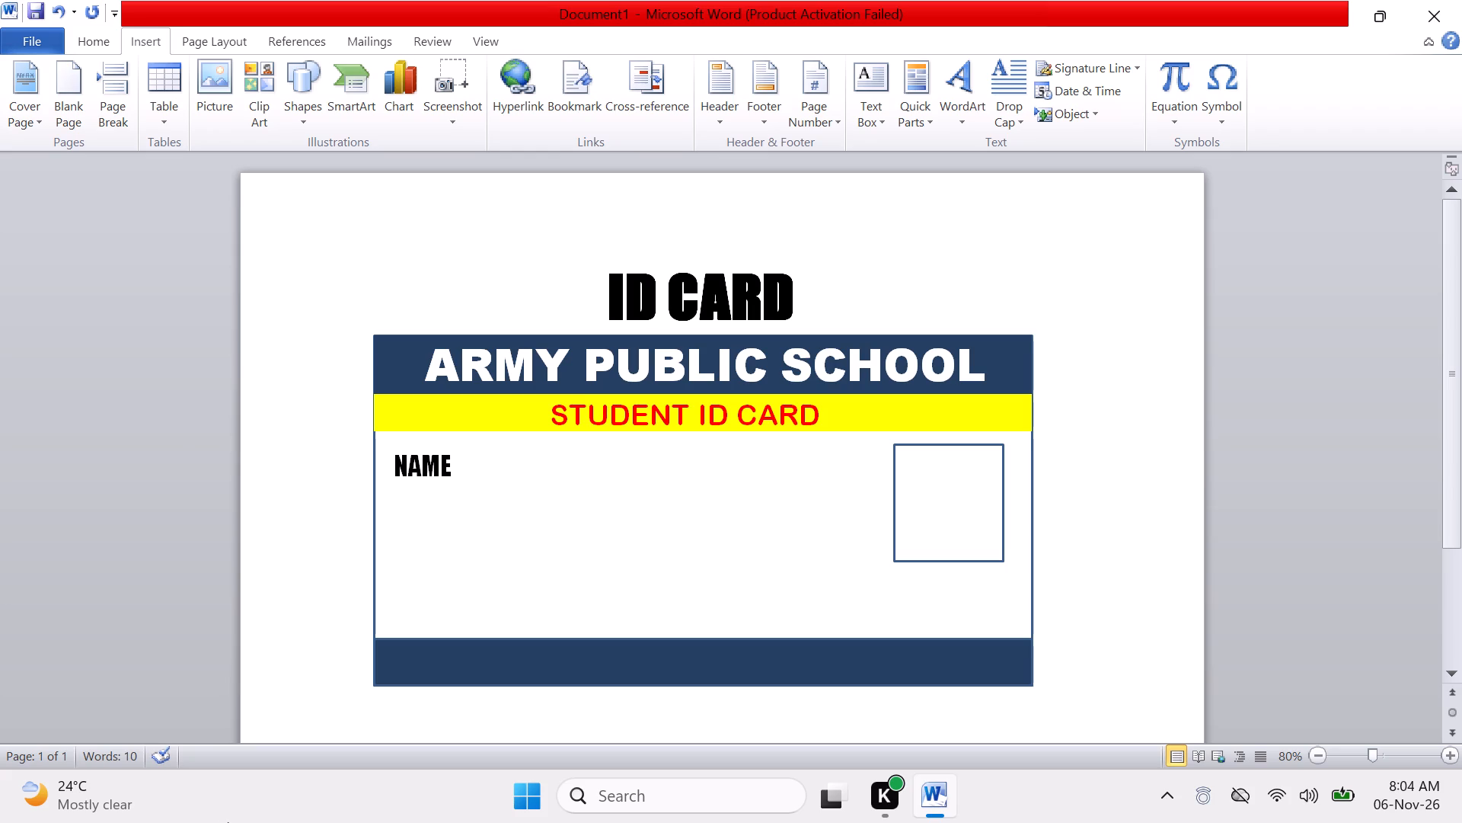
Add a trial letter "L" after the "NAME" label and reduce the label's font size to 18.
key(ctrl+shift+comma)
key(ctrl+shift+comma)
key(l)
key(Left)
key(shift+Left)
key(shift+Left)
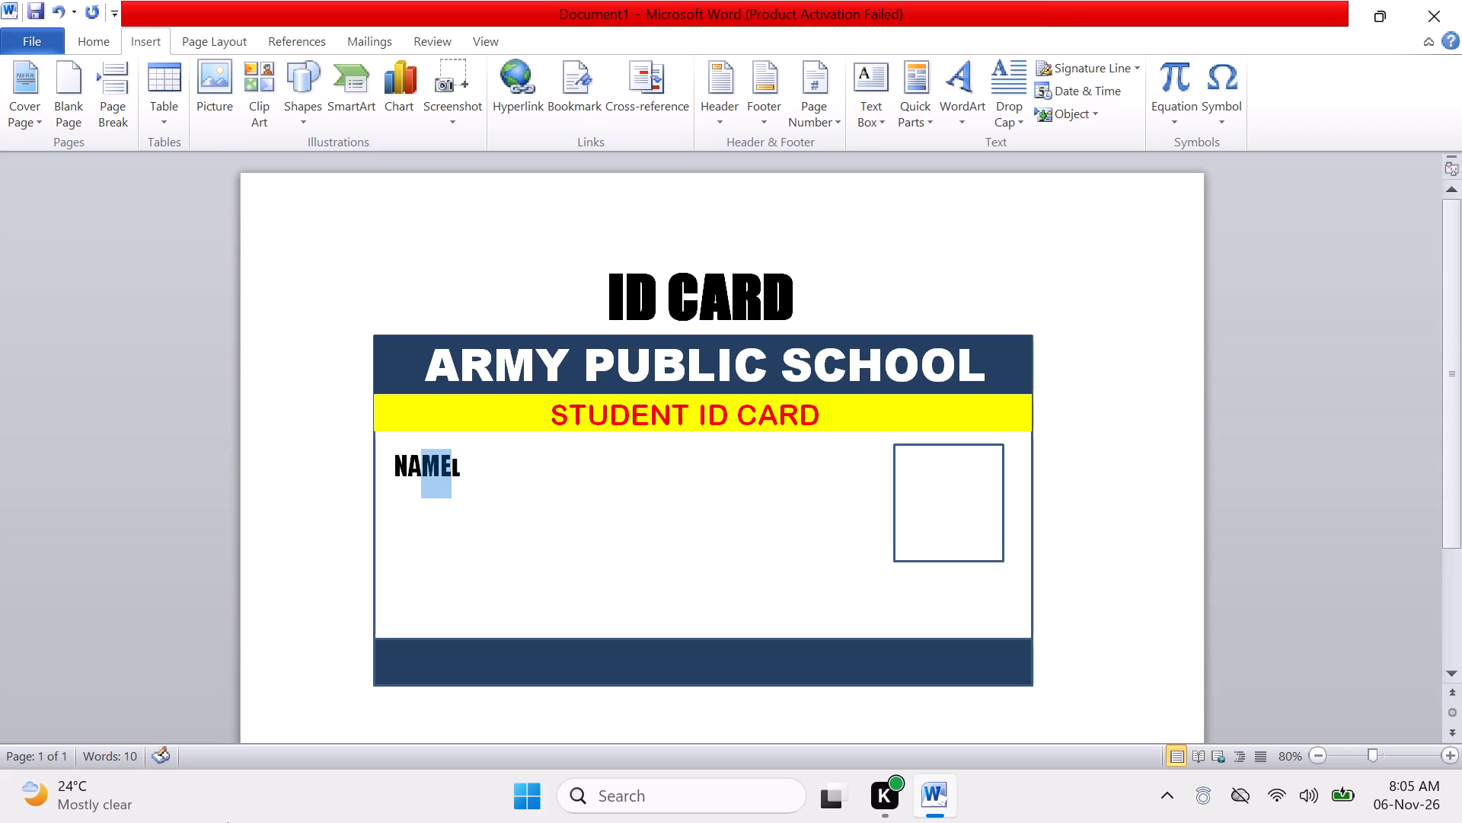
key(shift+Left)
key(shift+Left)
key(ctrl+shift+comma)
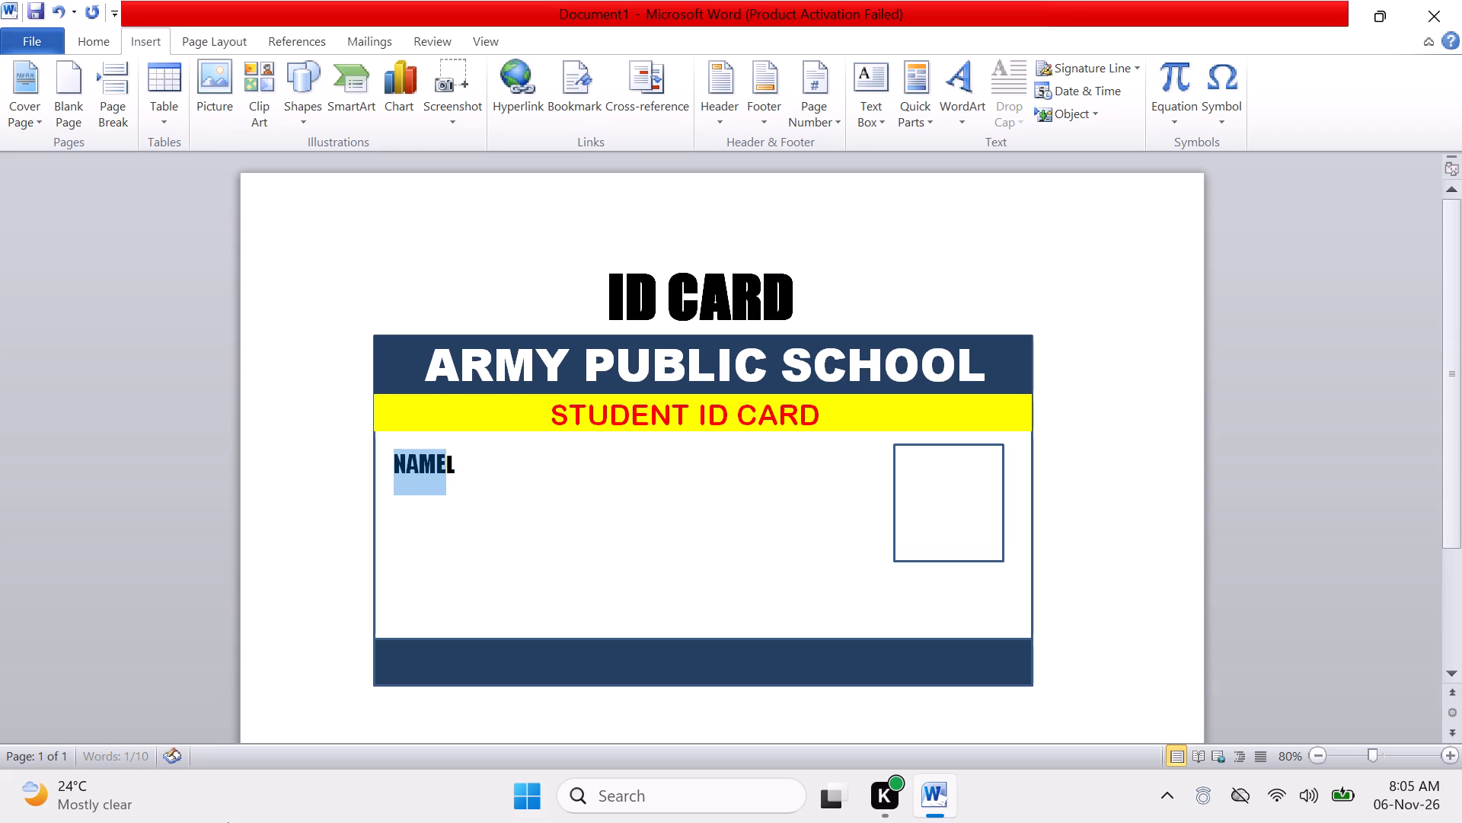
key(ctrl+shift+comma)
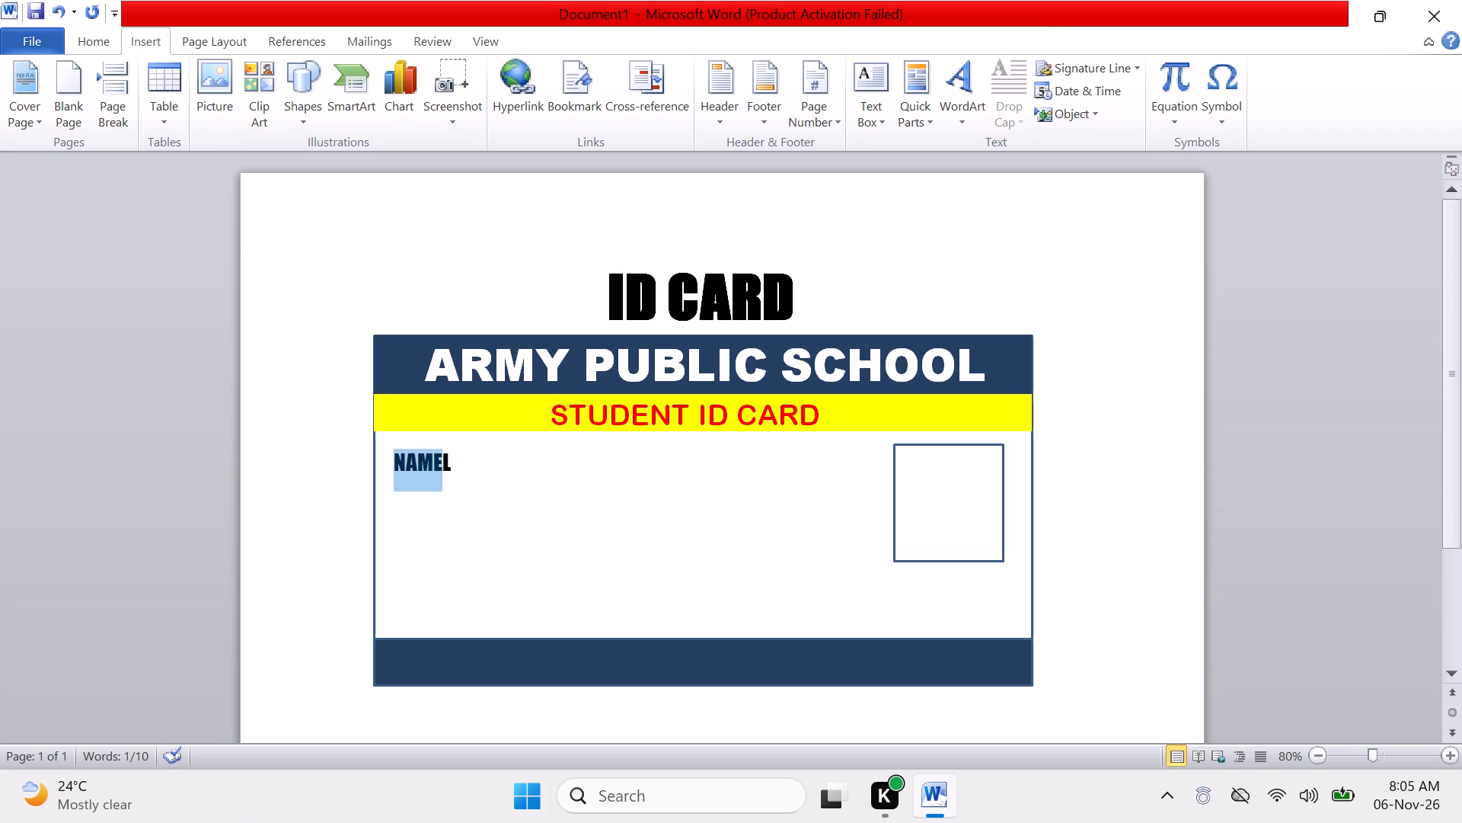
click(465, 456)
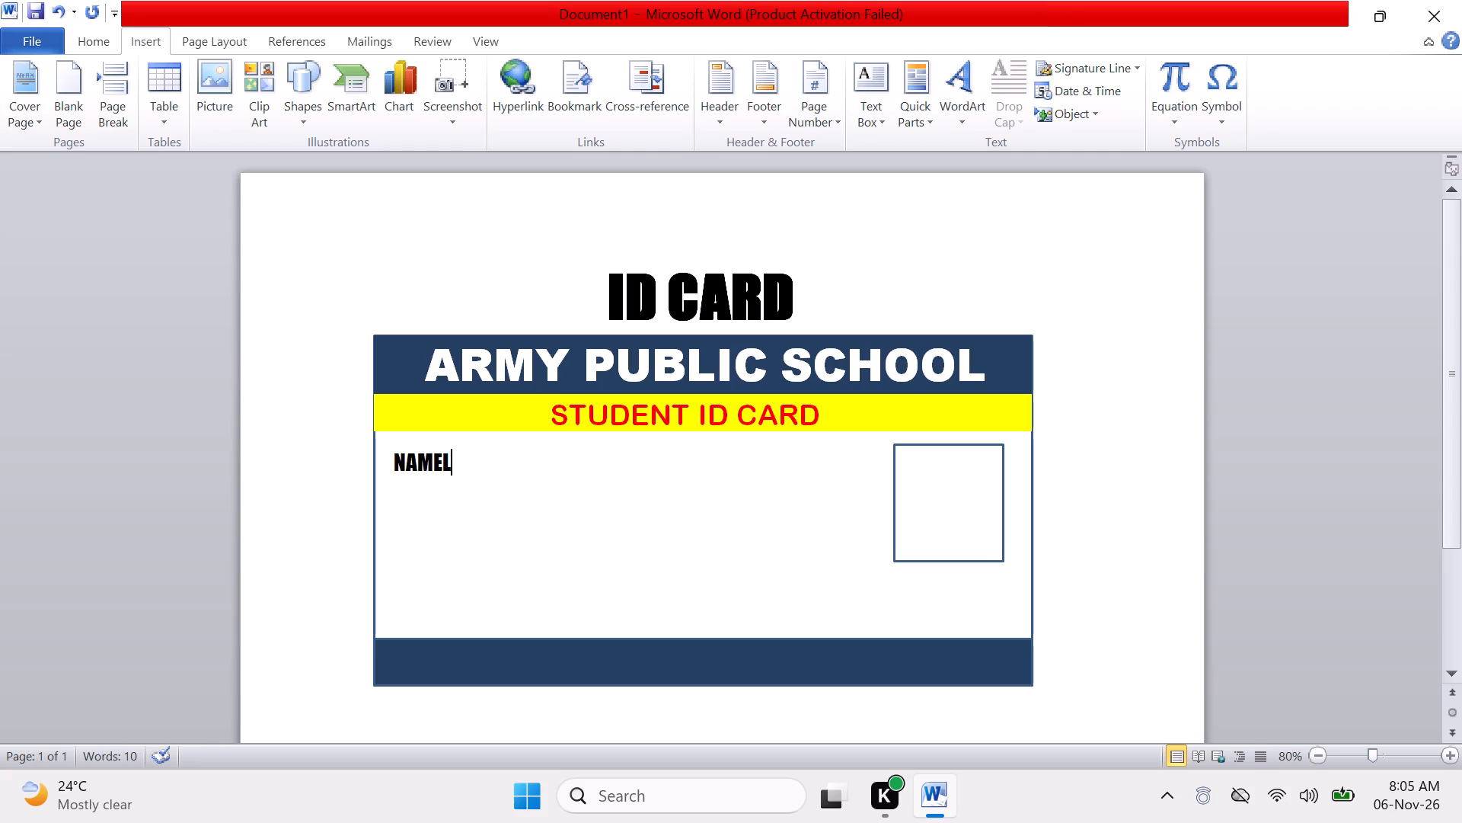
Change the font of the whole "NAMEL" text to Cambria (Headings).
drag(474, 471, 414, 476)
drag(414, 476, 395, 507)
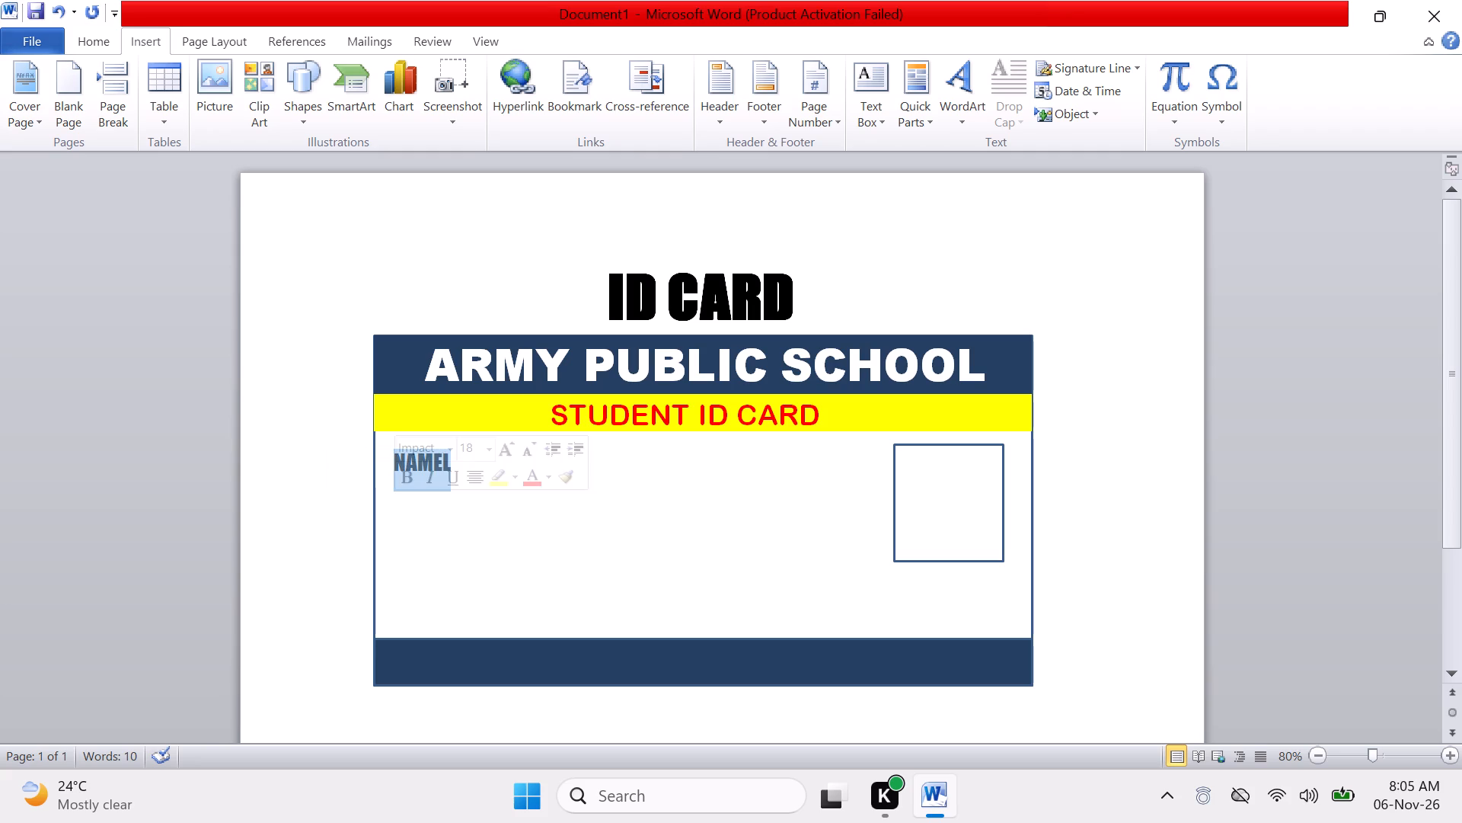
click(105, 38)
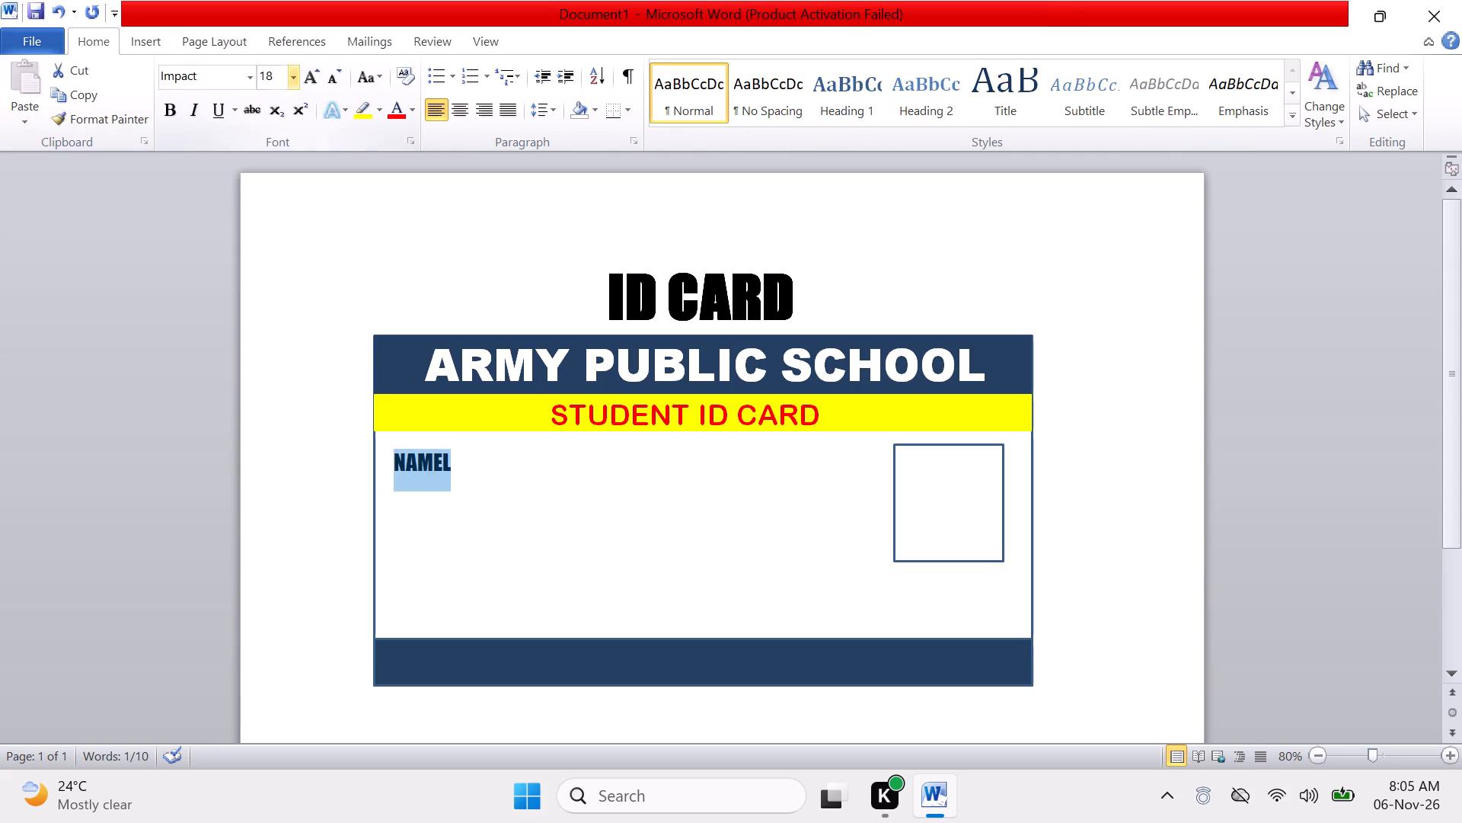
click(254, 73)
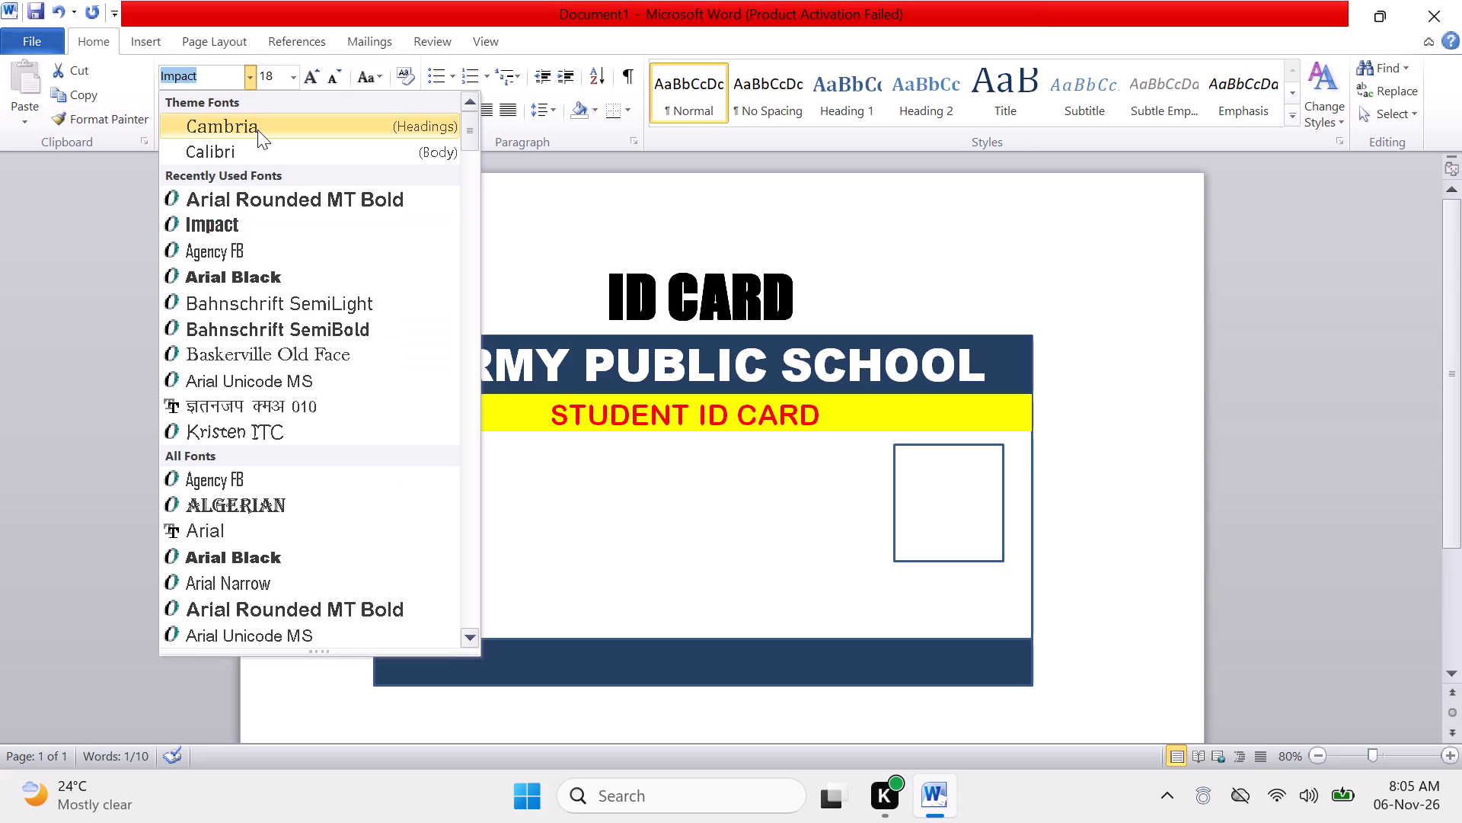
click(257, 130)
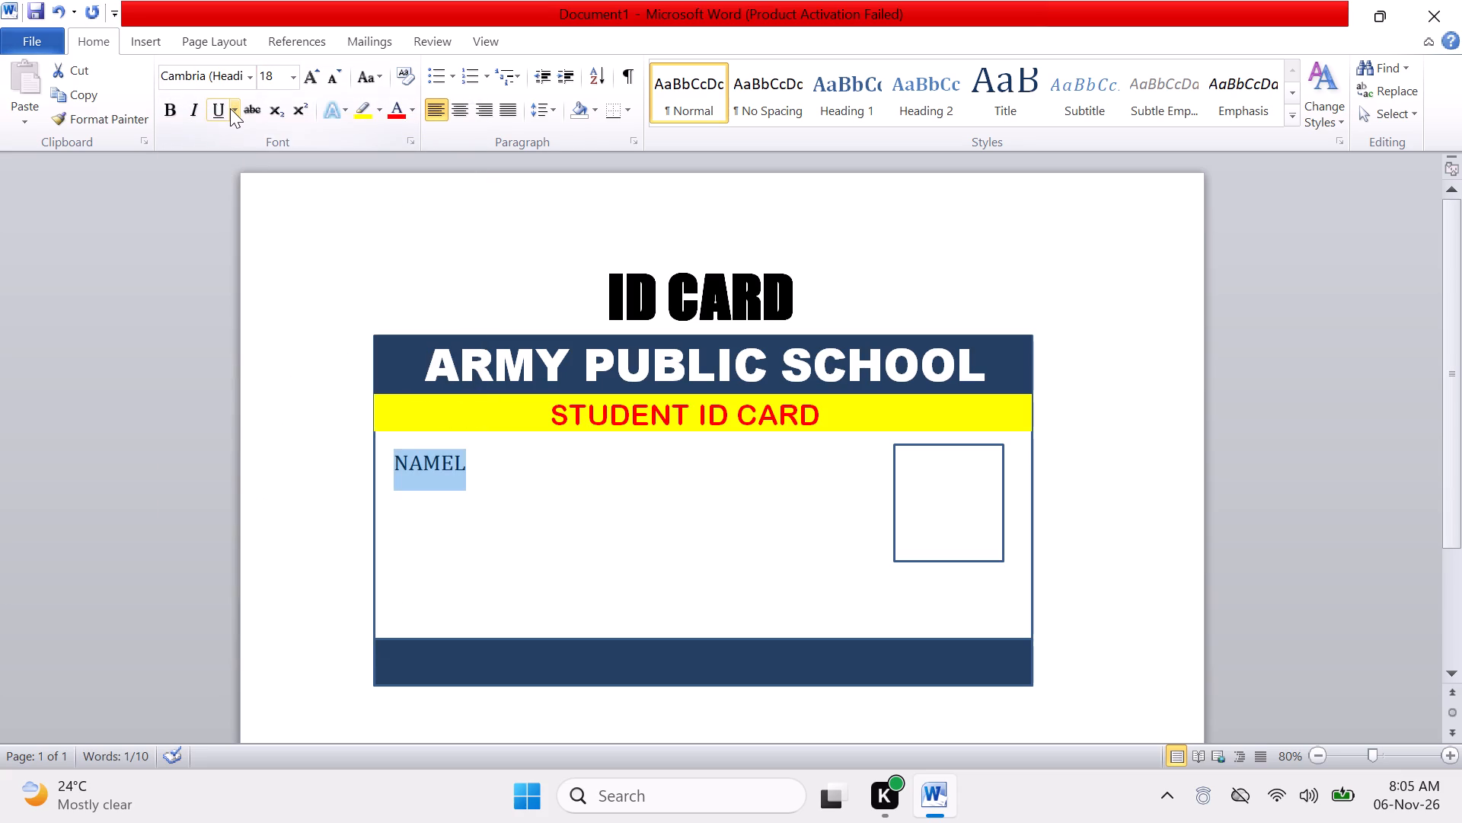
Delete the trial letter "L" after "NAME" and select the remaining label text.
click(495, 467)
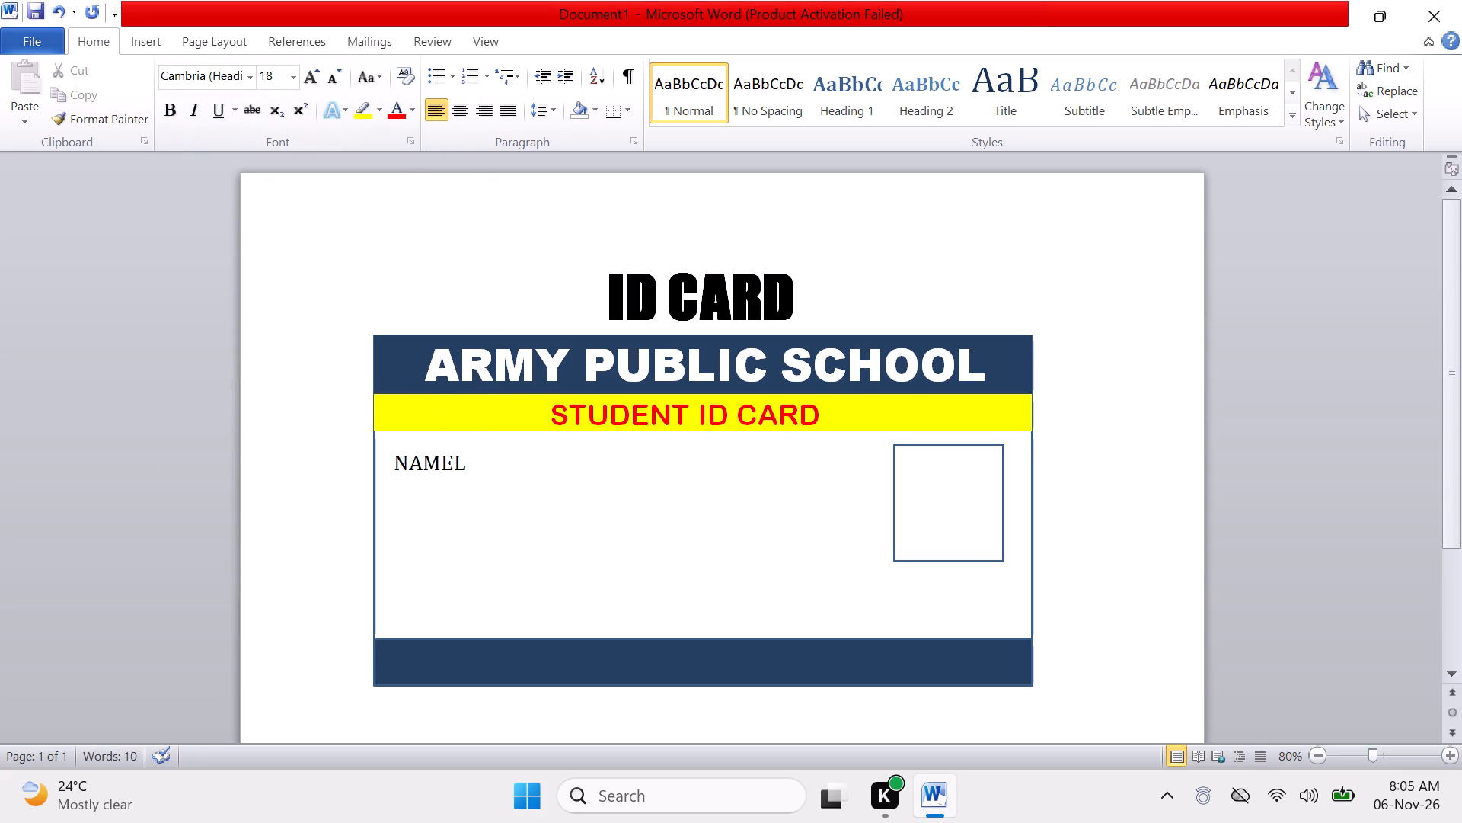
key(BackSpace)
key(shift+Left)
key(shift+Left)
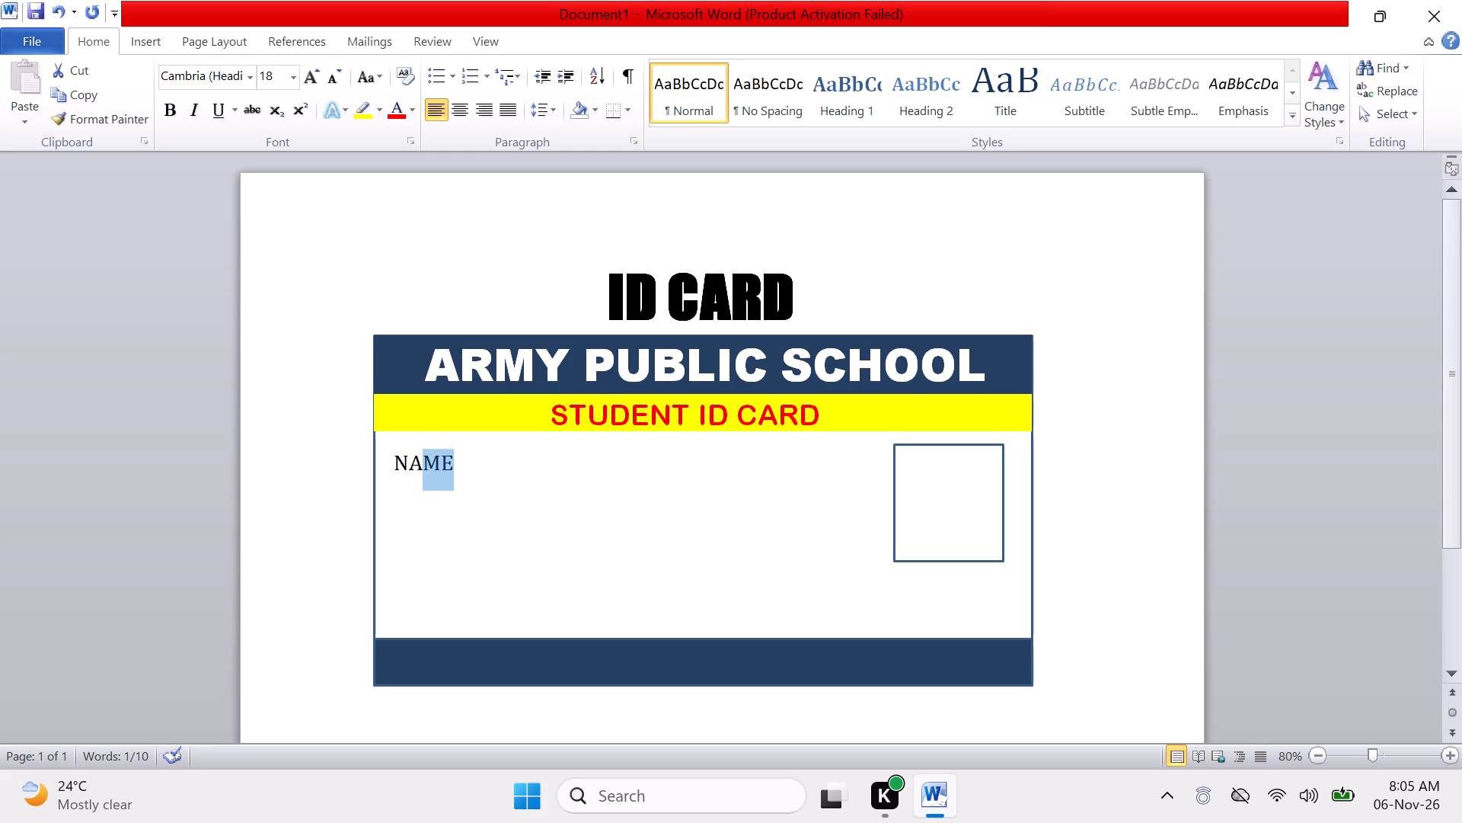
key(shift+Left)
key(shift+Left)
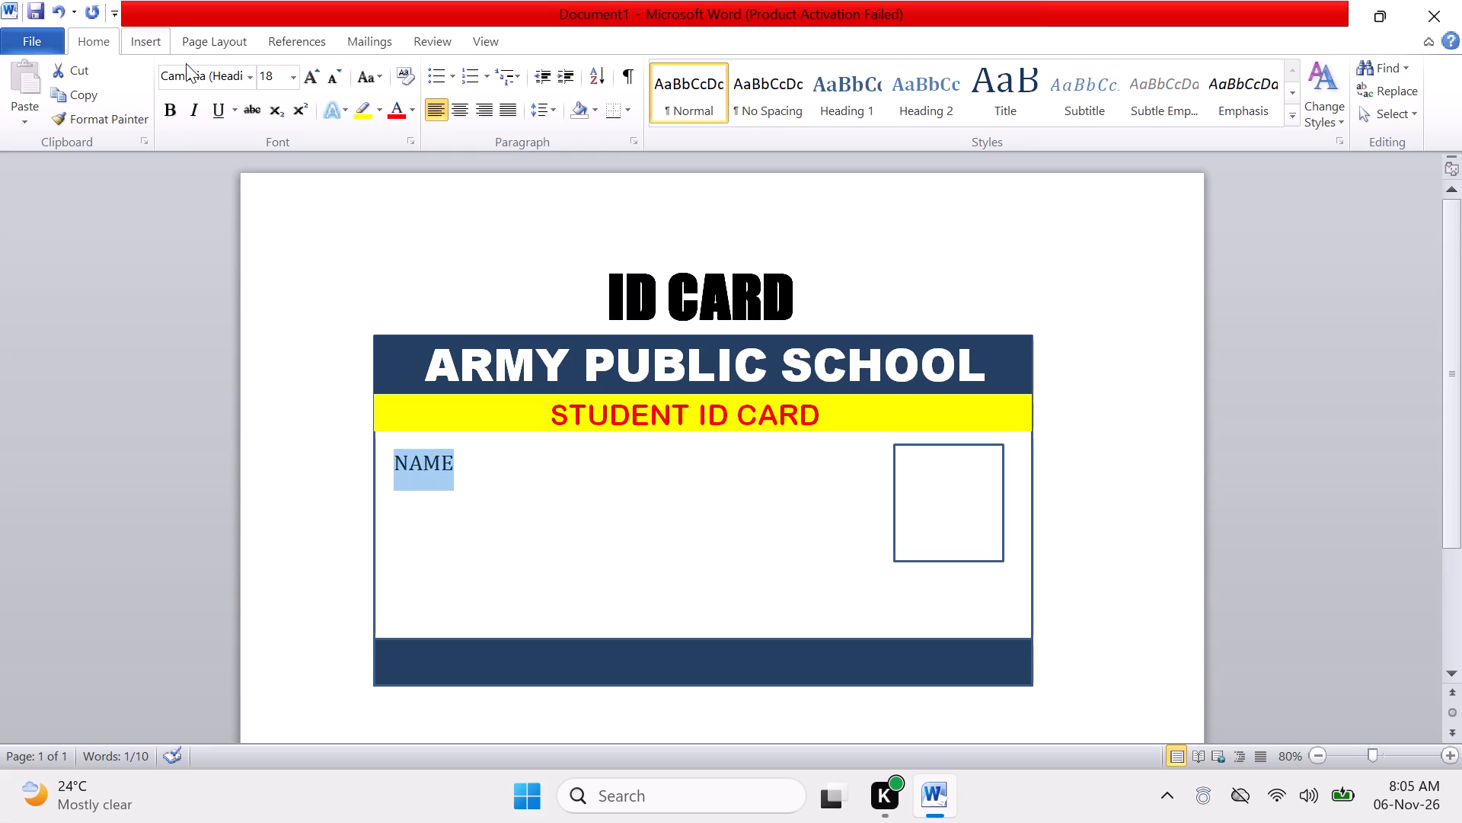
Change the font of the "NAME" label to Arial Rounded MT Bold.
click(253, 78)
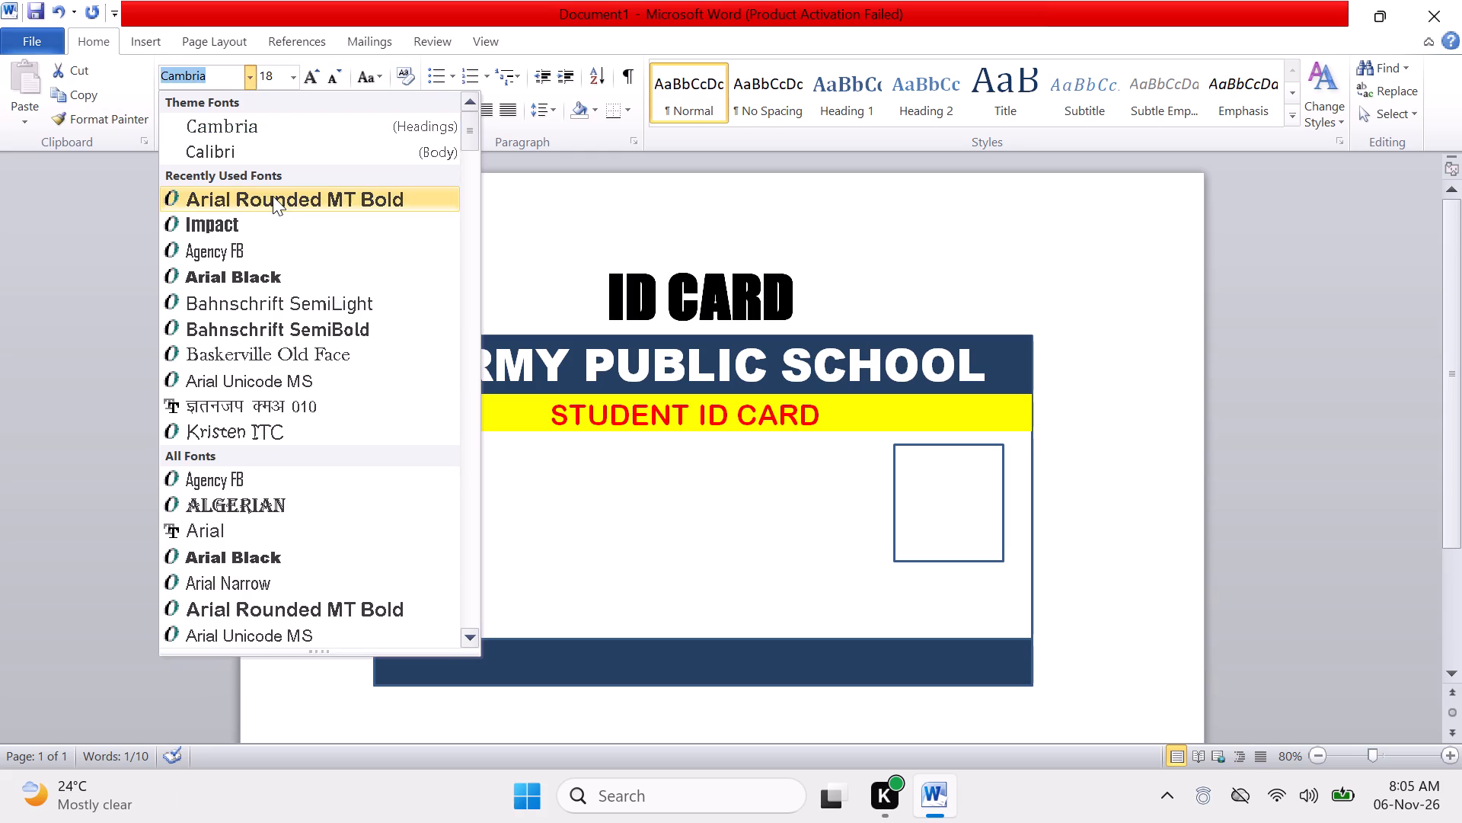
click(273, 196)
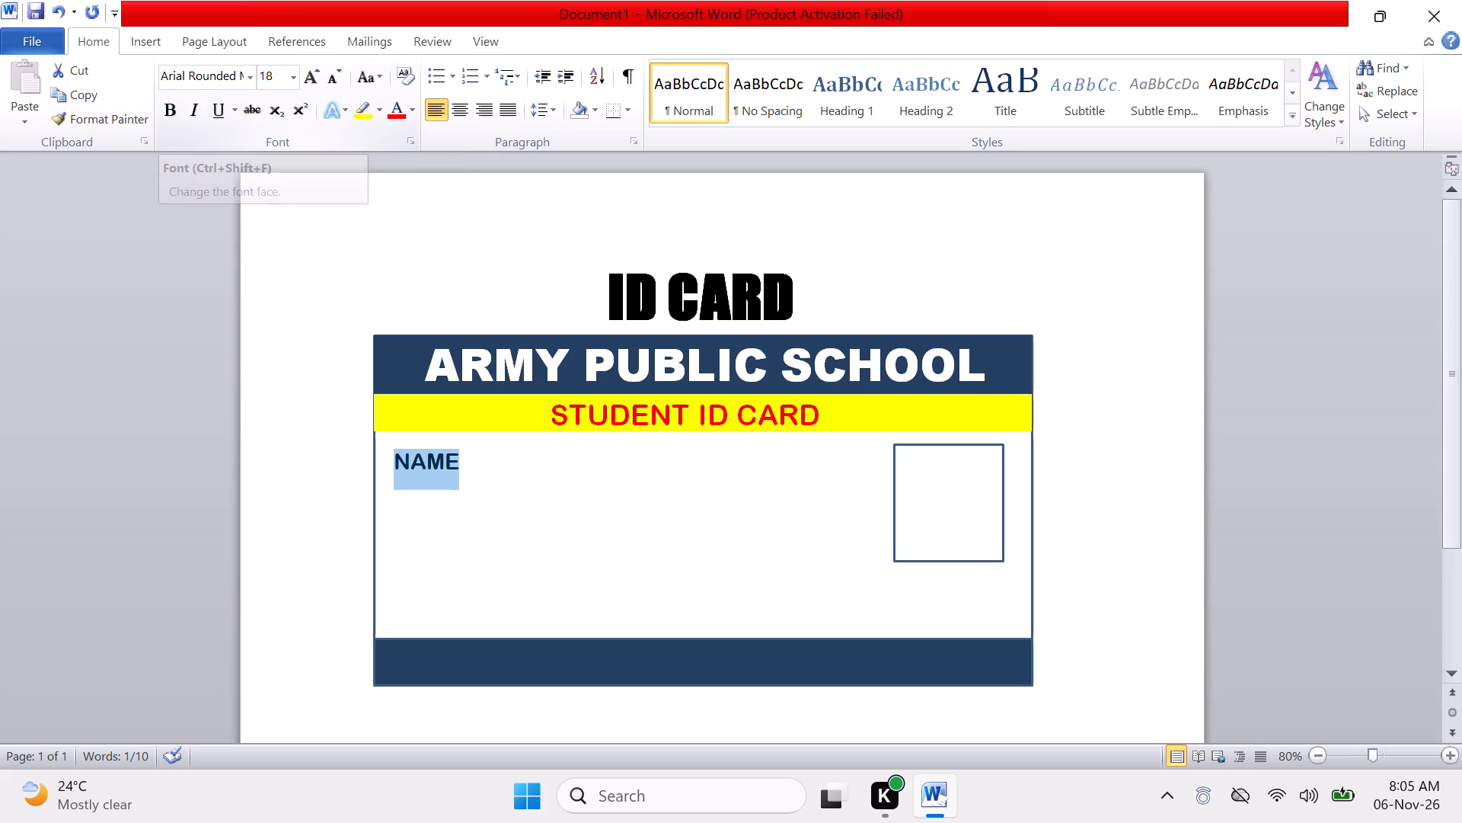
click(469, 484)
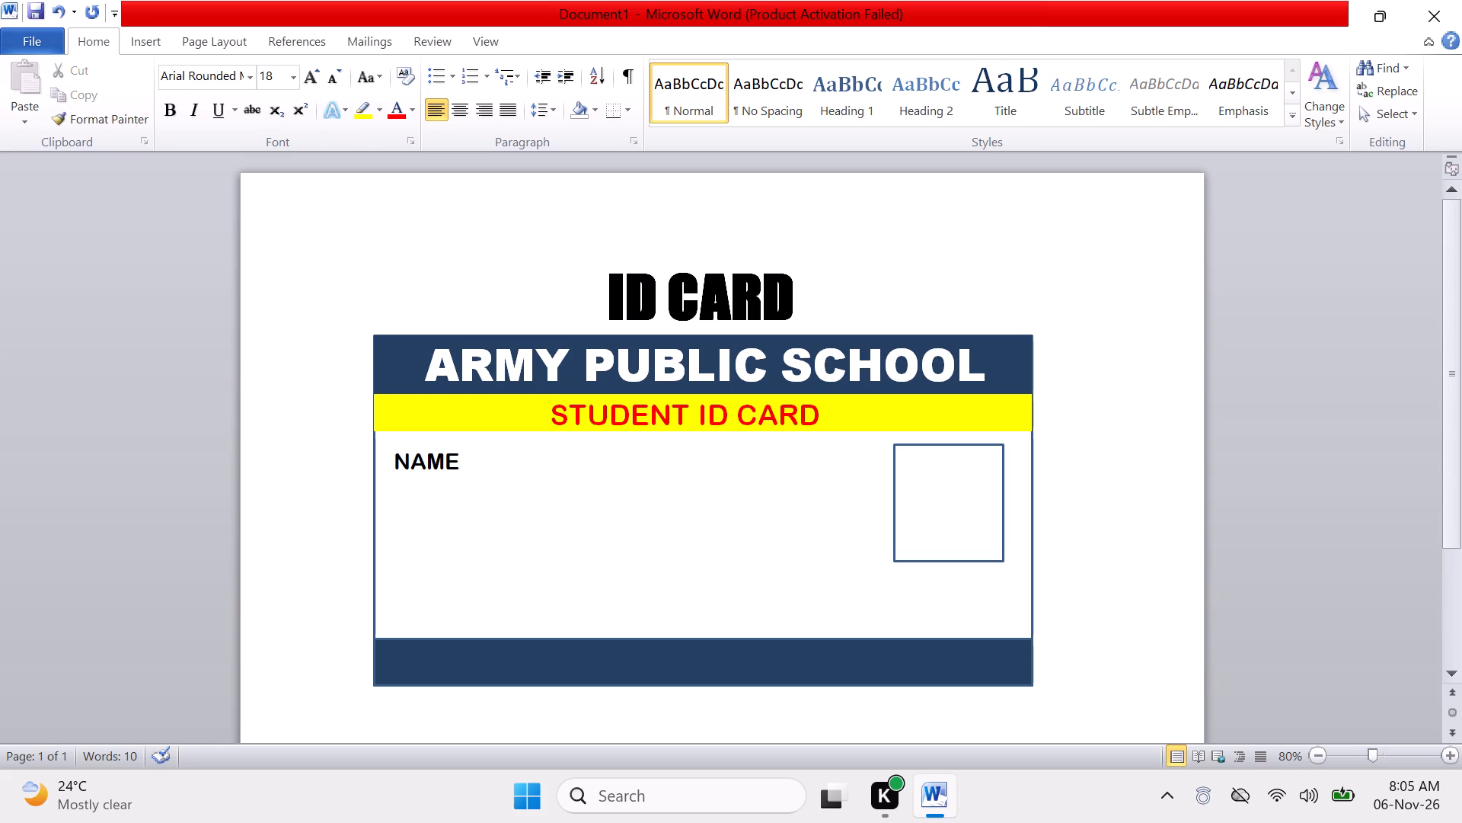
Add a space and a colon after the "NAME" label, and dismiss the chat notification.
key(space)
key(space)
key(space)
key(BackSpace)
key(BackSpace)
key(BackSpace)
key(BackSpace)
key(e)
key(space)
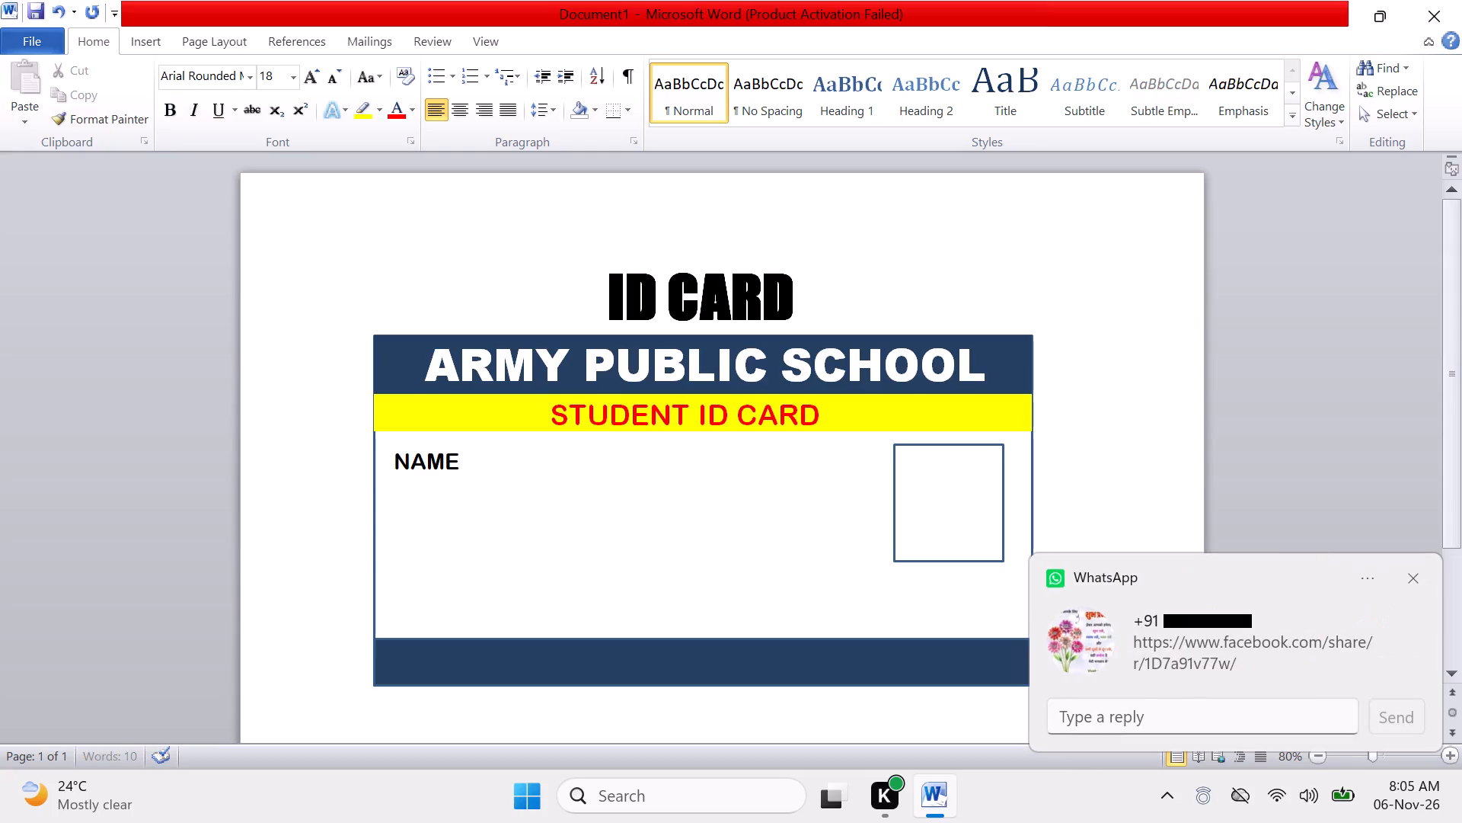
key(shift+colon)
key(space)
click(1411, 575)
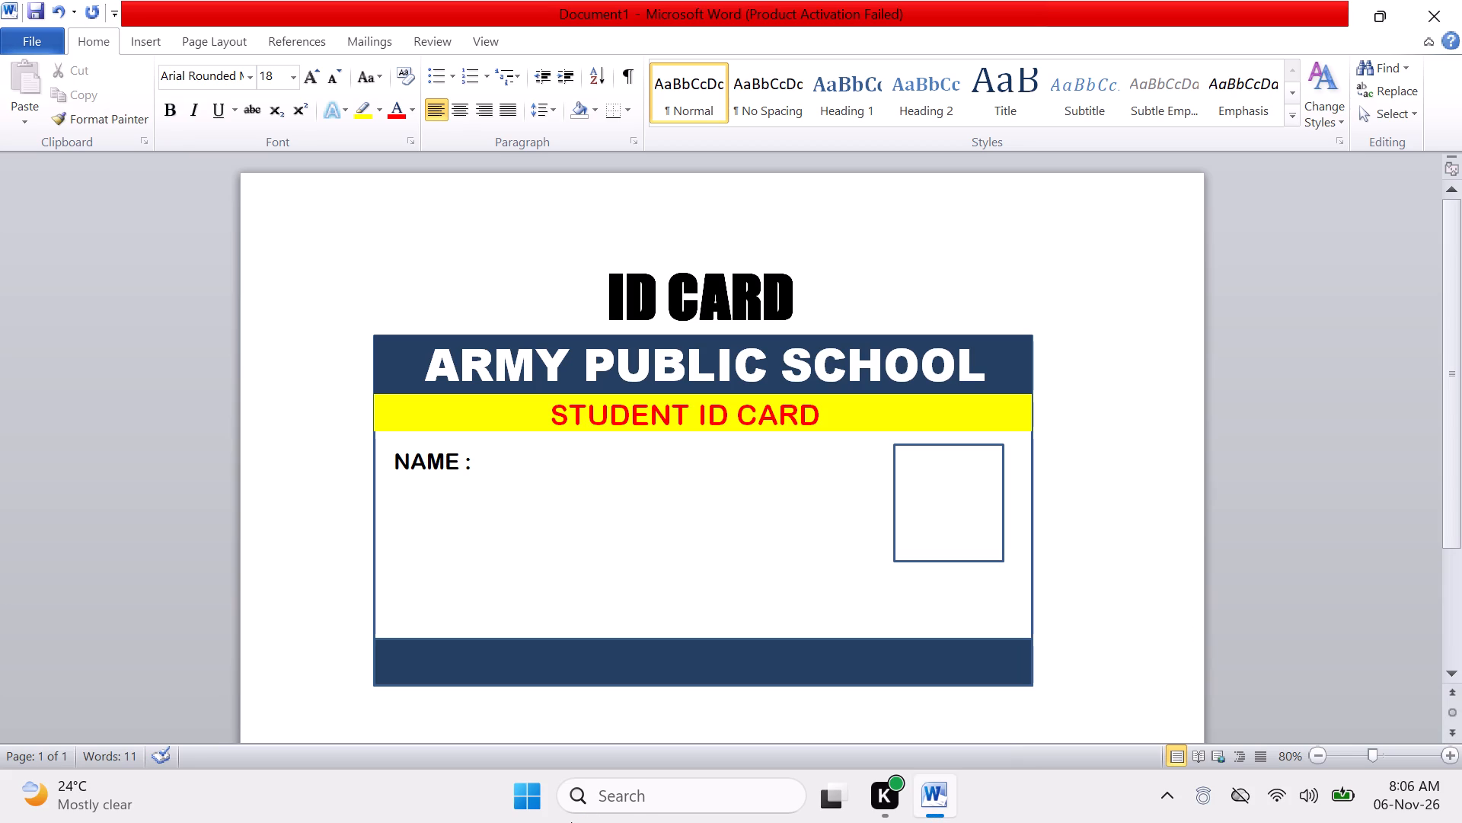
Extend the colon after "NAME" to ":-" and widen the gap before it by one space.
key(BackSpace)
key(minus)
key(Left)
key(Left)
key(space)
Add a spaced dotted fill-in line after "NAME :-", ending short of the photo box.
key(Right)
key(Down)
key(Right)
key(Right)
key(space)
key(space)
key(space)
Add a dotted fill-in line of about 21 dots after "NAME :-", trimming the surplus dots at its end.
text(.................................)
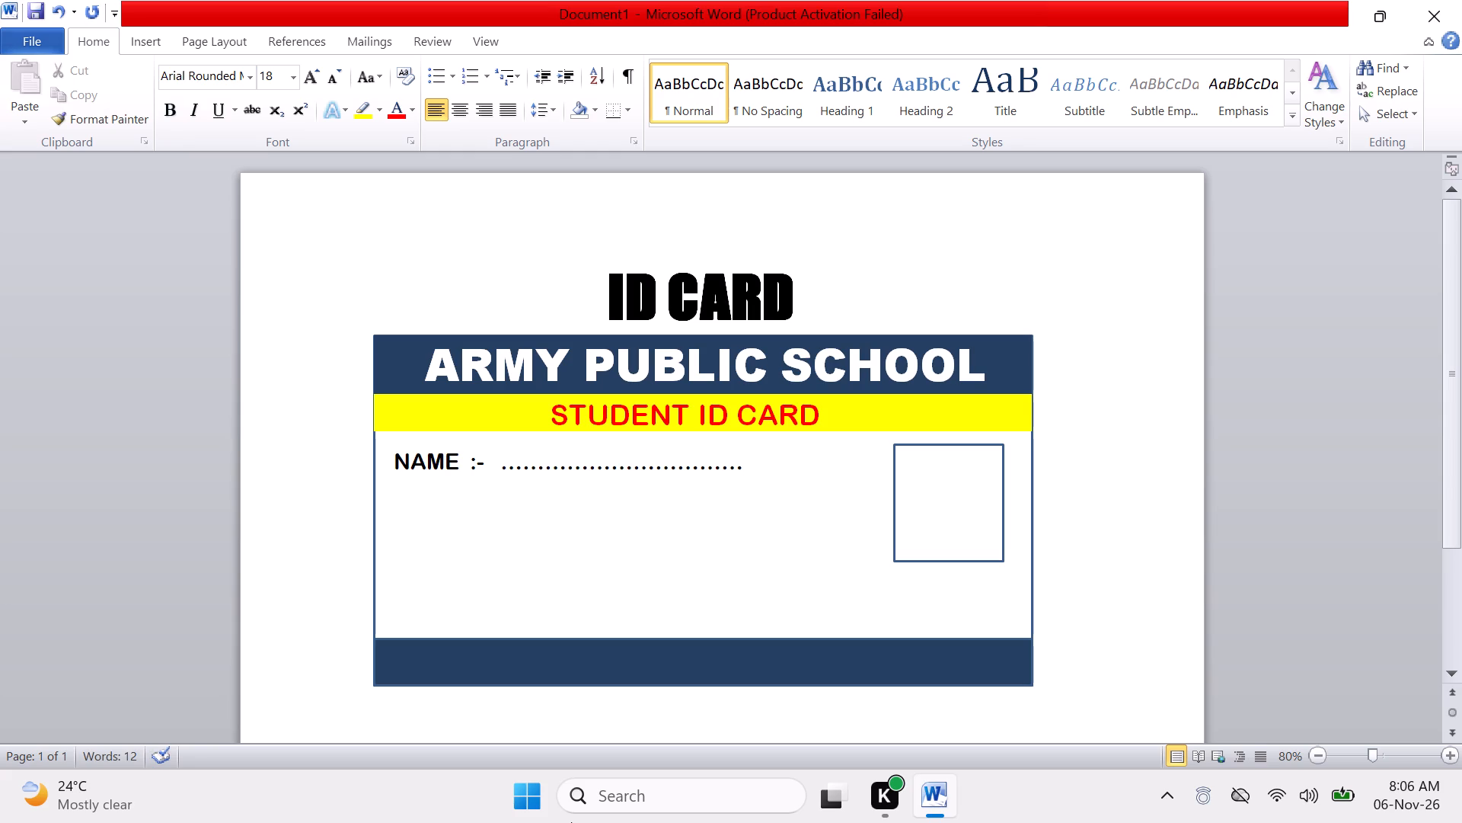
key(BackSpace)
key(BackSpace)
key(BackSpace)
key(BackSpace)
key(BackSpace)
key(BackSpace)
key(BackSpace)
Add the line "FATHER'NAME :-" directly below the NAME line, followed by a dotted fill-in line of 22 dots.
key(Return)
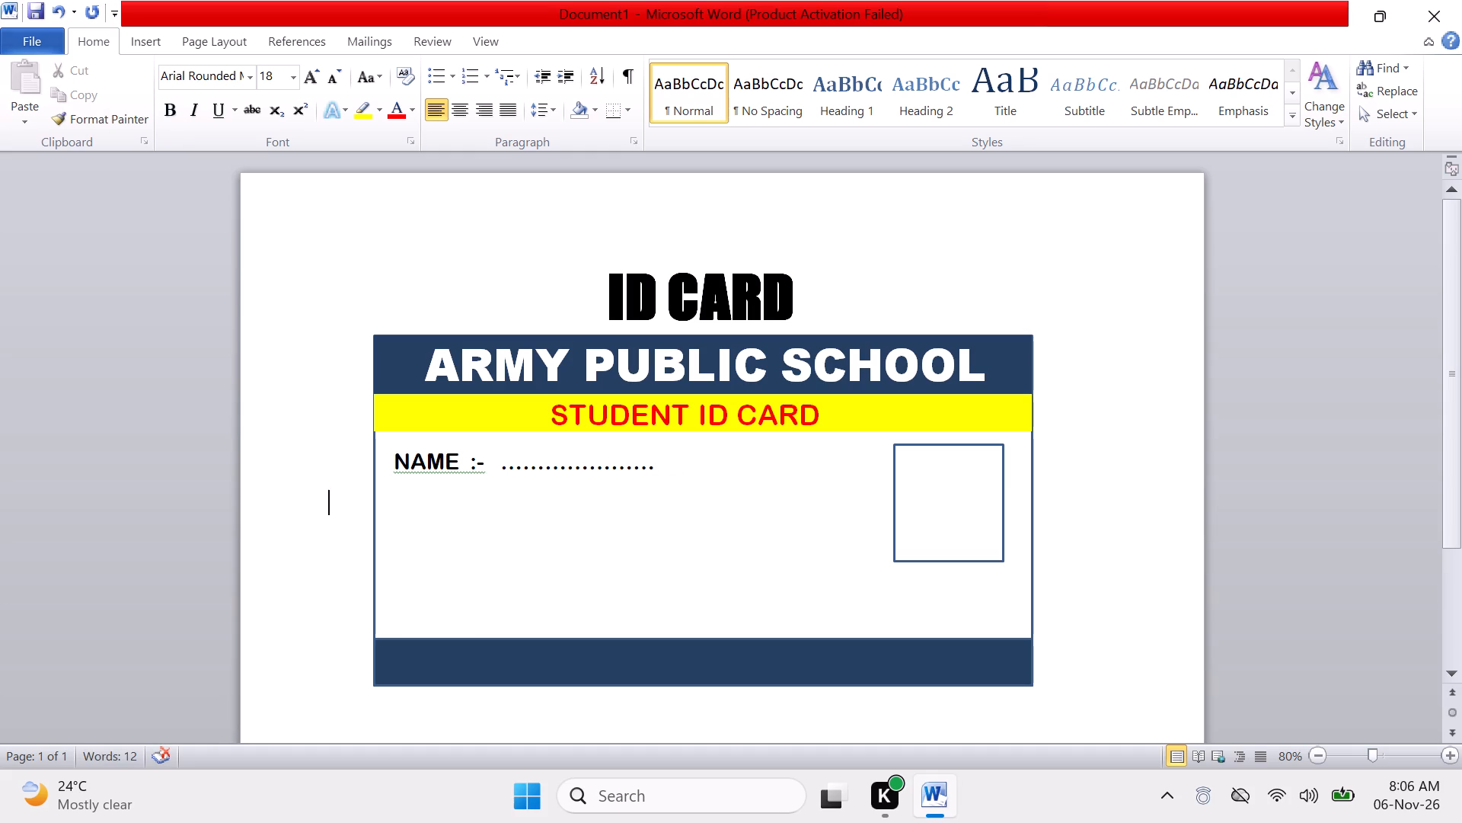
double_click(391, 487)
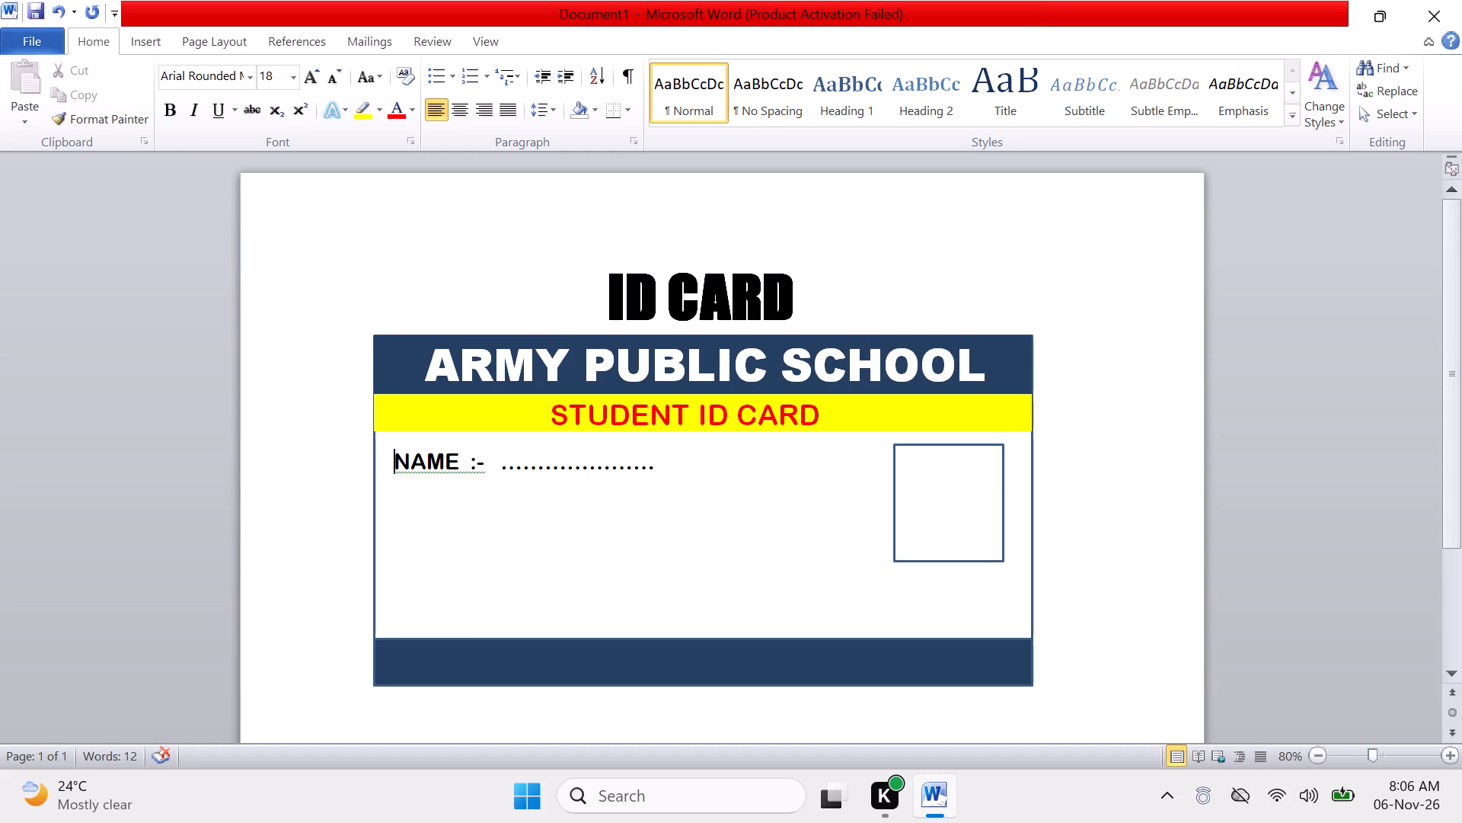
double_click(393, 493)
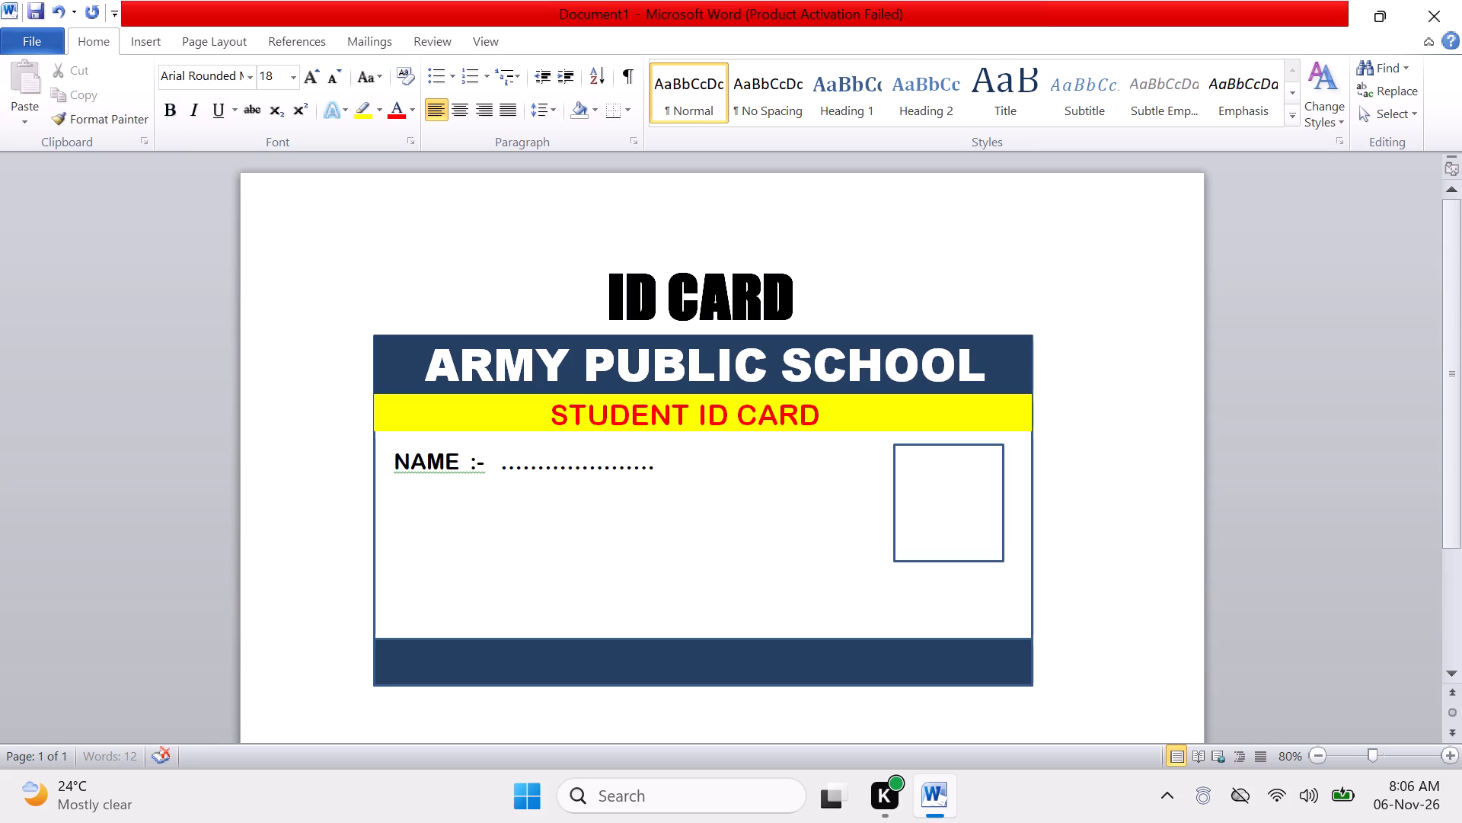
double_click(393, 493)
text(FATHER)
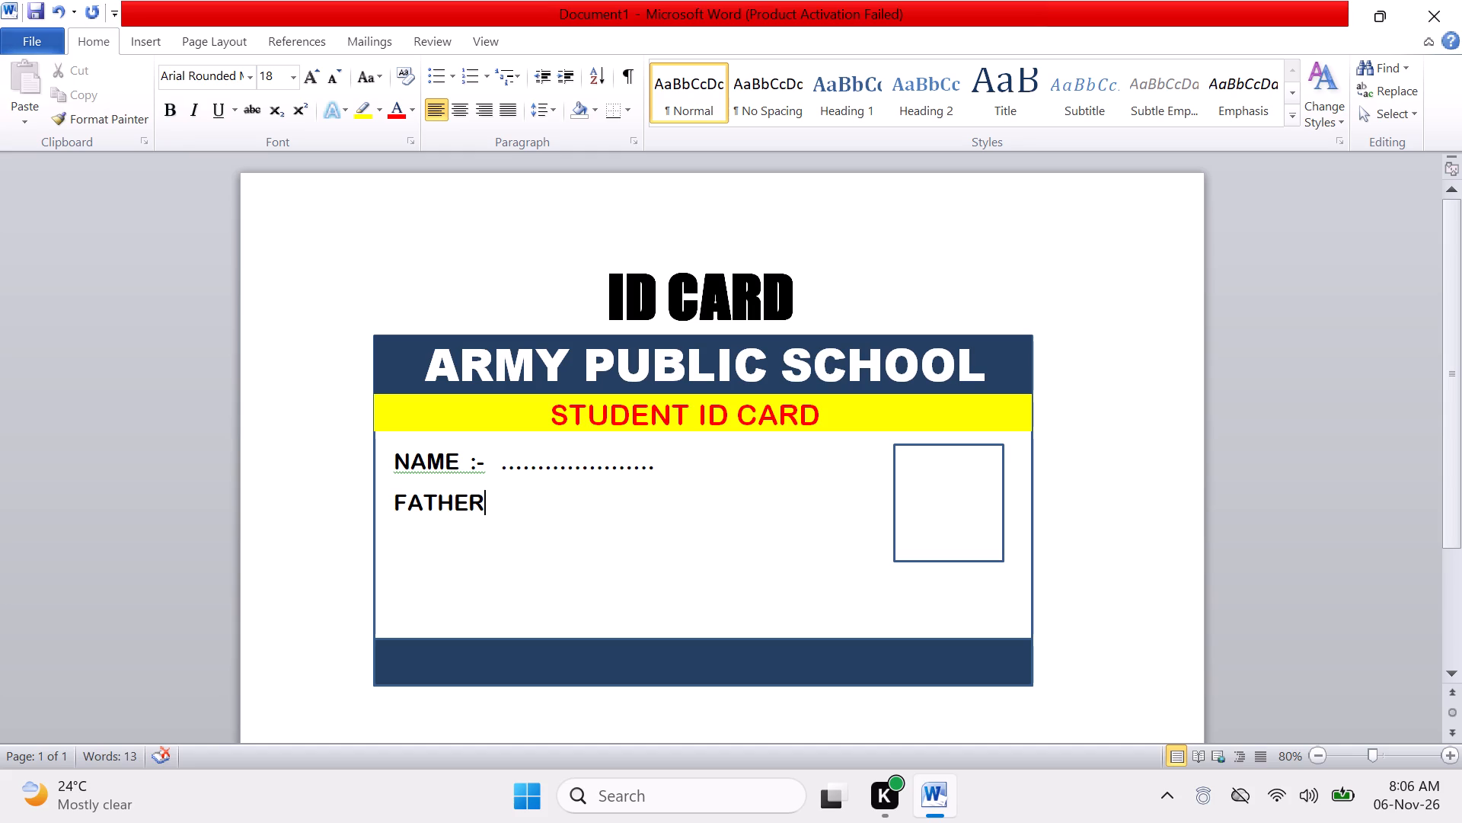
key(apostrophe)
text(NA)
text(ME)
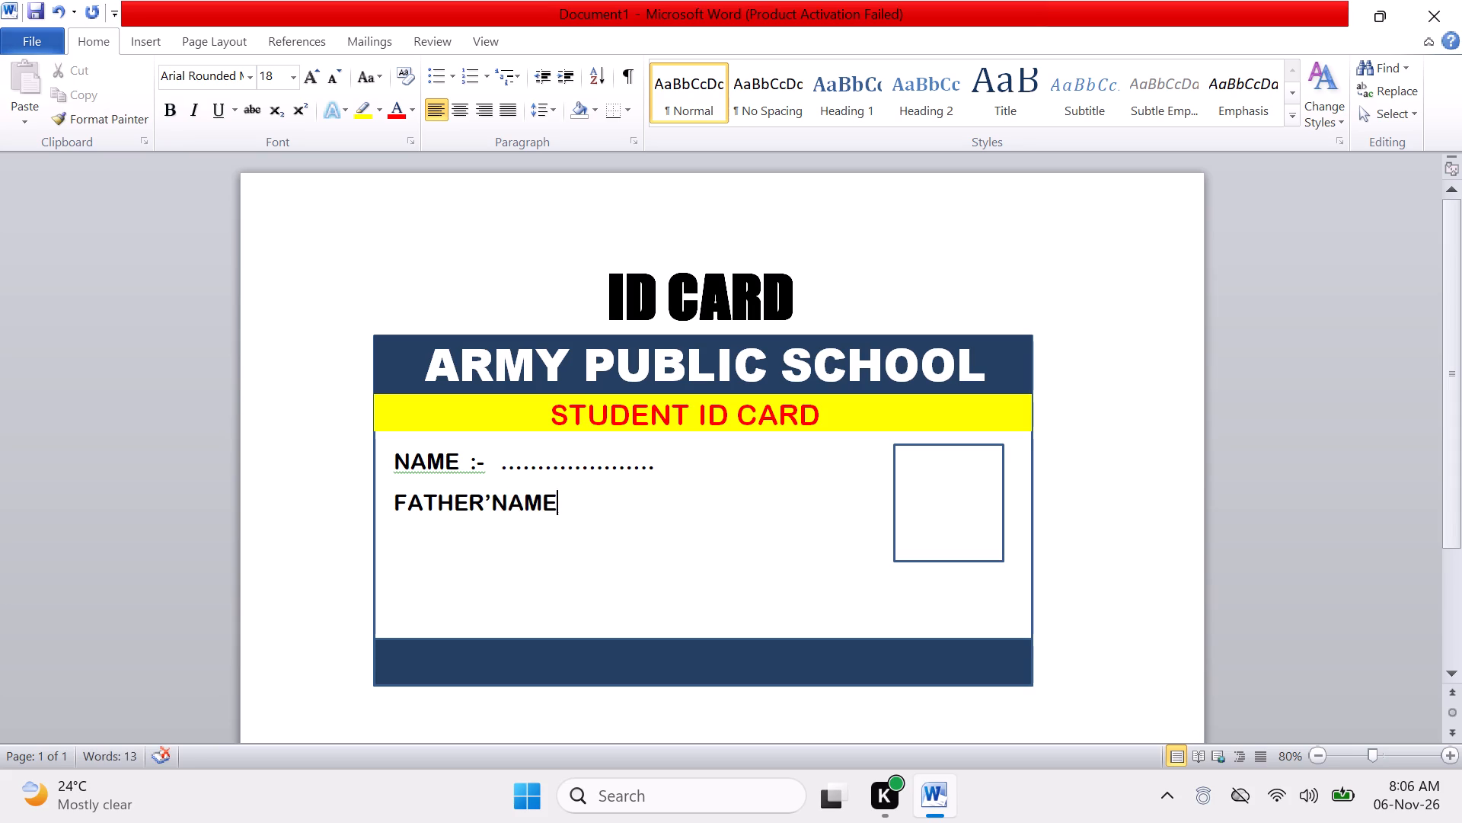
key(space)
key(shift+colon)
text(-)
key(space)
key(space)
text(......................)
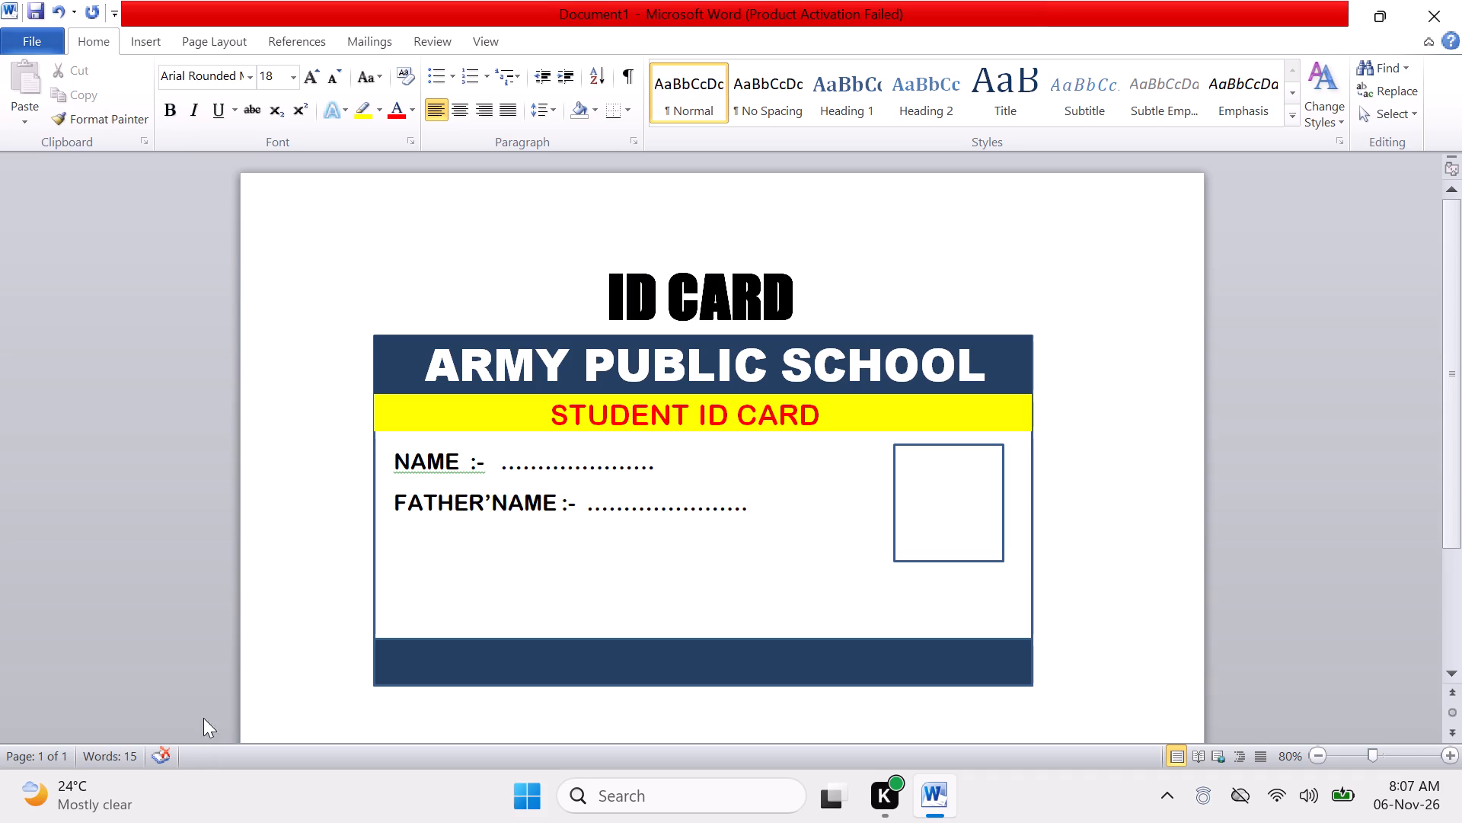
Add the line "CLASS :-" directly below the FATHER'NAME line, followed by a dotted fill-in line of 18 dots.
double_click(401, 540)
double_click(400, 533)
key(c)
text(LASS)
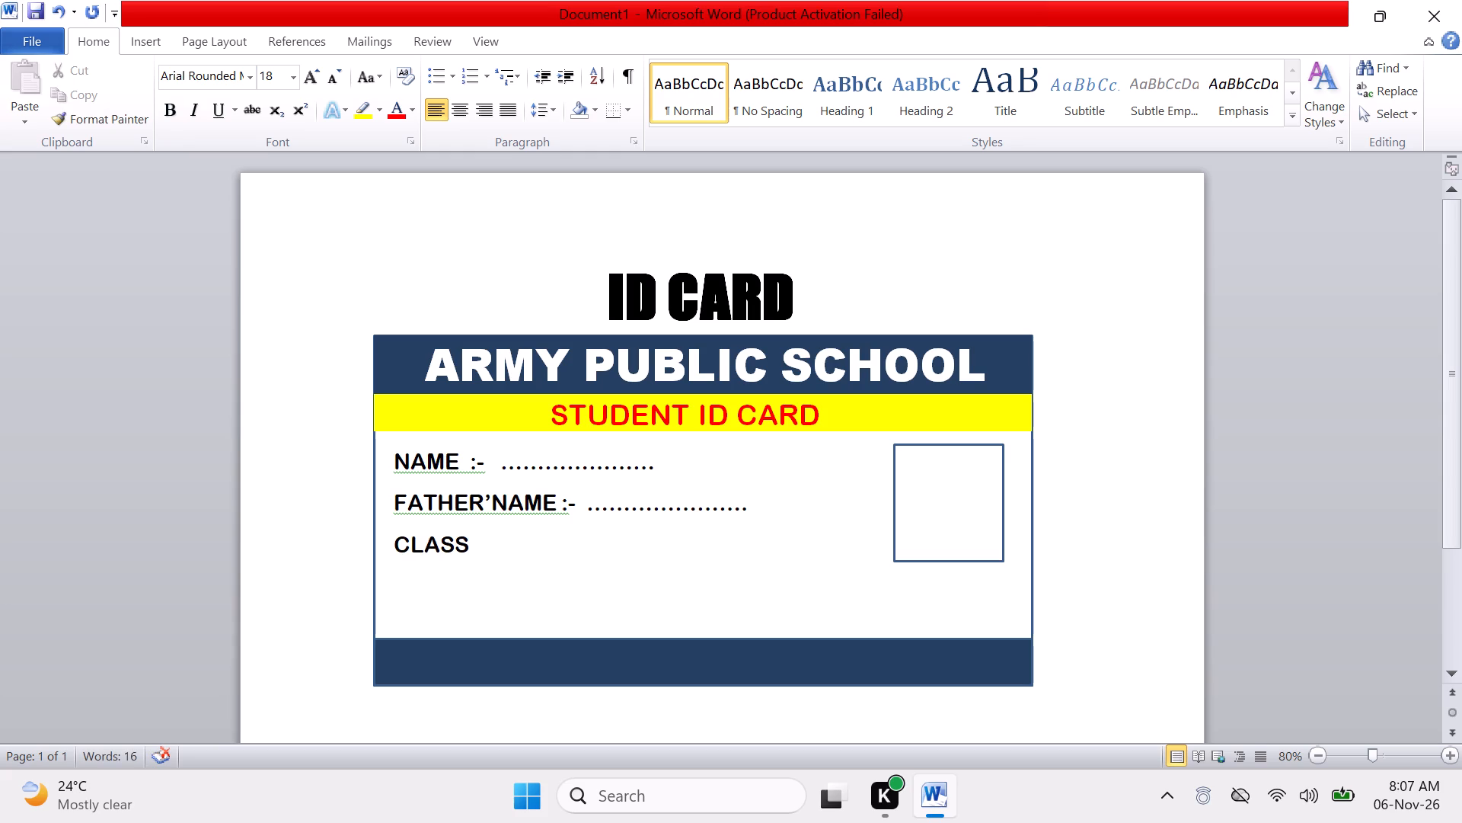
key(space)
key(space)
key(shift+colon)
text(-)
key(space)
key(space)
key(space)
key(space)
key(space)
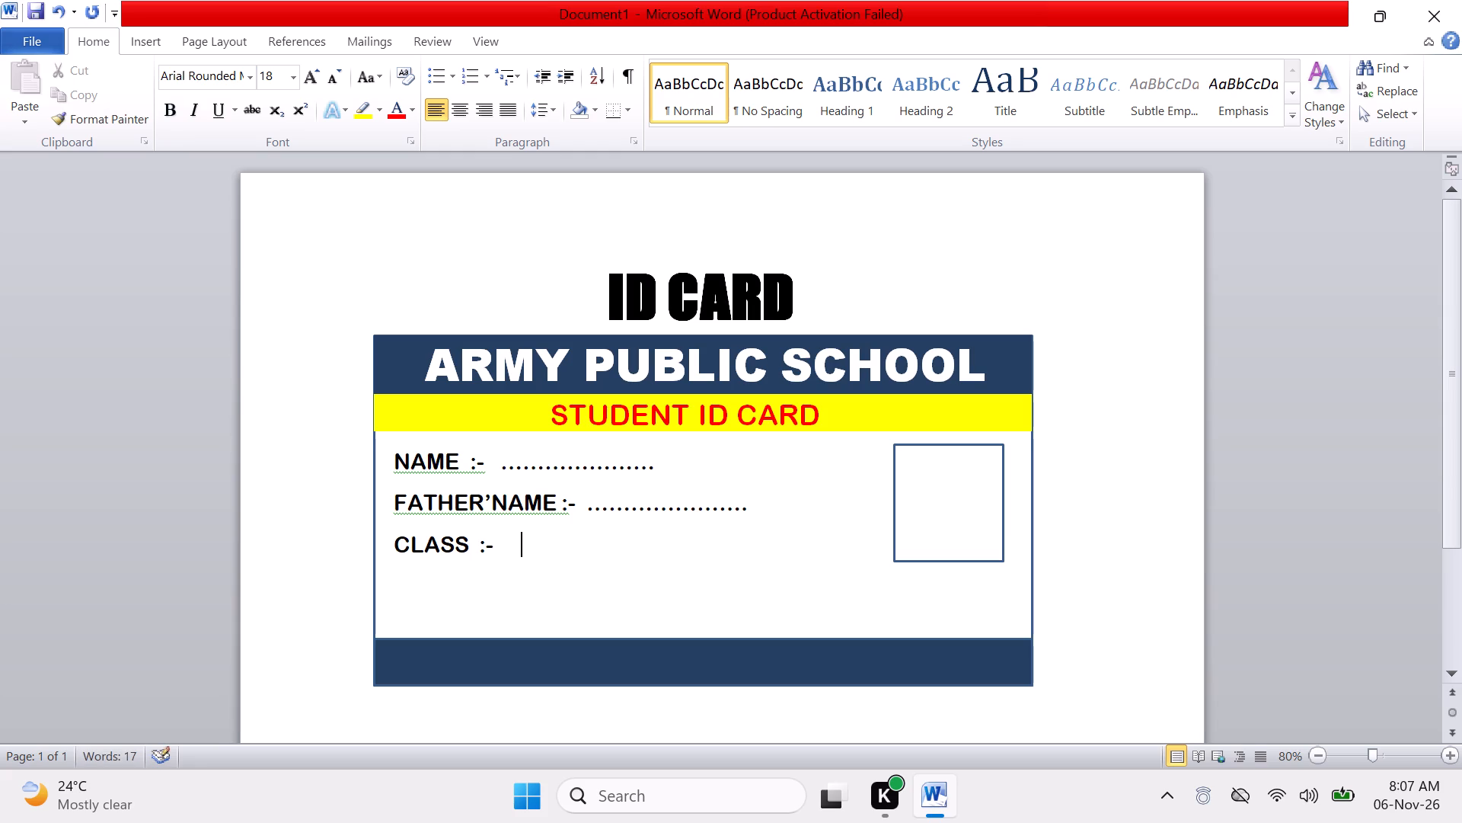
text(..................)
Lengthen the dotted fill-in line after "CLASS :-" by two dots, making 20 dots.
key(Left)
key(Left)
key(Left)
key(Left)
key(Left)
key(Left)
key(Left)
key(Left)
key(Left)
key(Left)
key(Right)
key(Right)
key(Right)
key(Right)
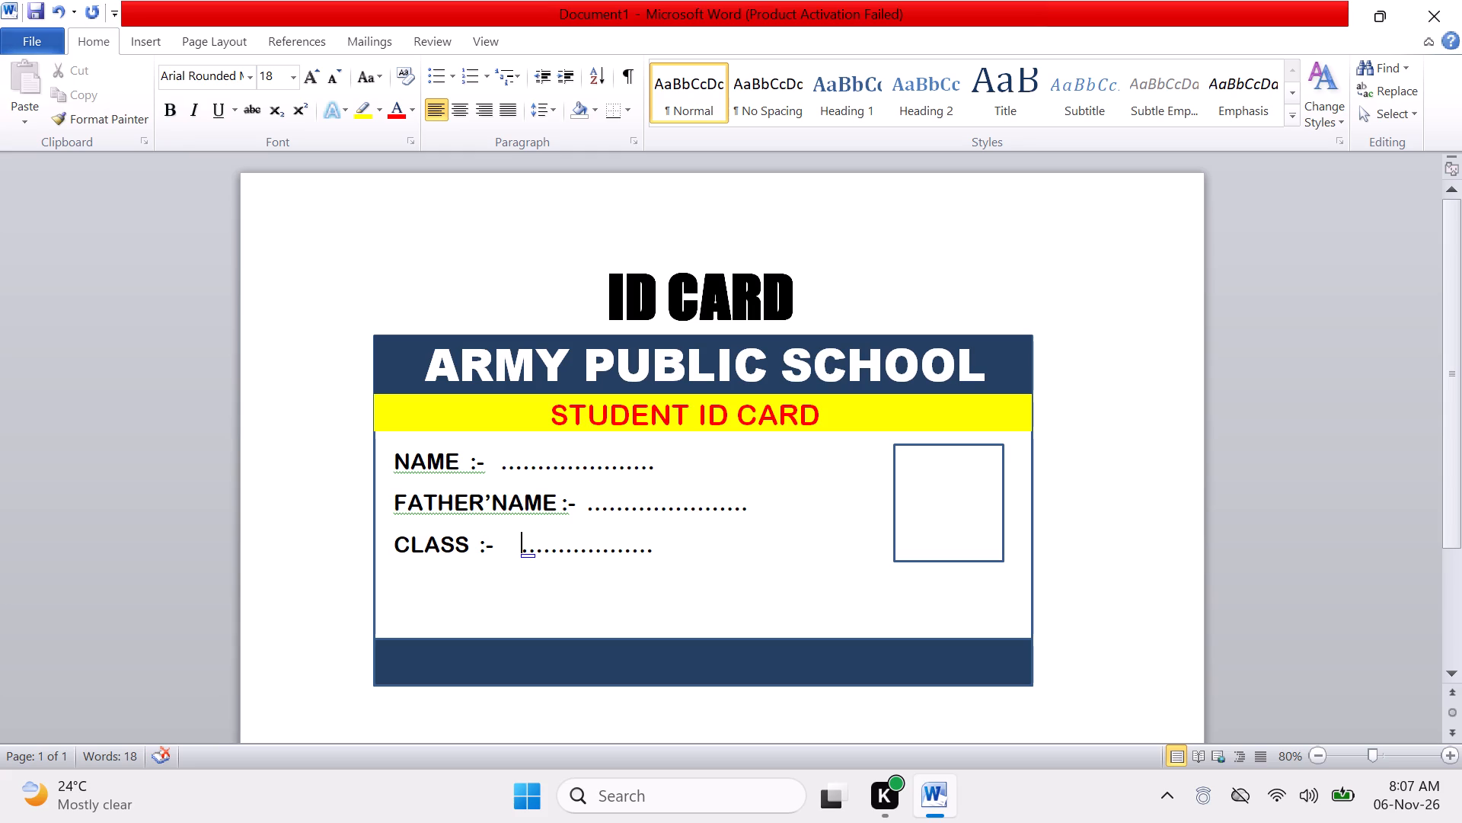
key(period)
key(Left)
key(period)
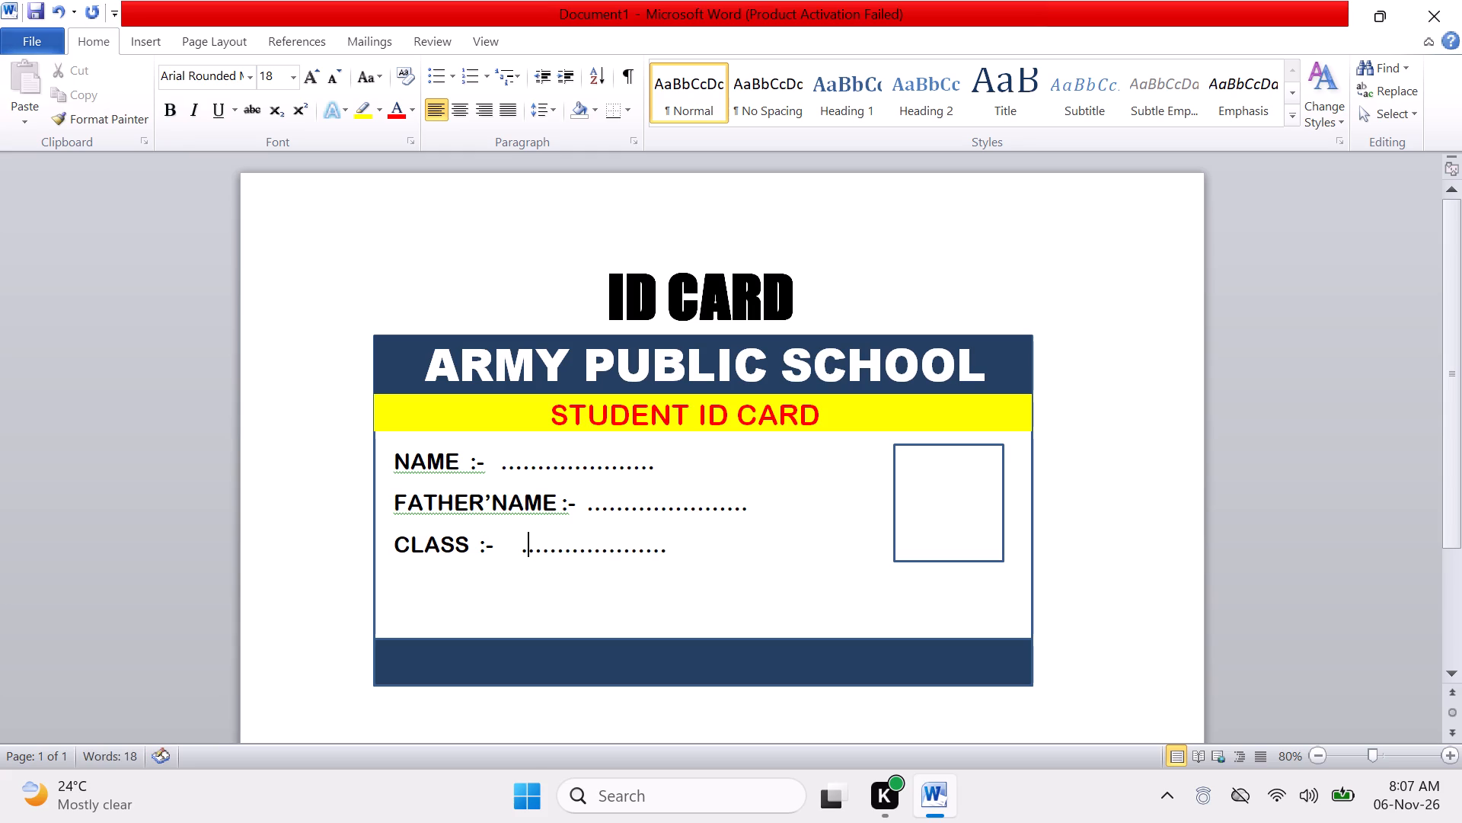
key(Right)
key(Right)
key(Right)
key(Right)
key(Right)
key(Right)
key(Right)
Reduce the font size of the NAME, FATHER'NAME and CLASS lines to 16.
double_click(400, 574)
double_click(397, 580)
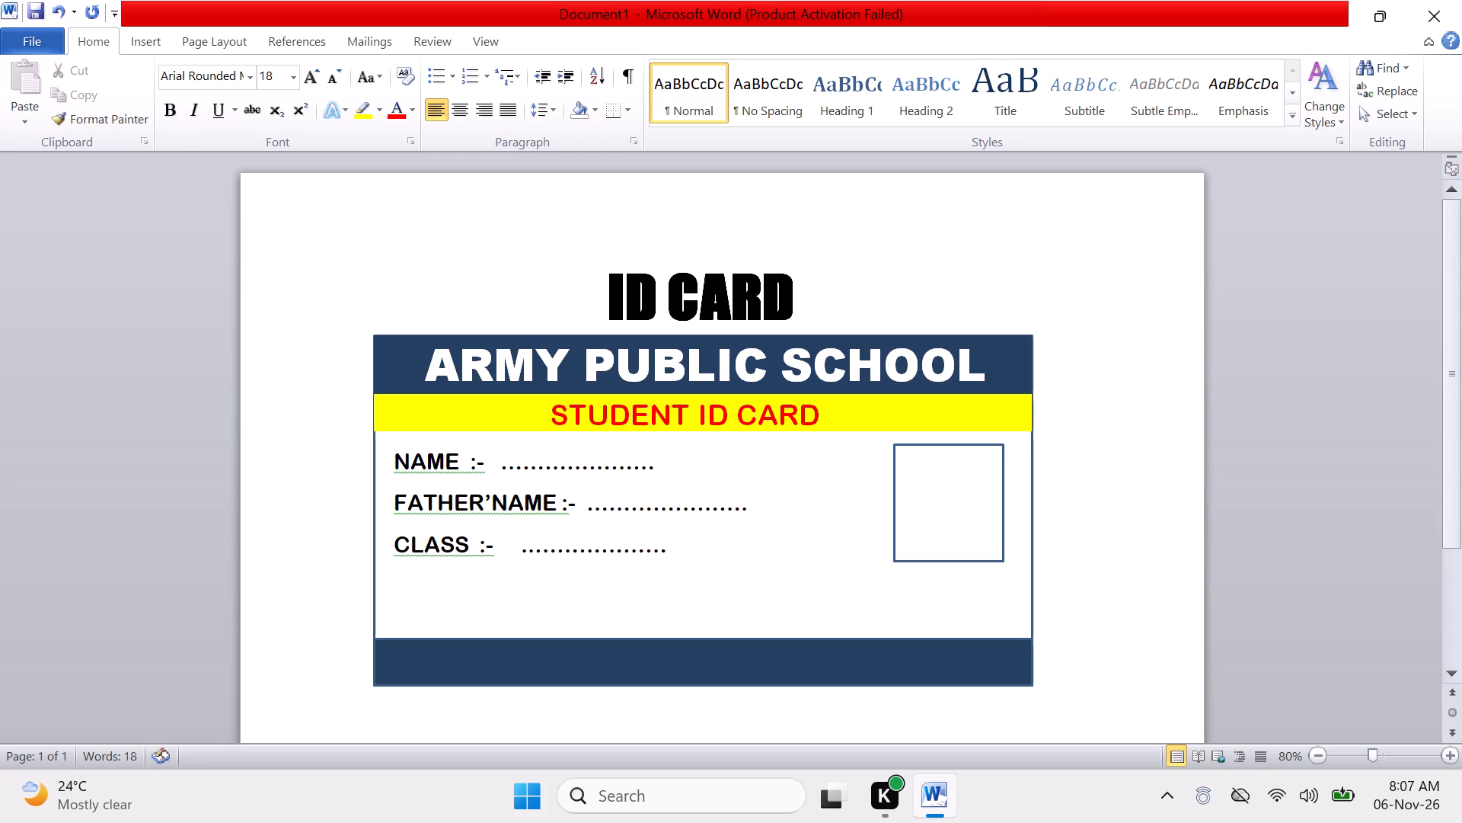
double_click(394, 625)
drag(675, 549, 378, 457)
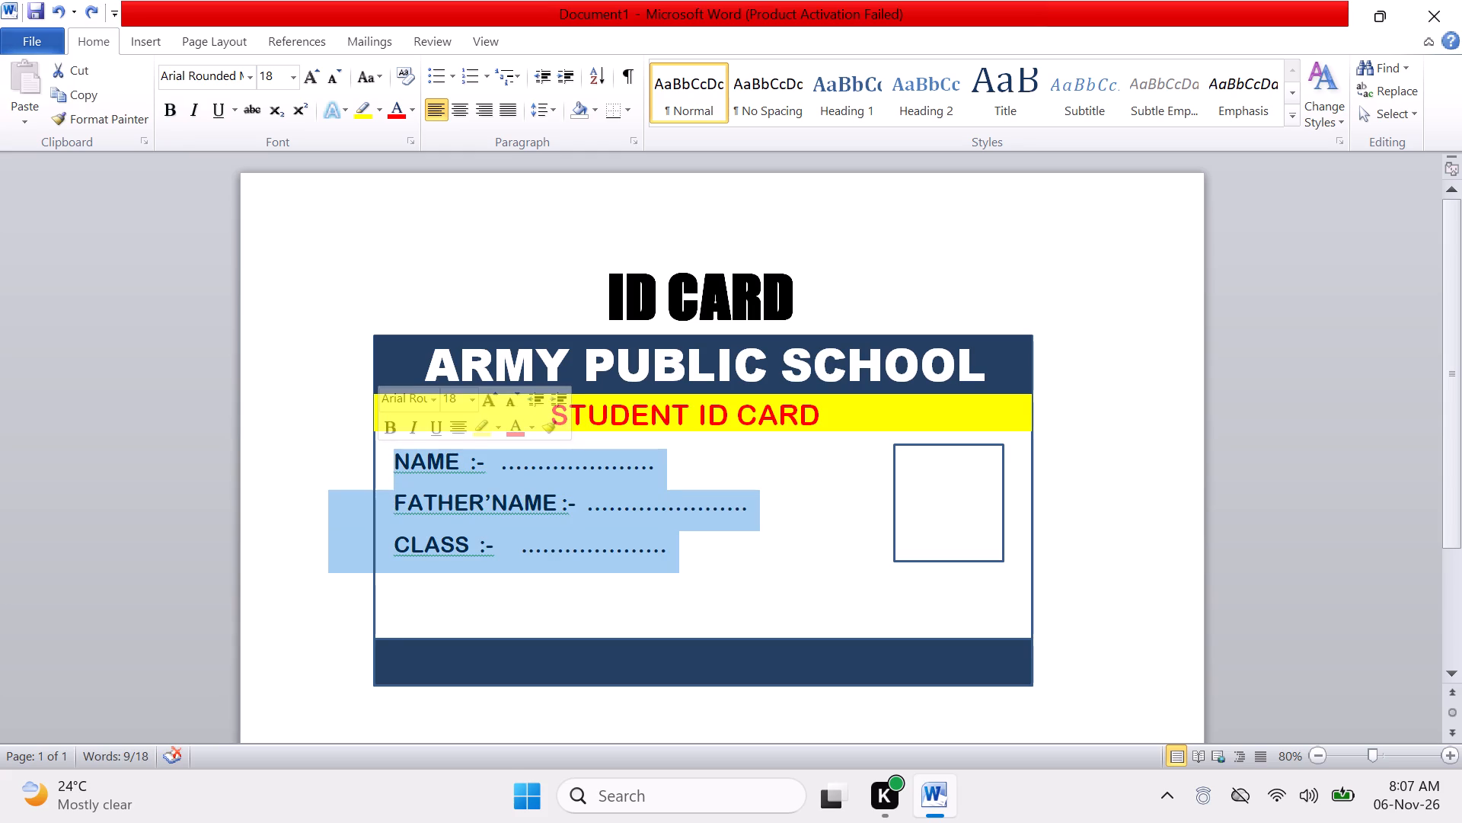
click(343, 71)
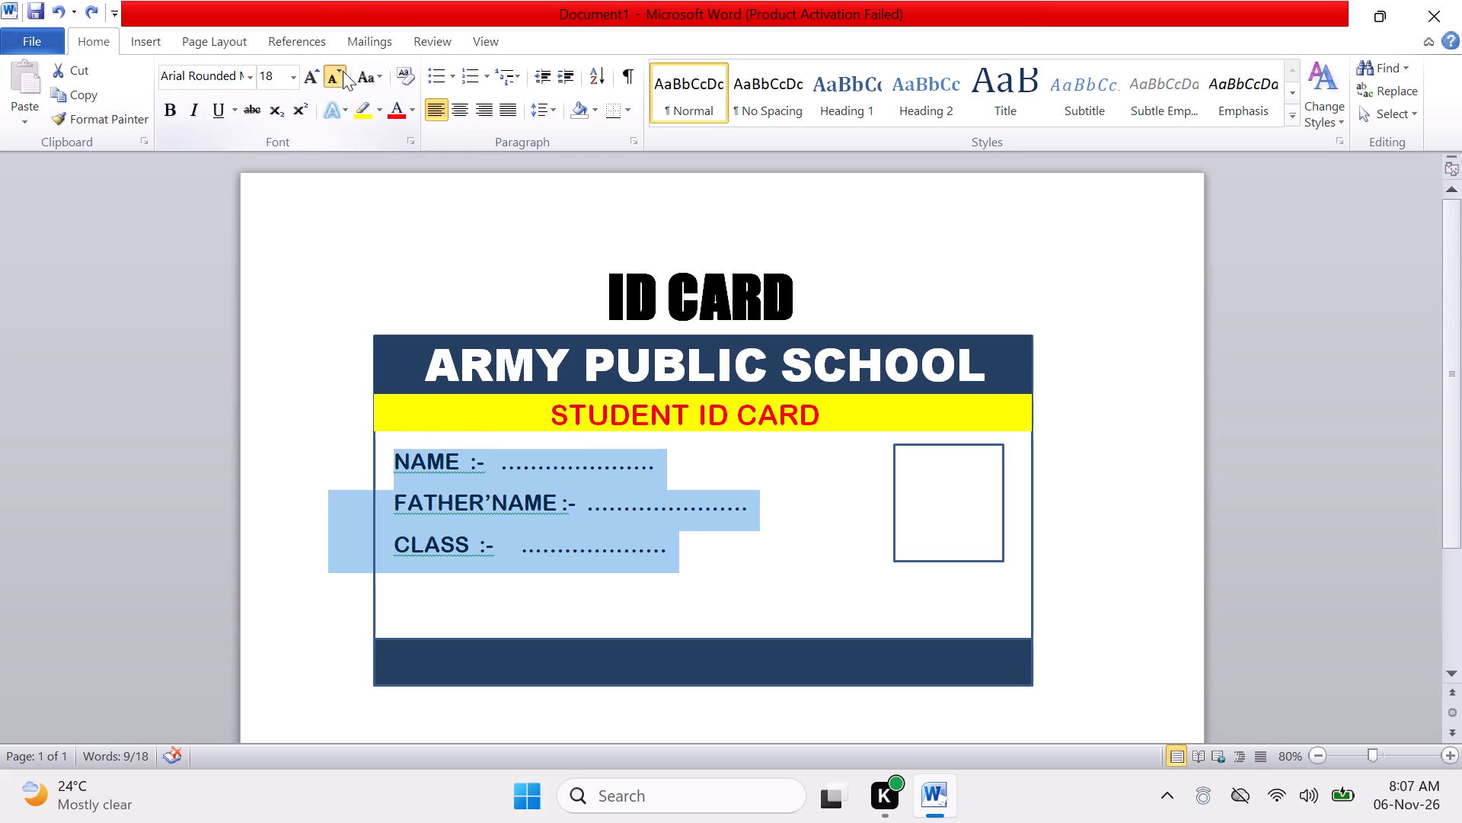
click(769, 510)
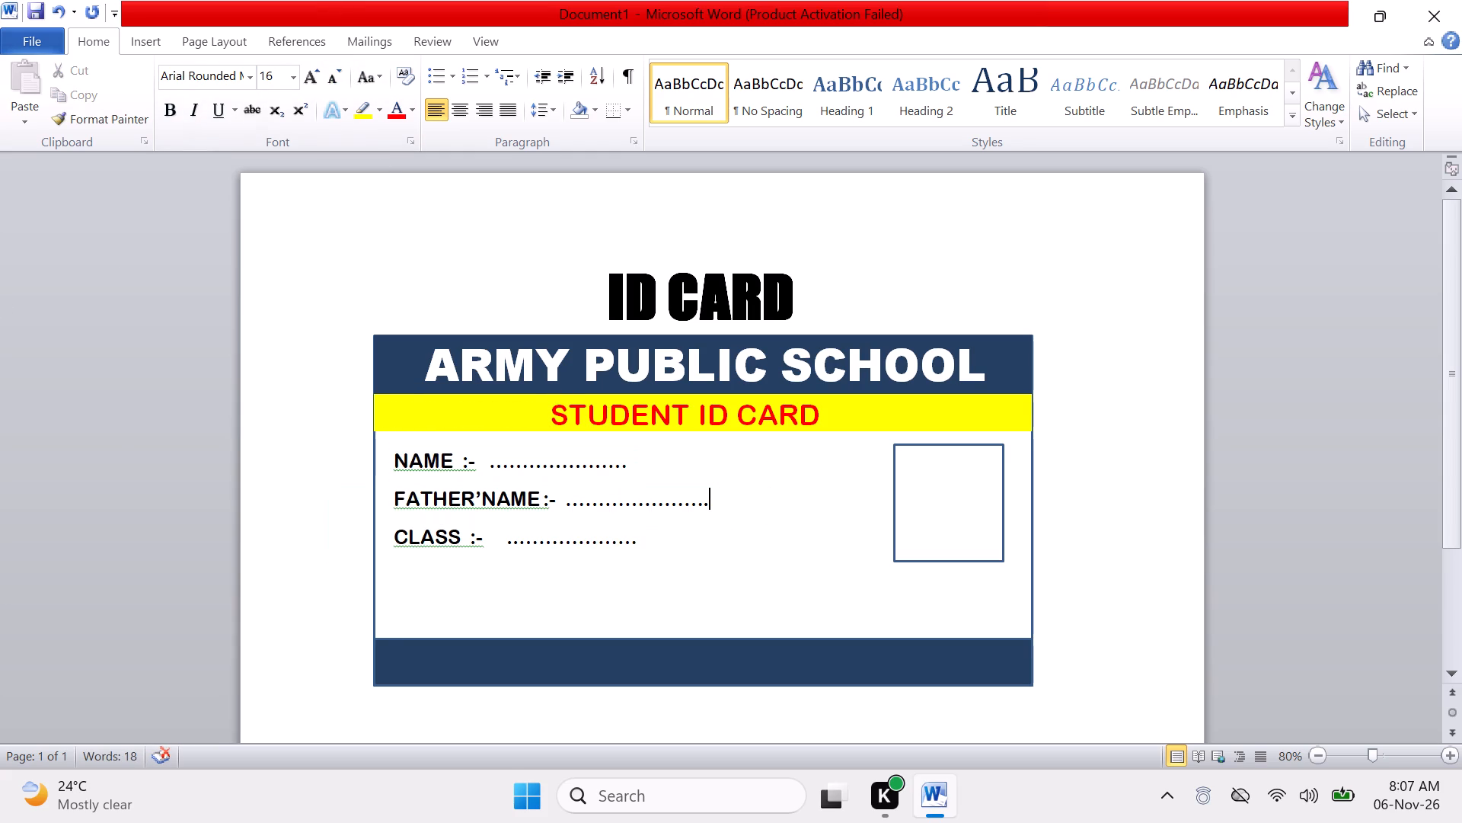
Add the line "ROLL No :-" directly below the CLASS line, followed by a dotted fill-in line of 23 dots.
double_click(402, 575)
key(r)
text(OLL)
key(space)
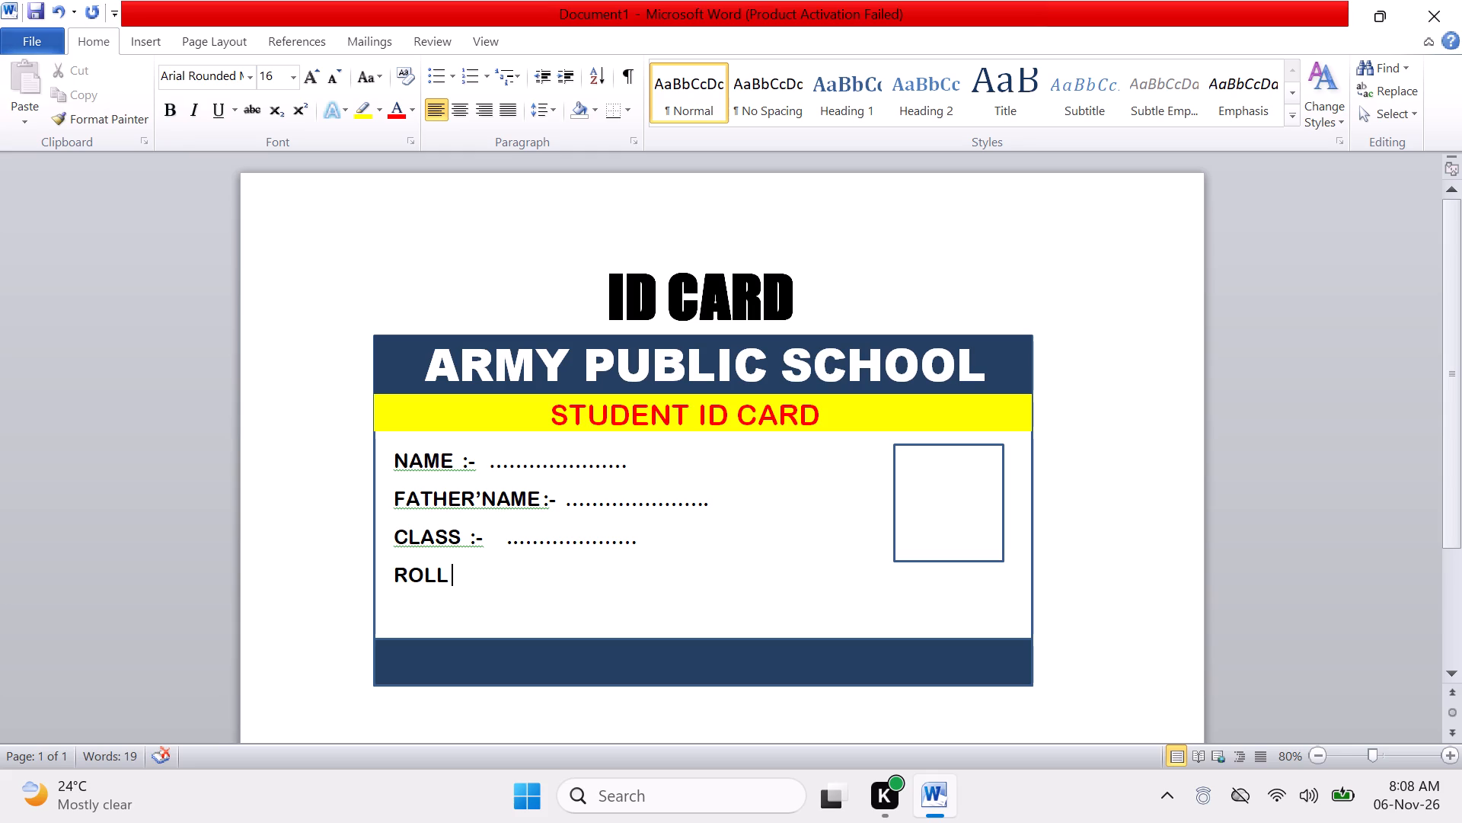
key(n)
key(o)
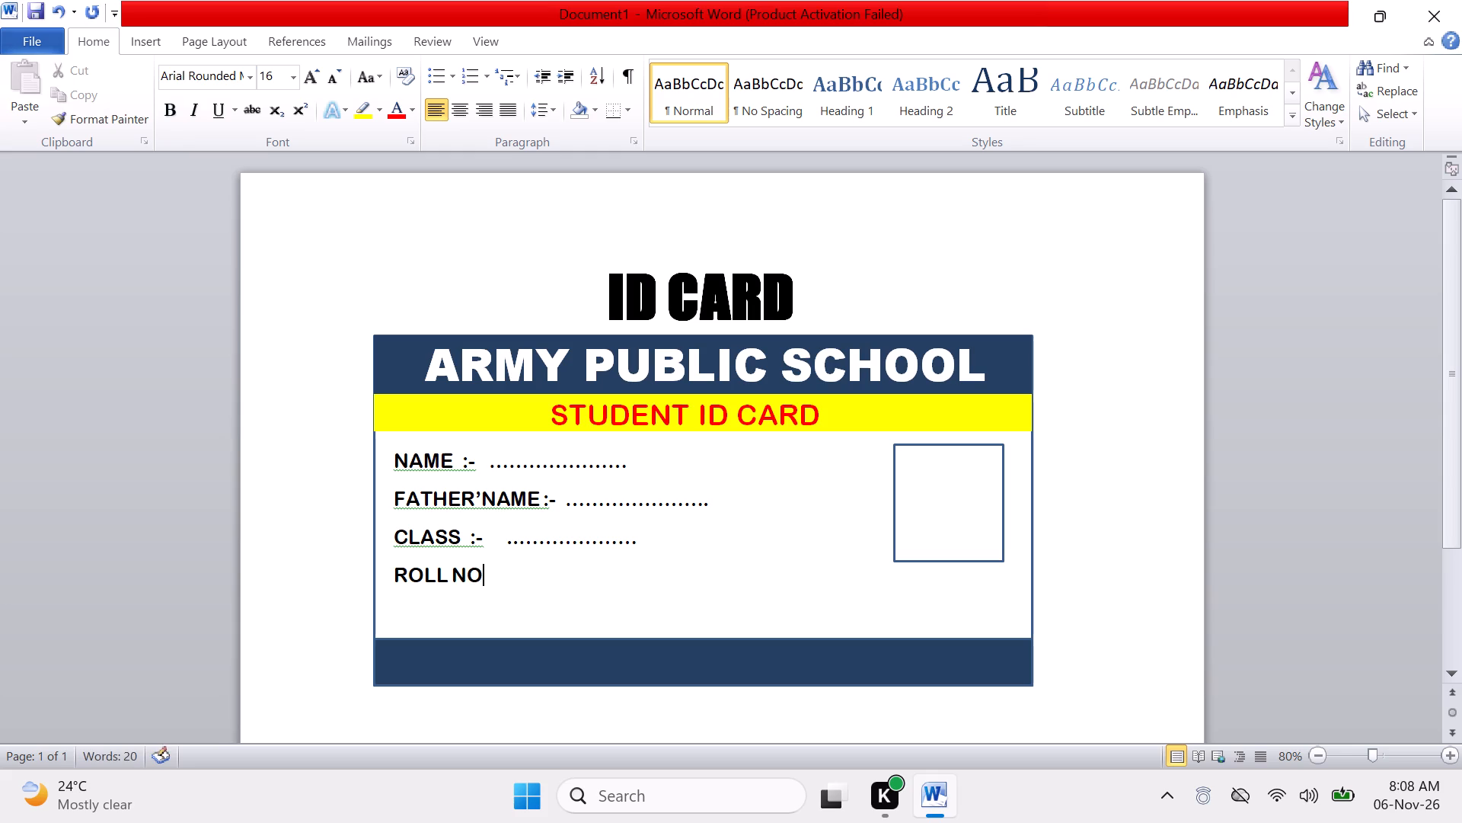
key(BackSpace)
key(shift+o)
key(space)
key(shift+colon)
text(-)
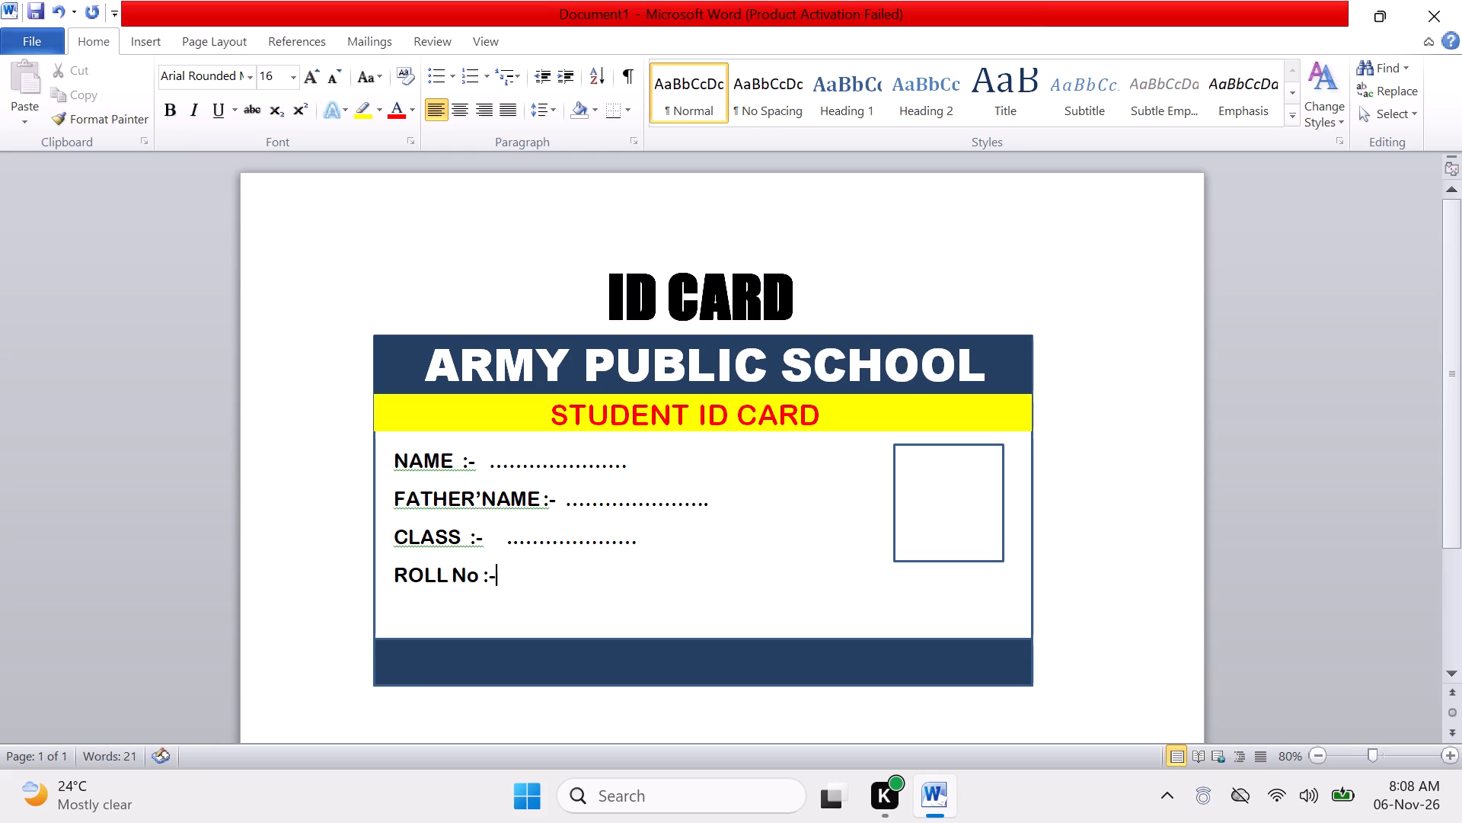
key(space)
key(space)
text(..............)
text(....)
text(.....)
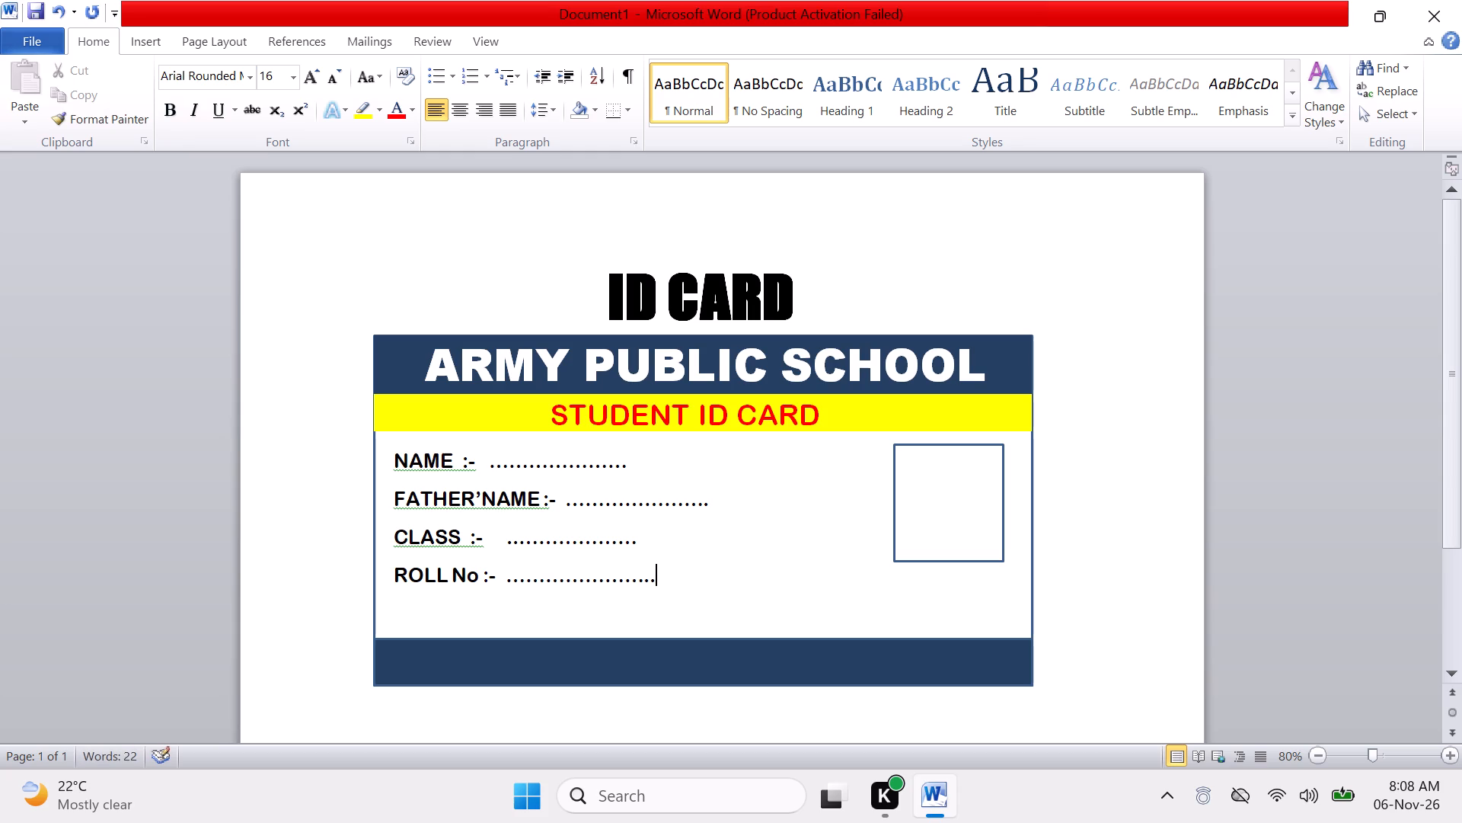
Add the line "MOBILE No :-" directly below the ROLL No line, followed by a dotted fill-in line of about 40 dots.
double_click(398, 609)
key(shift+m)
key(BackSpace)
key(m)
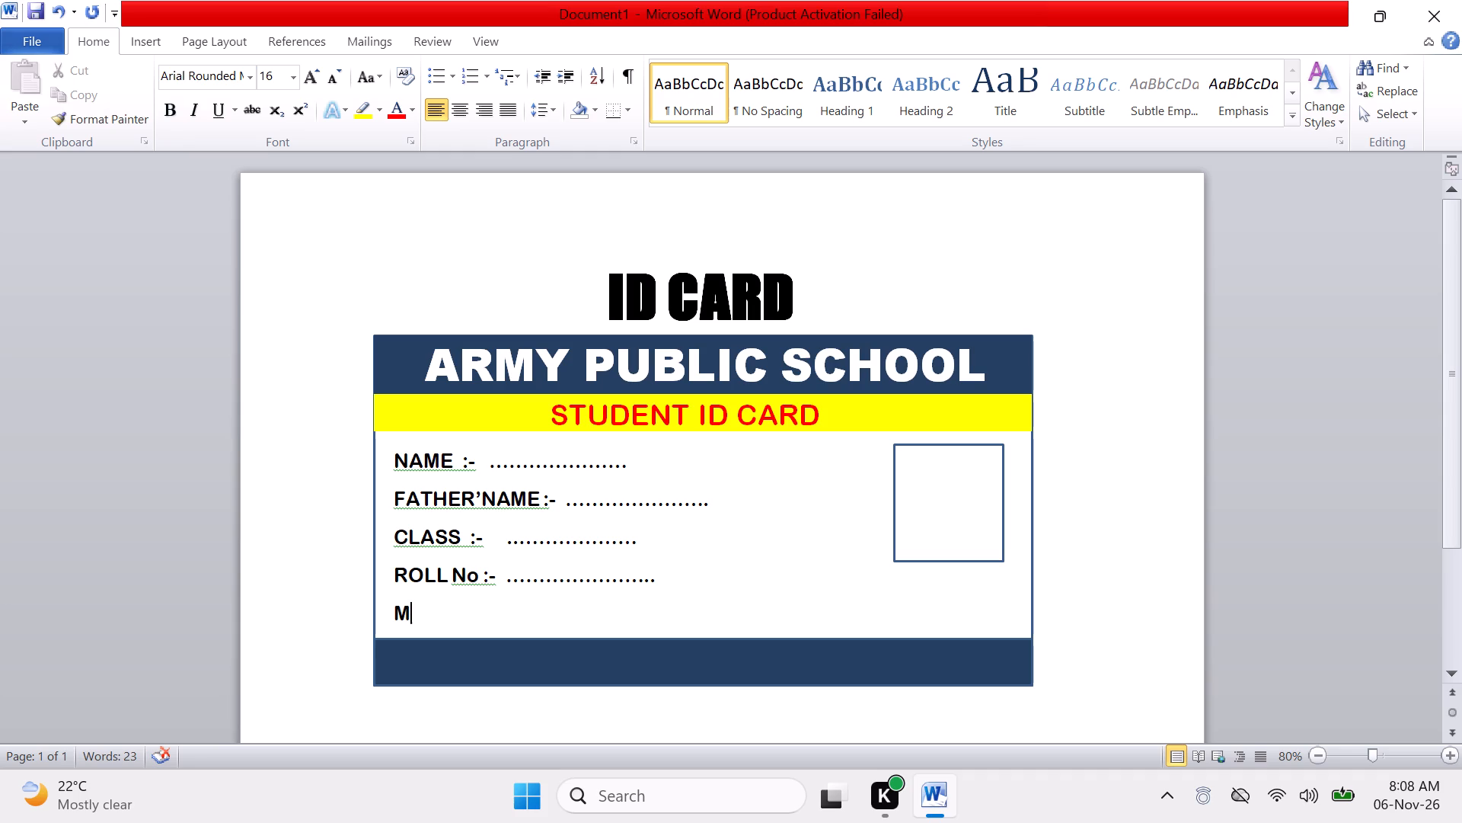
key(o)
text(BILE)
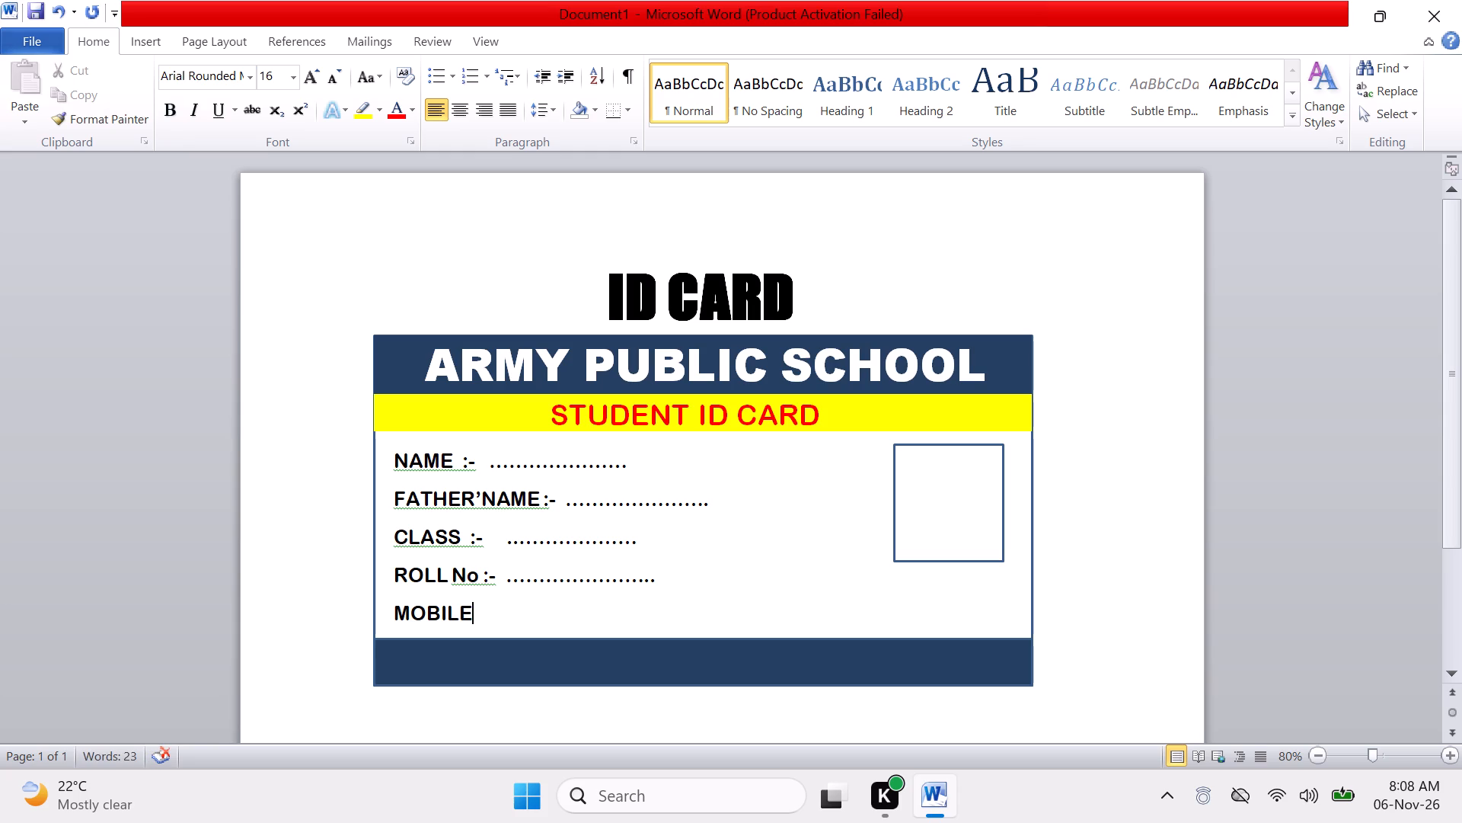
key(space)
key(n)
text(o)
key(space)
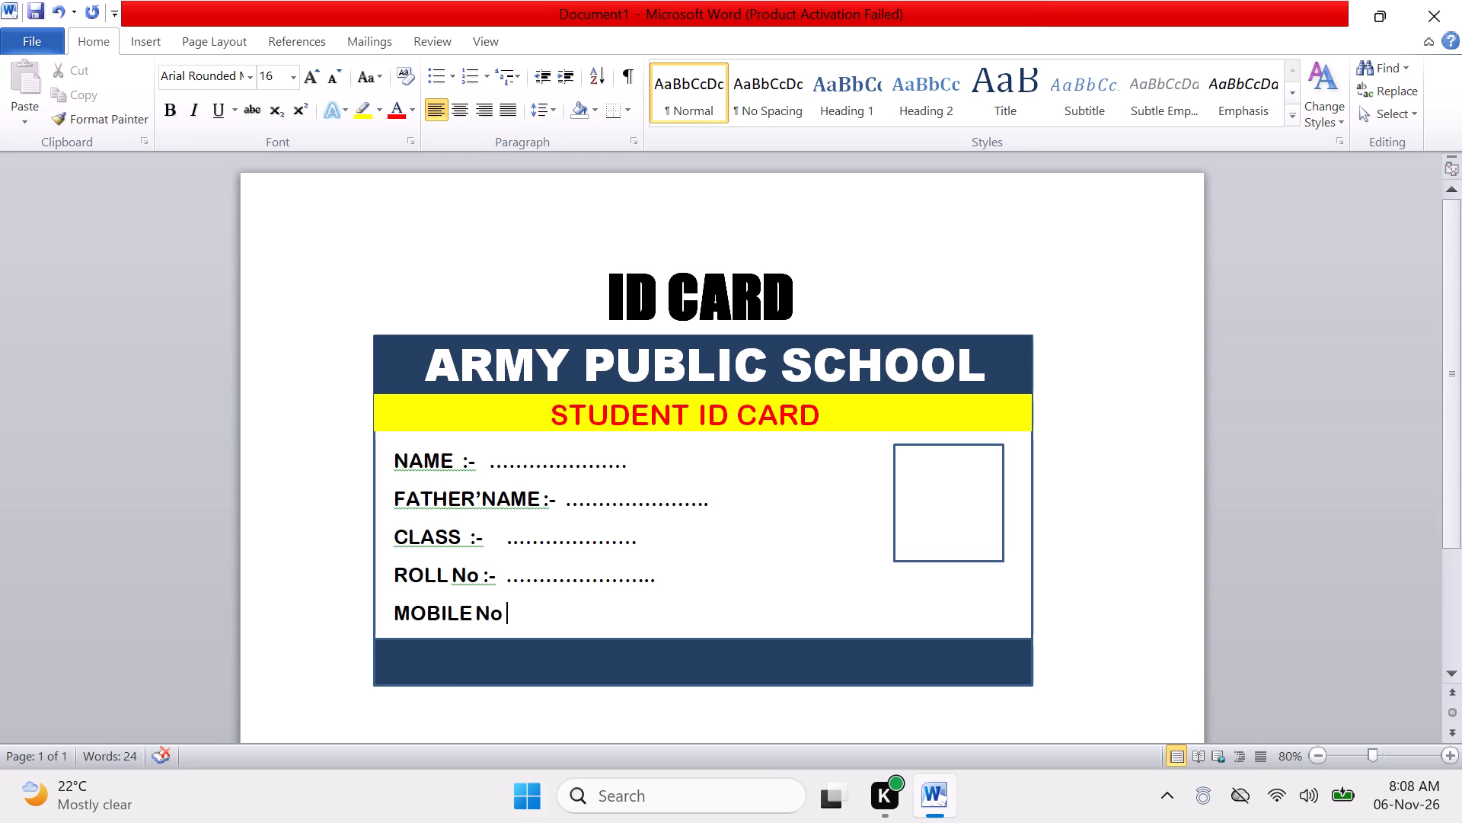
key(shift+colon)
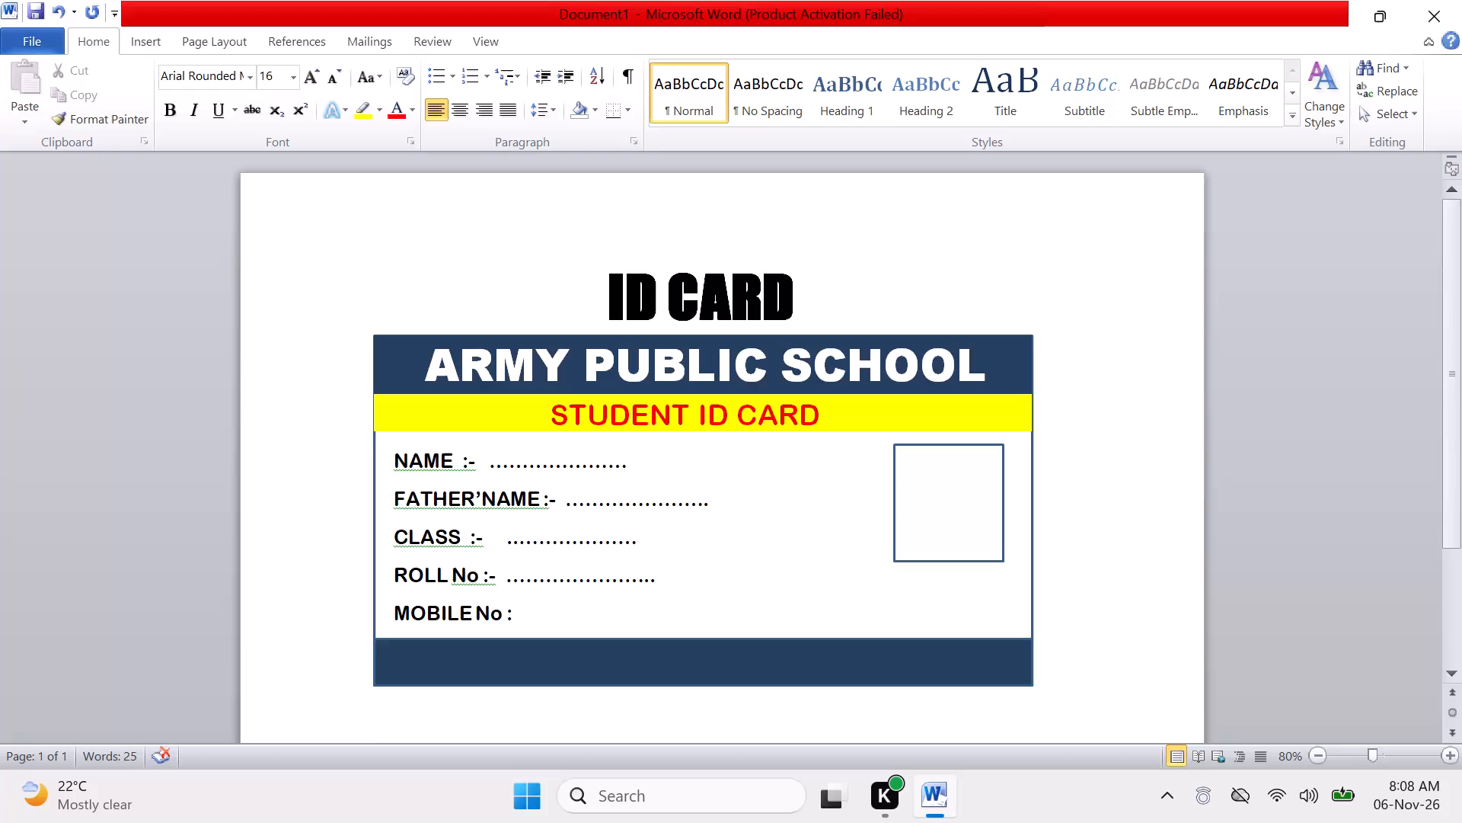
text(-)
key(space)
key(space)
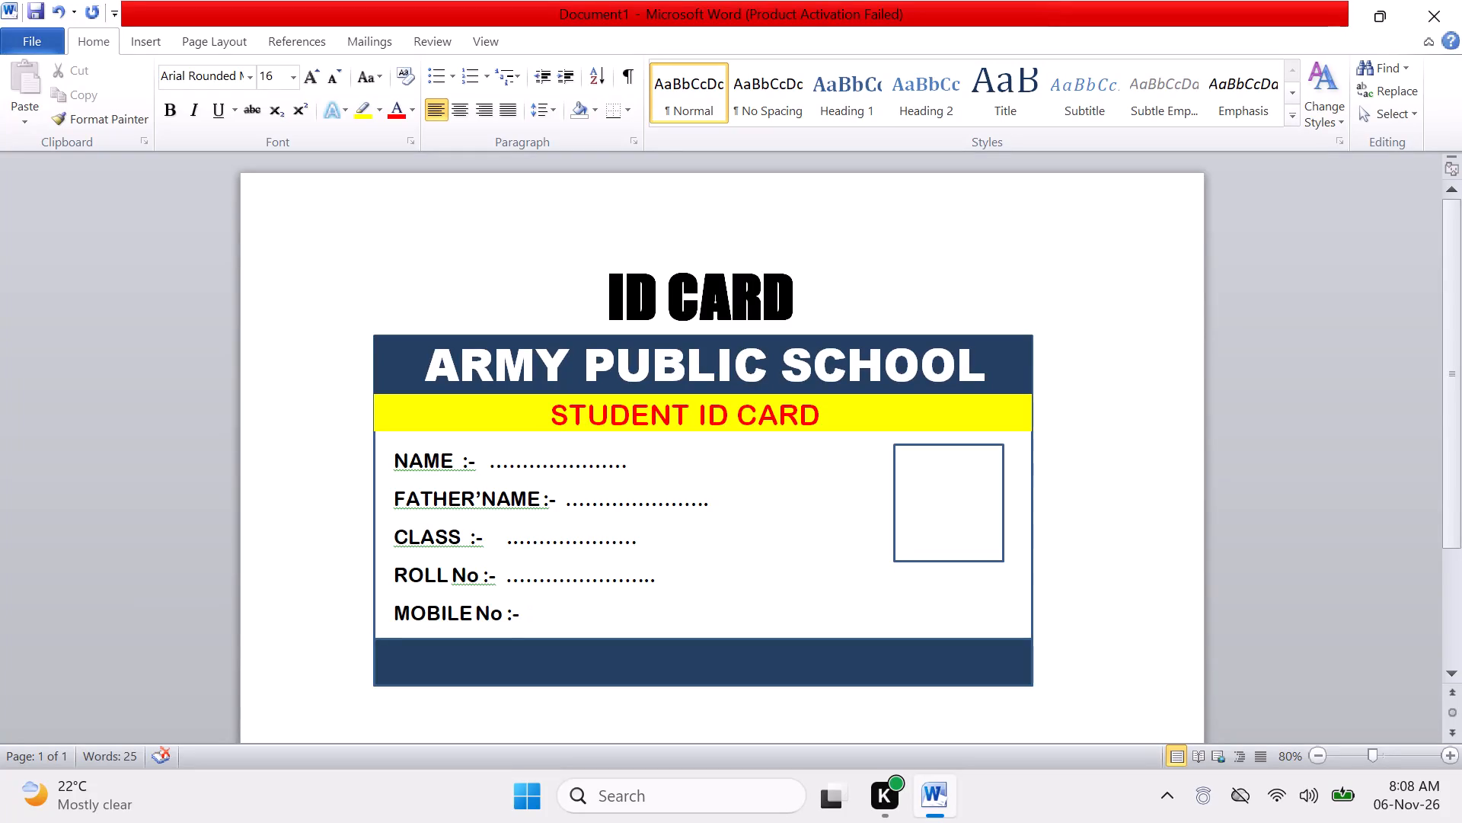
key(space)
text(.)
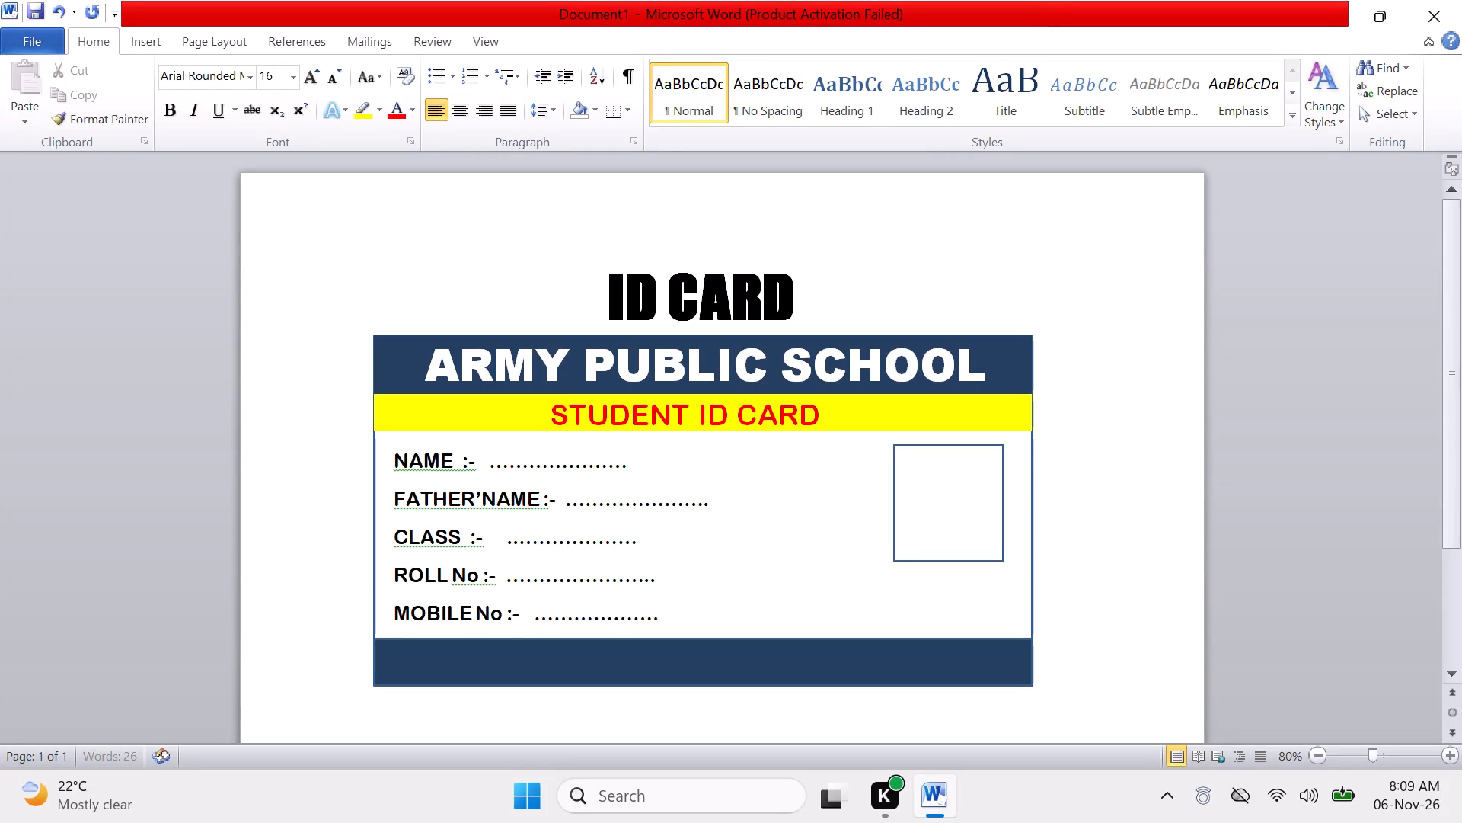
text(........)
Lengthen the dotted fill-in line after "ROLL No :-" to about 40 dots.
click(657, 578)
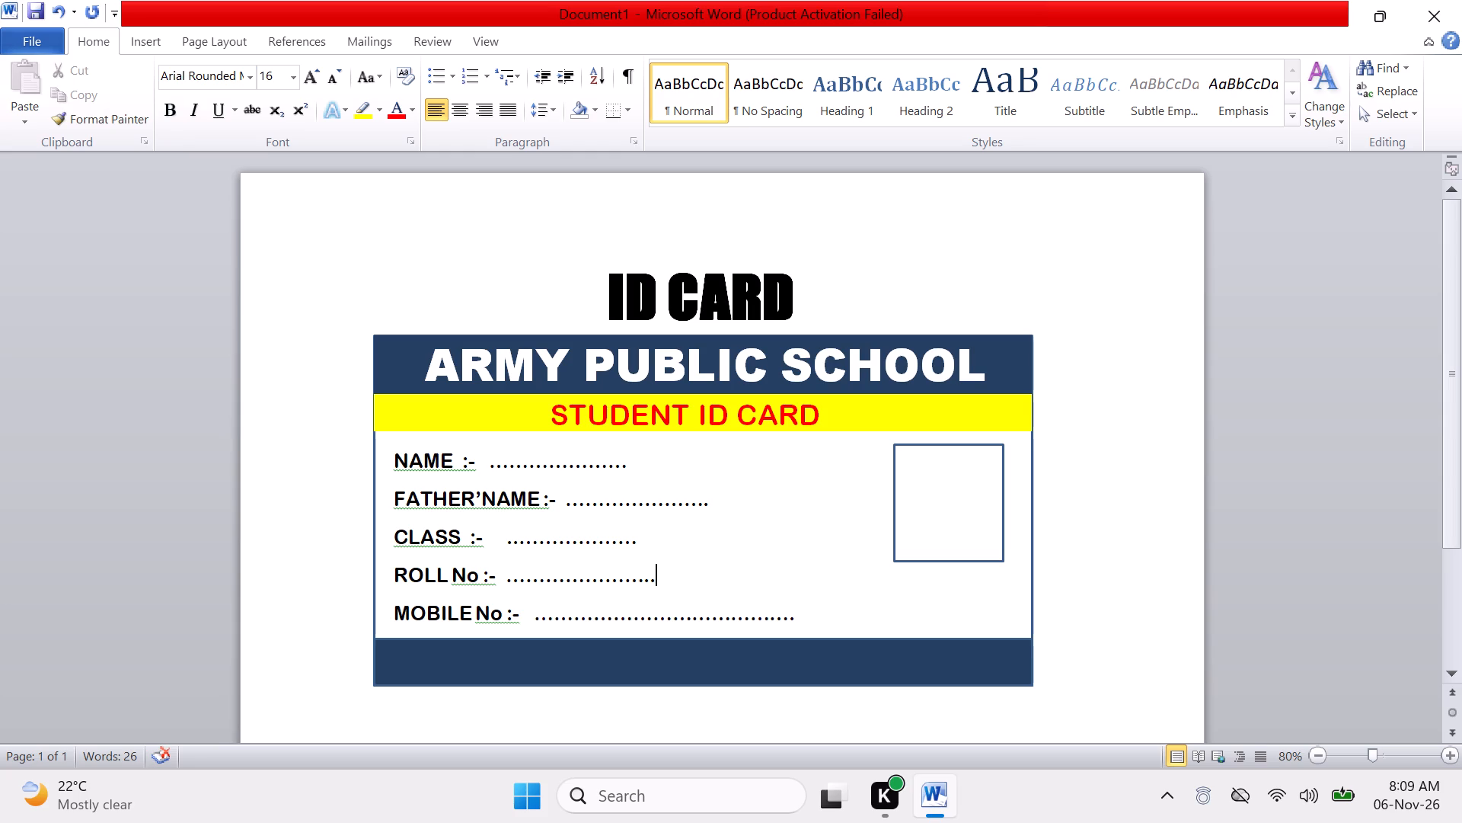
key(period)
key(period)
key(period)
key(period)
key(period)
key(period)
key(period)
key(period)
key(period)
key(period)
key(period)
key(period)
key(period)
key(period)
key(period)
key(period)
key(period)
key(period)
text(..)
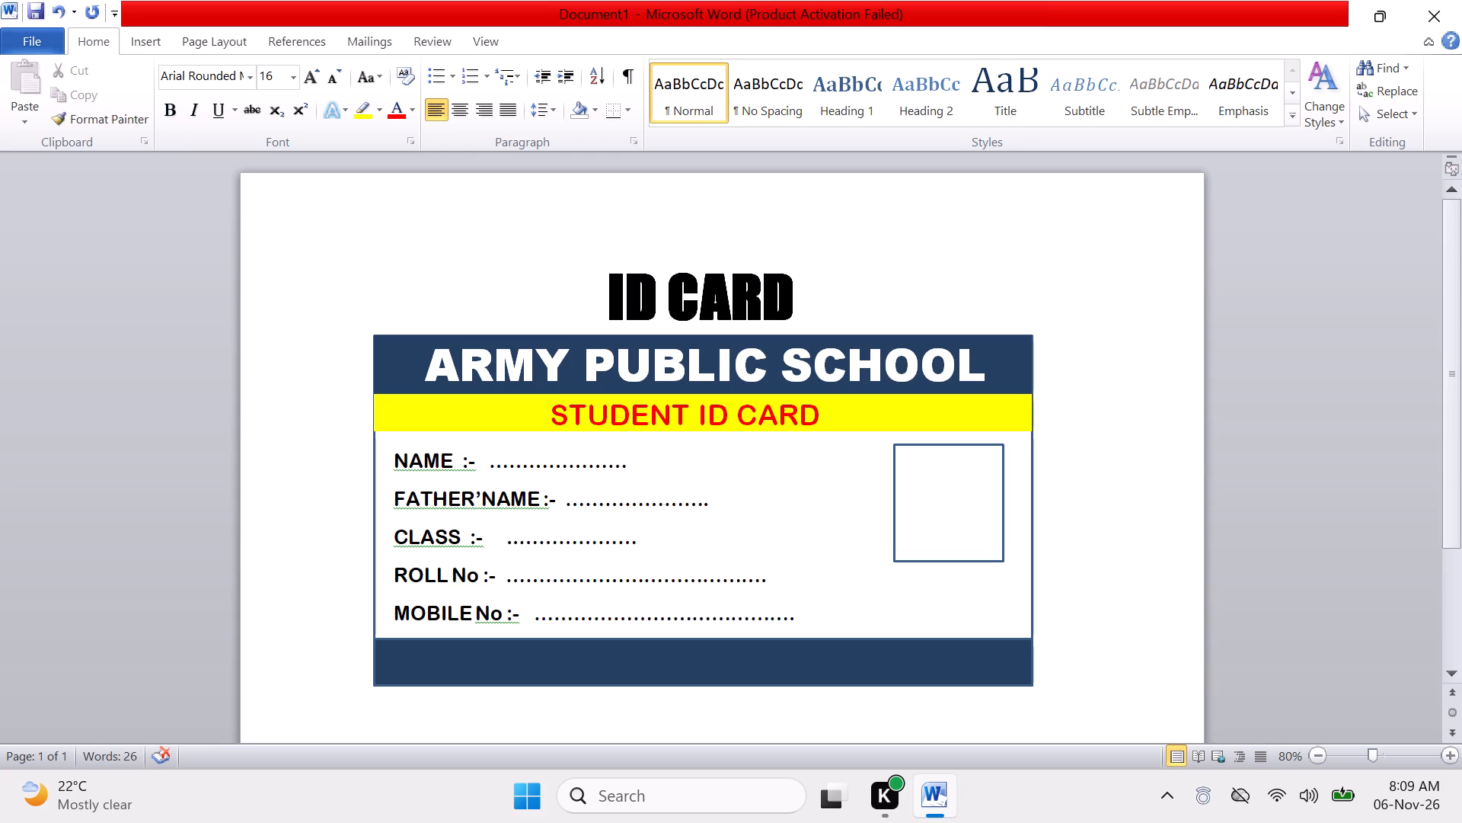
Lengthen the dotted fill-in line after "CLASS :-" to about 30 dots, ending level with the FATHER'NAME dots.
click(637, 538)
key(period)
key(period)
key(period)
key(period)
key(period)
key(period)
key(period)
key(period)
key(period)
key(period)
key(period)
key(period)
key(period)
key(period)
key(period)
key(period)
key(period)
key(period)
key(period)
text(.....)
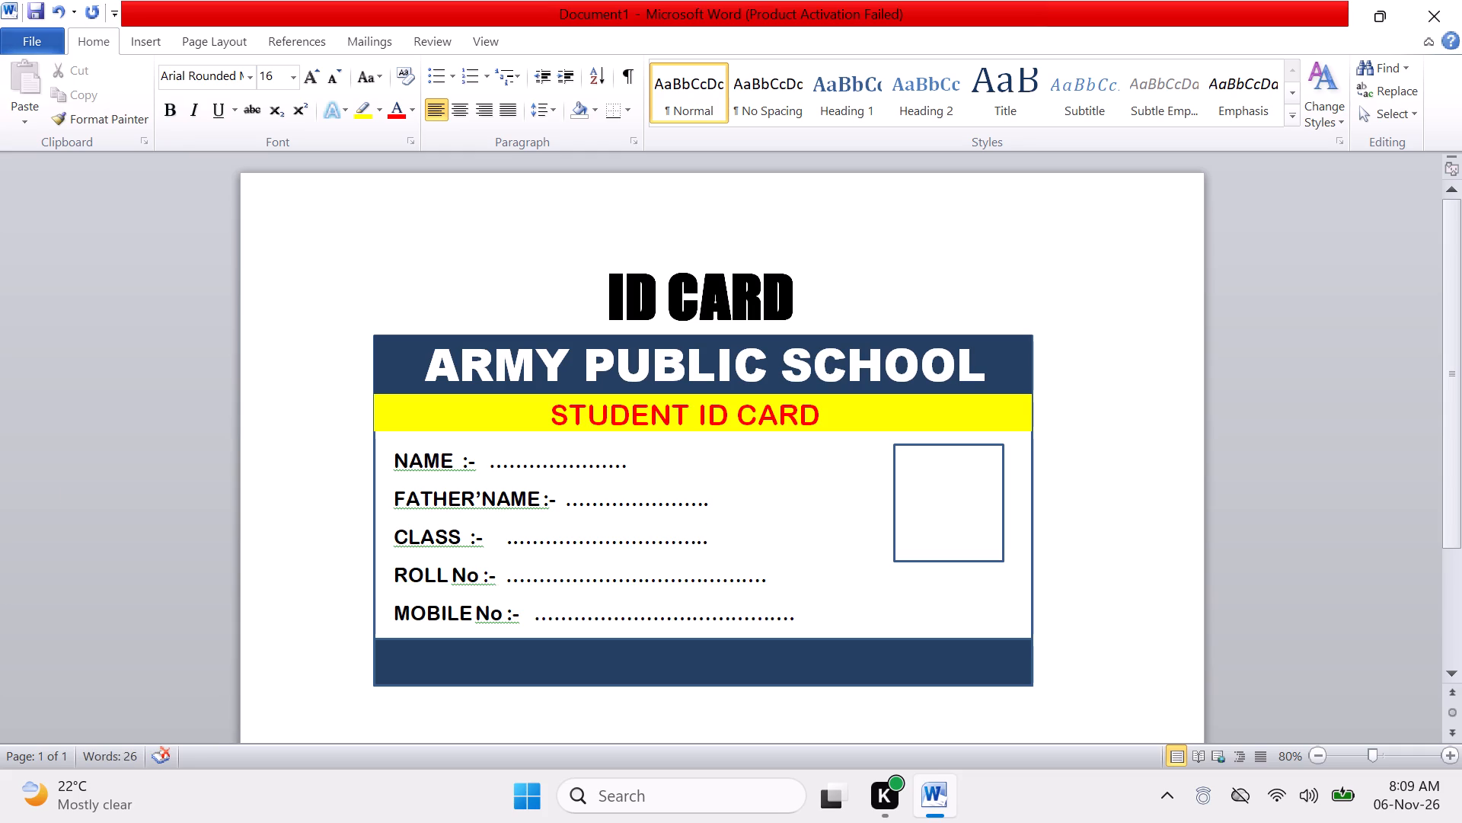
Lengthen the dotted fill-in line after "FATHER'NAME :-" by 13 dots, ending level with the MOBILE No dots.
click(712, 501)
key(period)
key(period)
key(period)
key(period)
key(period)
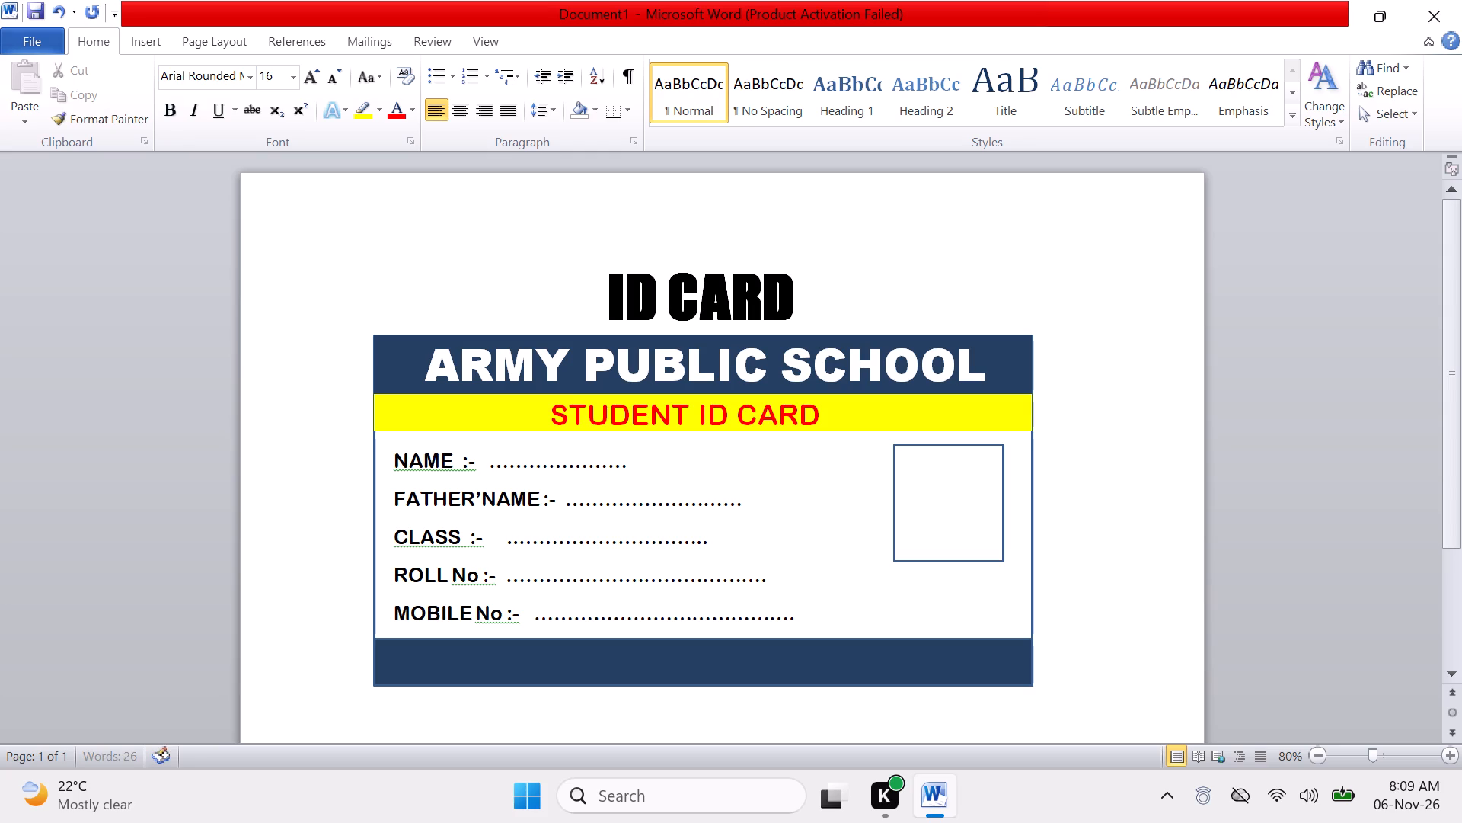
text(........)
Draw a text box about 6.64" wide and 0.69" high over the dark blue footer band.
click(140, 32)
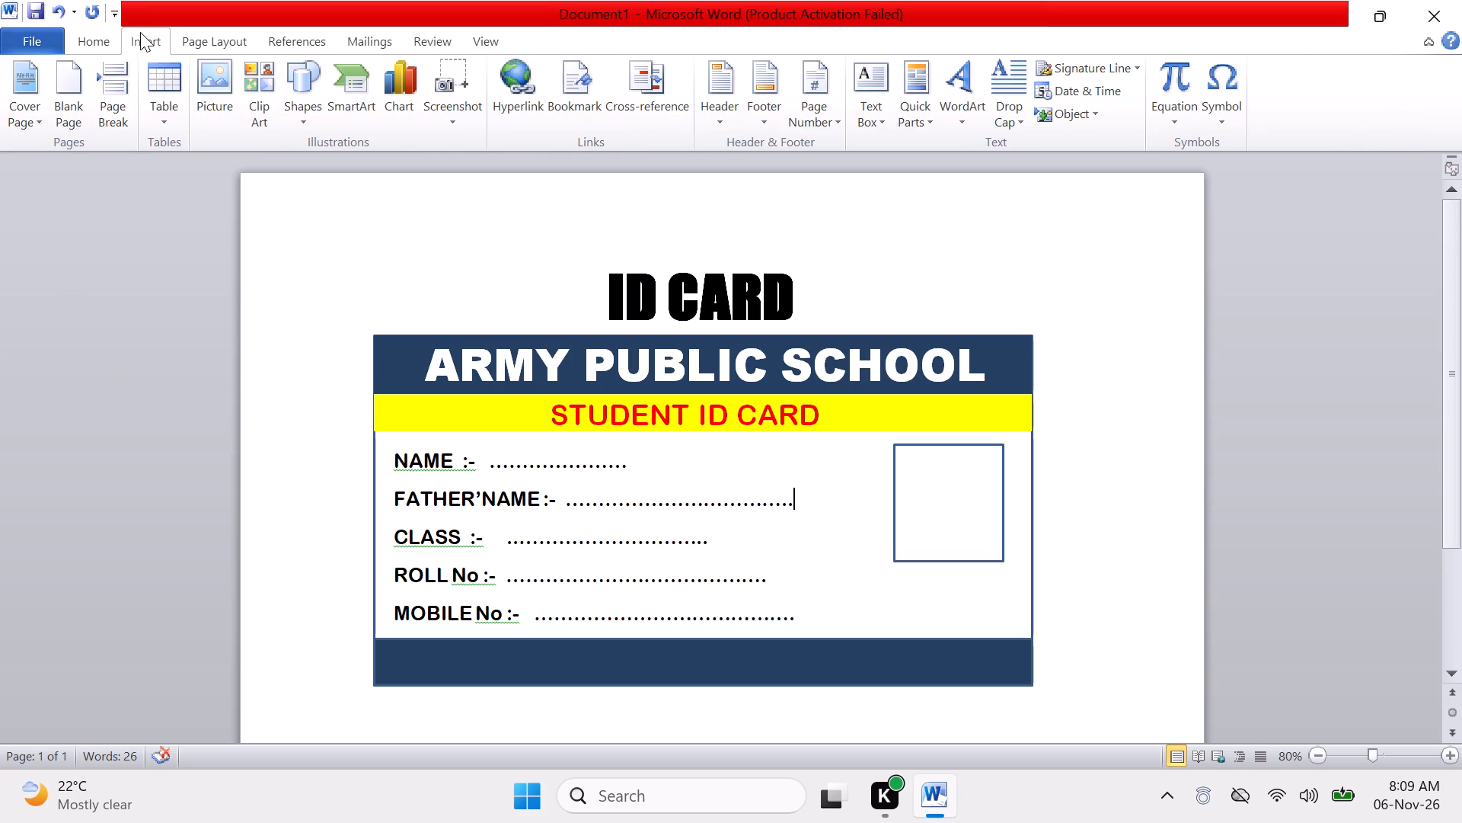
click(309, 122)
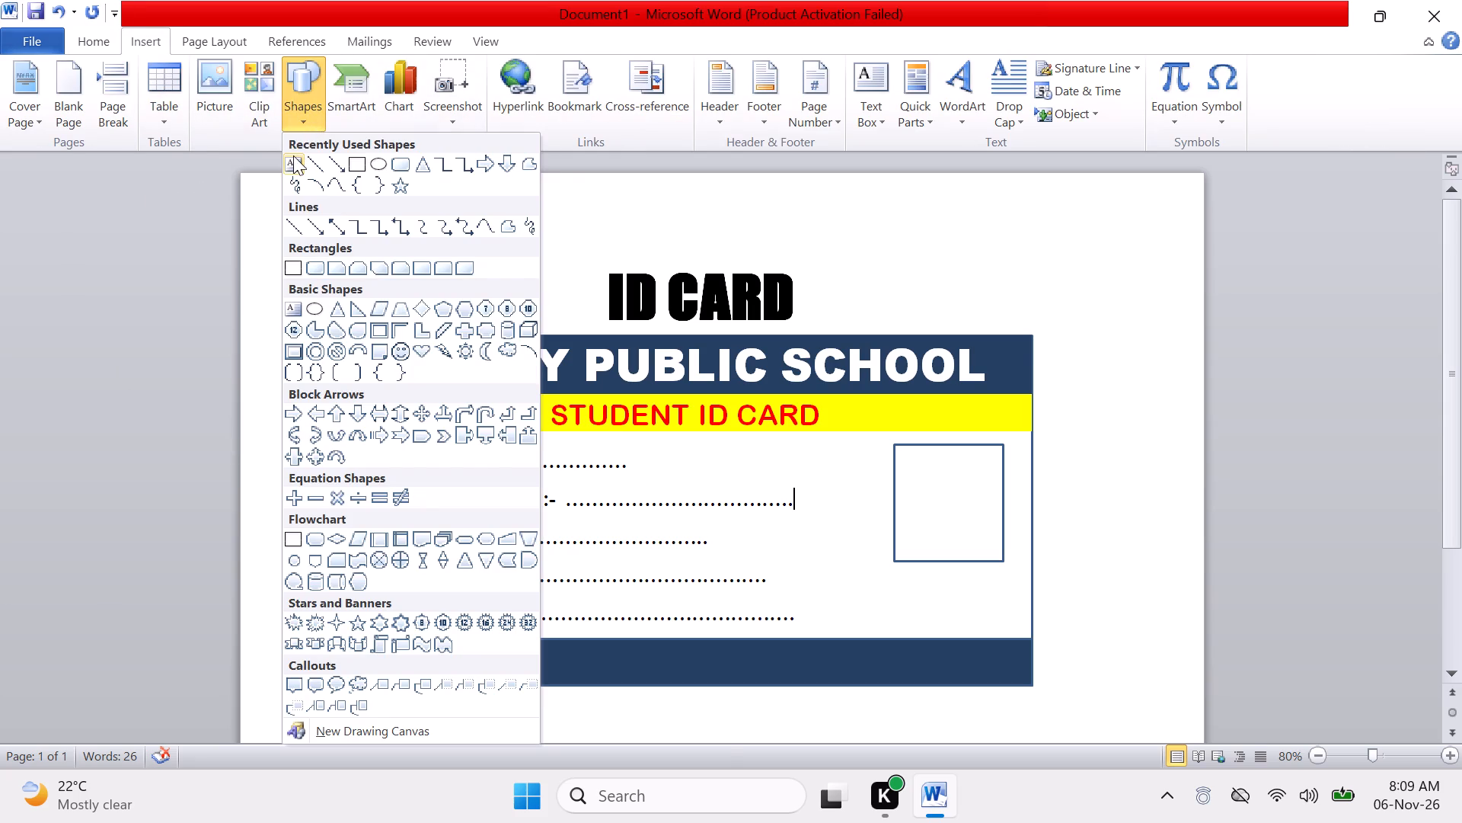
click(293, 155)
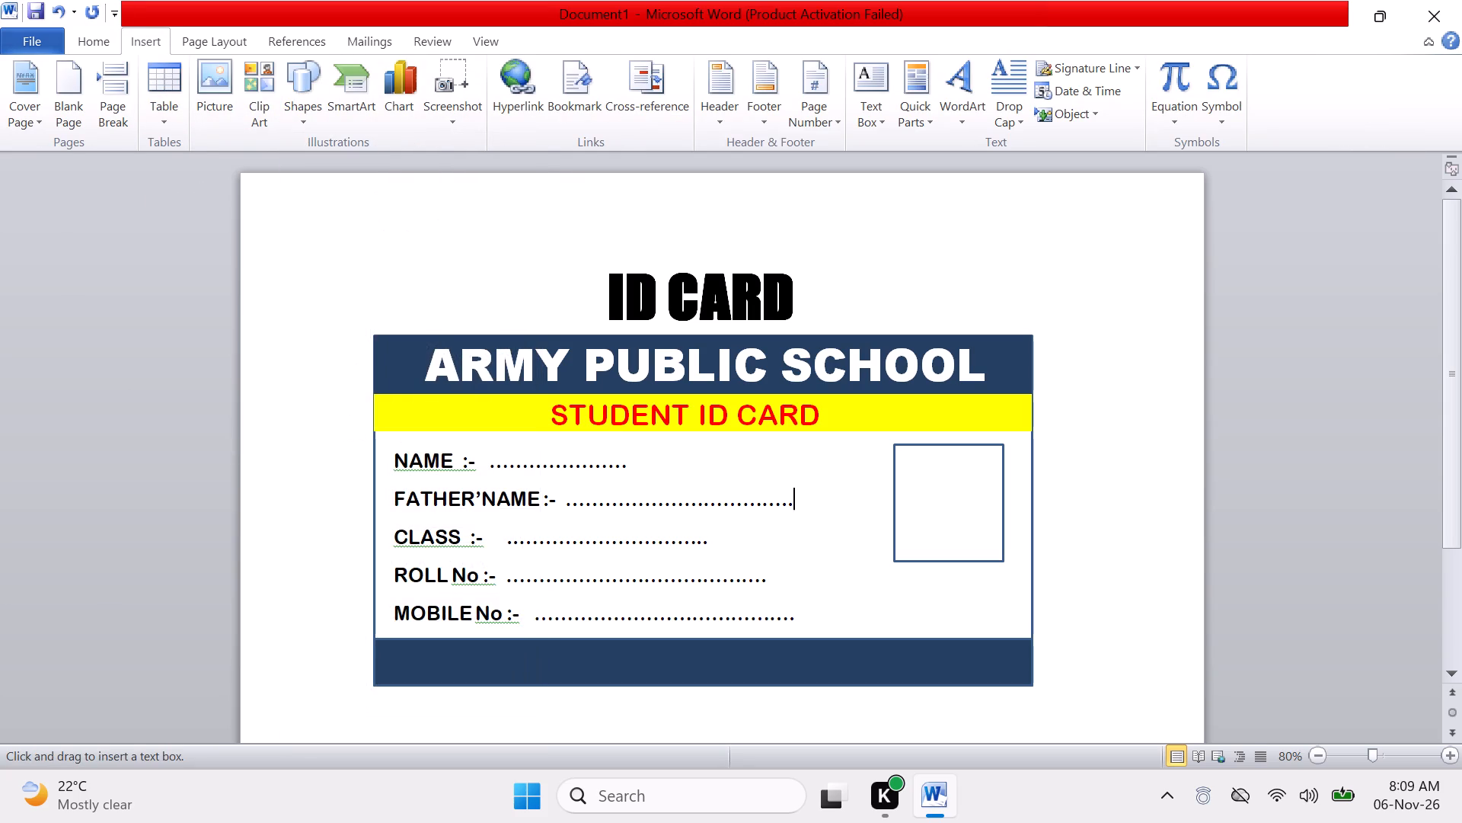
drag(397, 642, 727, 709)
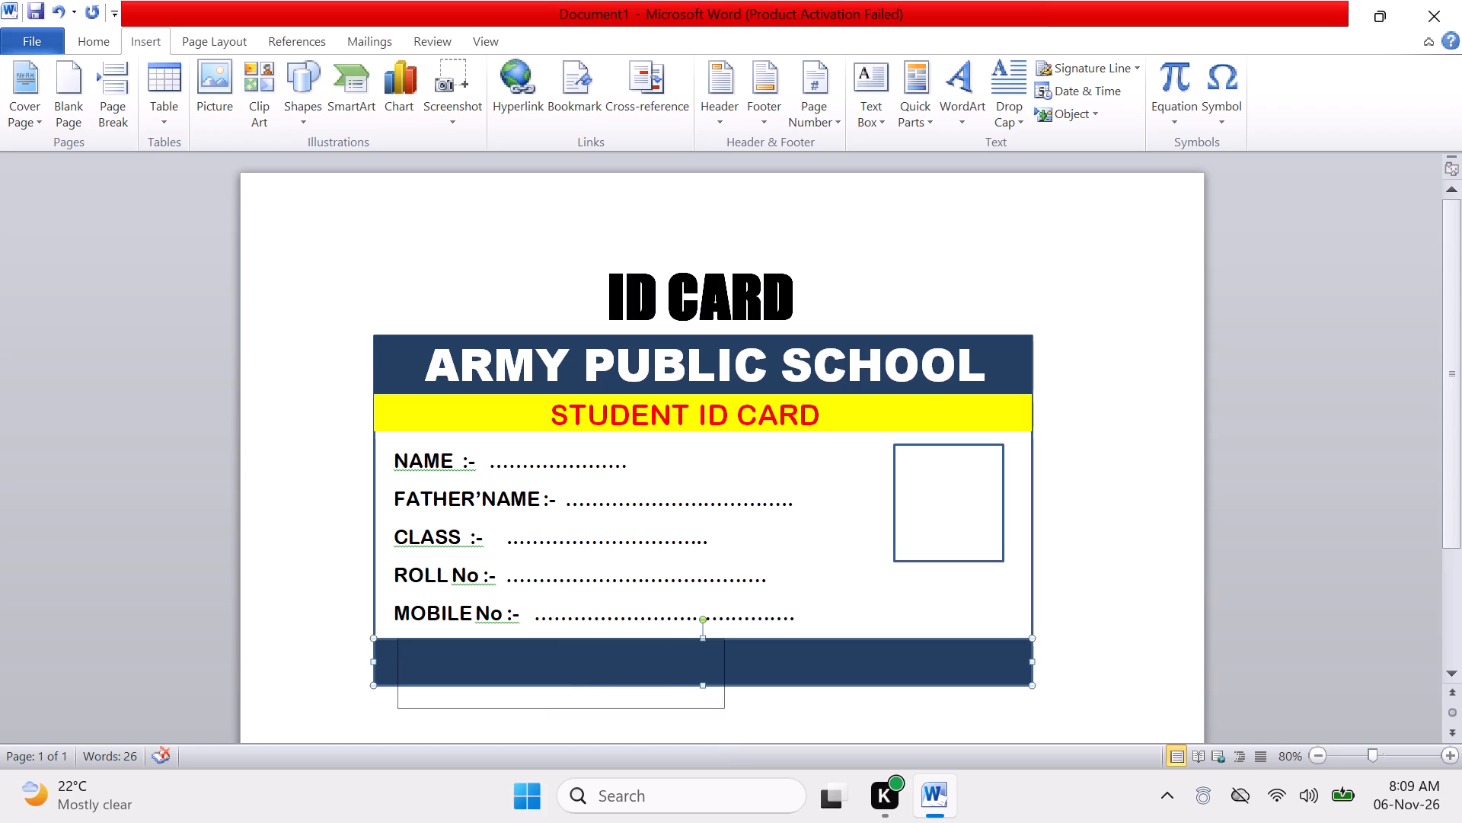
drag(727, 709, 981, 703)
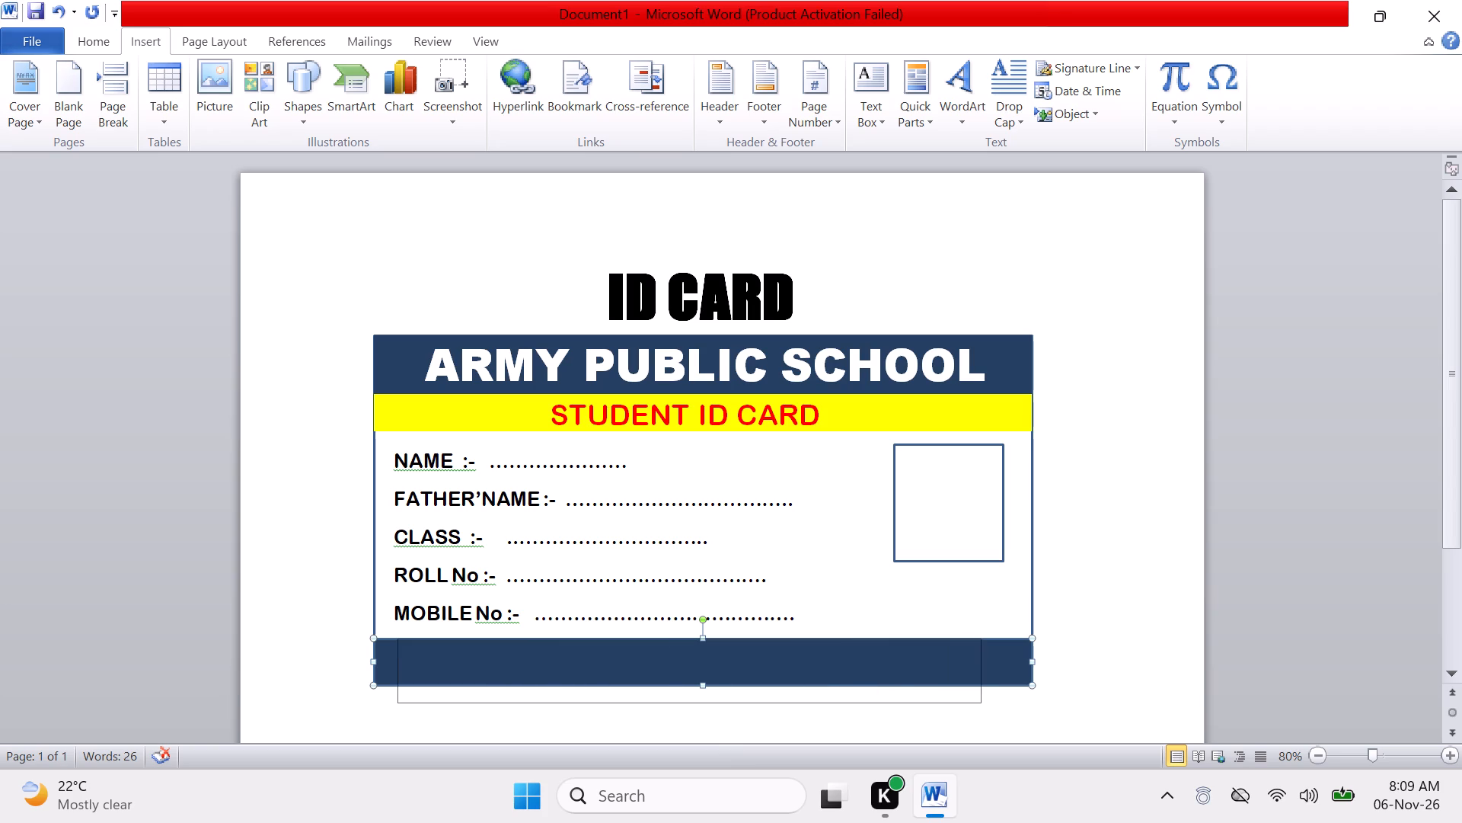
drag(981, 703, 979, 699)
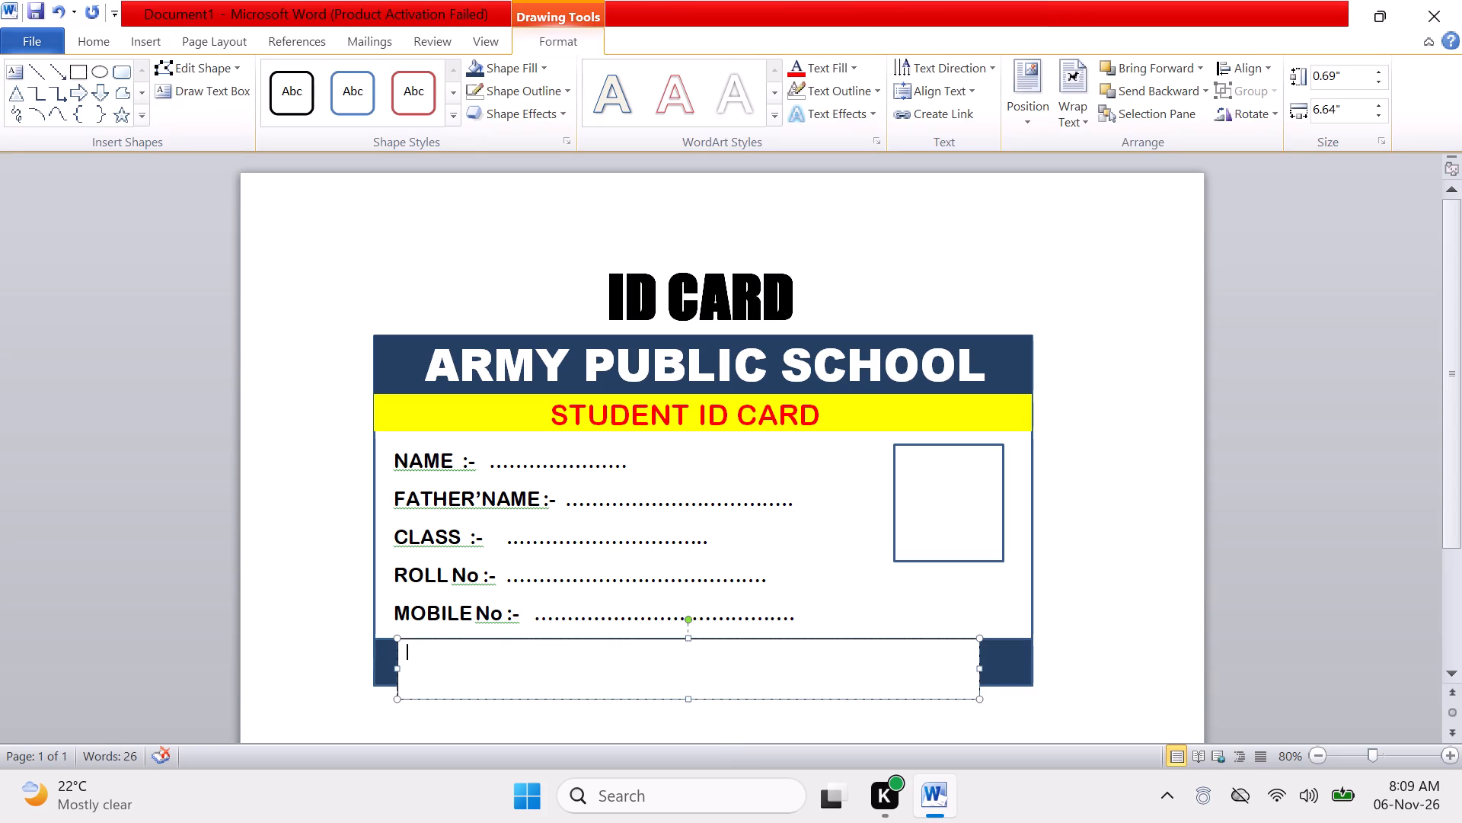
Enter the school's address in the footer text box on one line: highway number, road, city and postal code.
key(n)
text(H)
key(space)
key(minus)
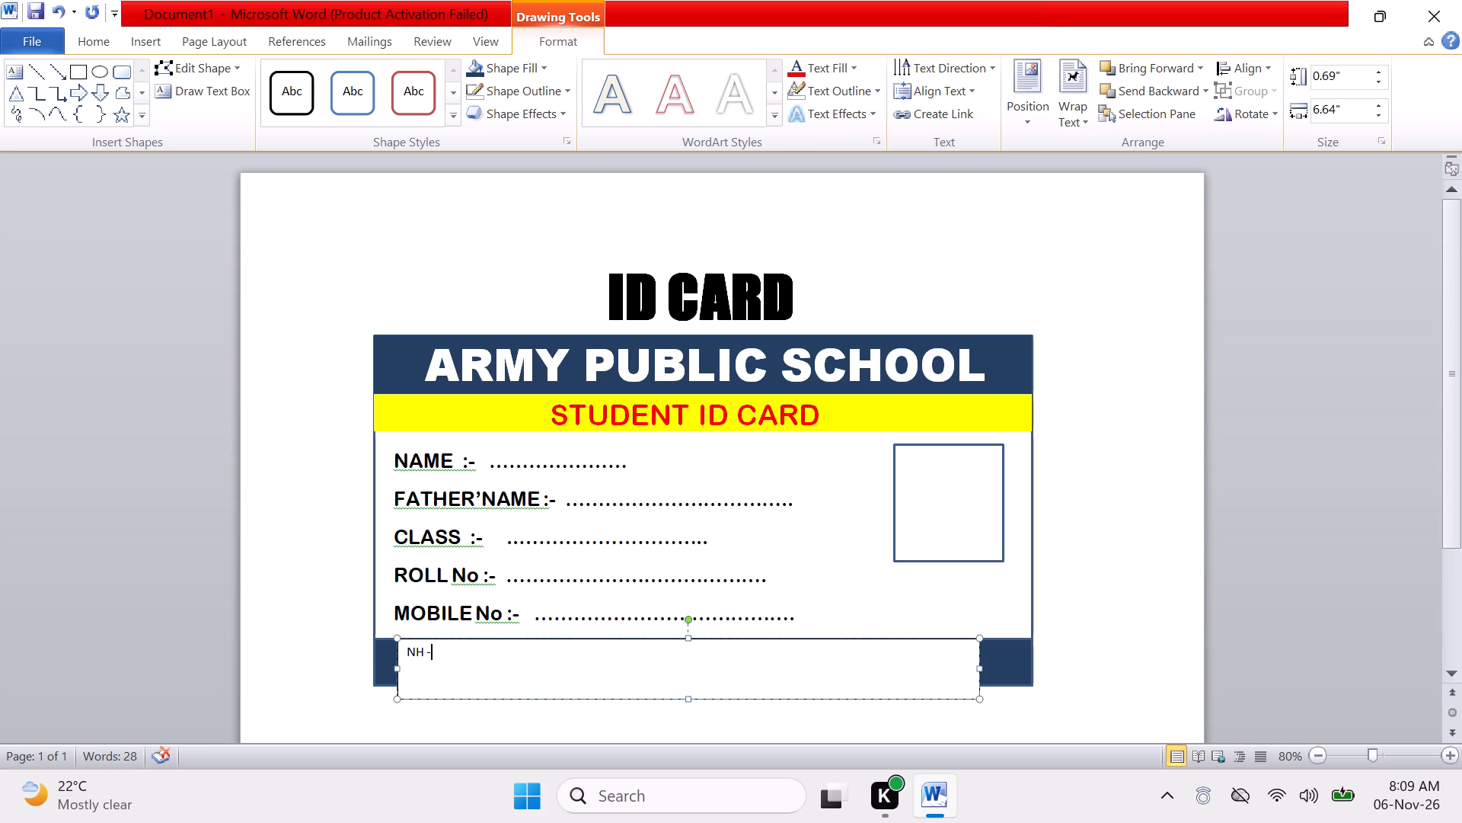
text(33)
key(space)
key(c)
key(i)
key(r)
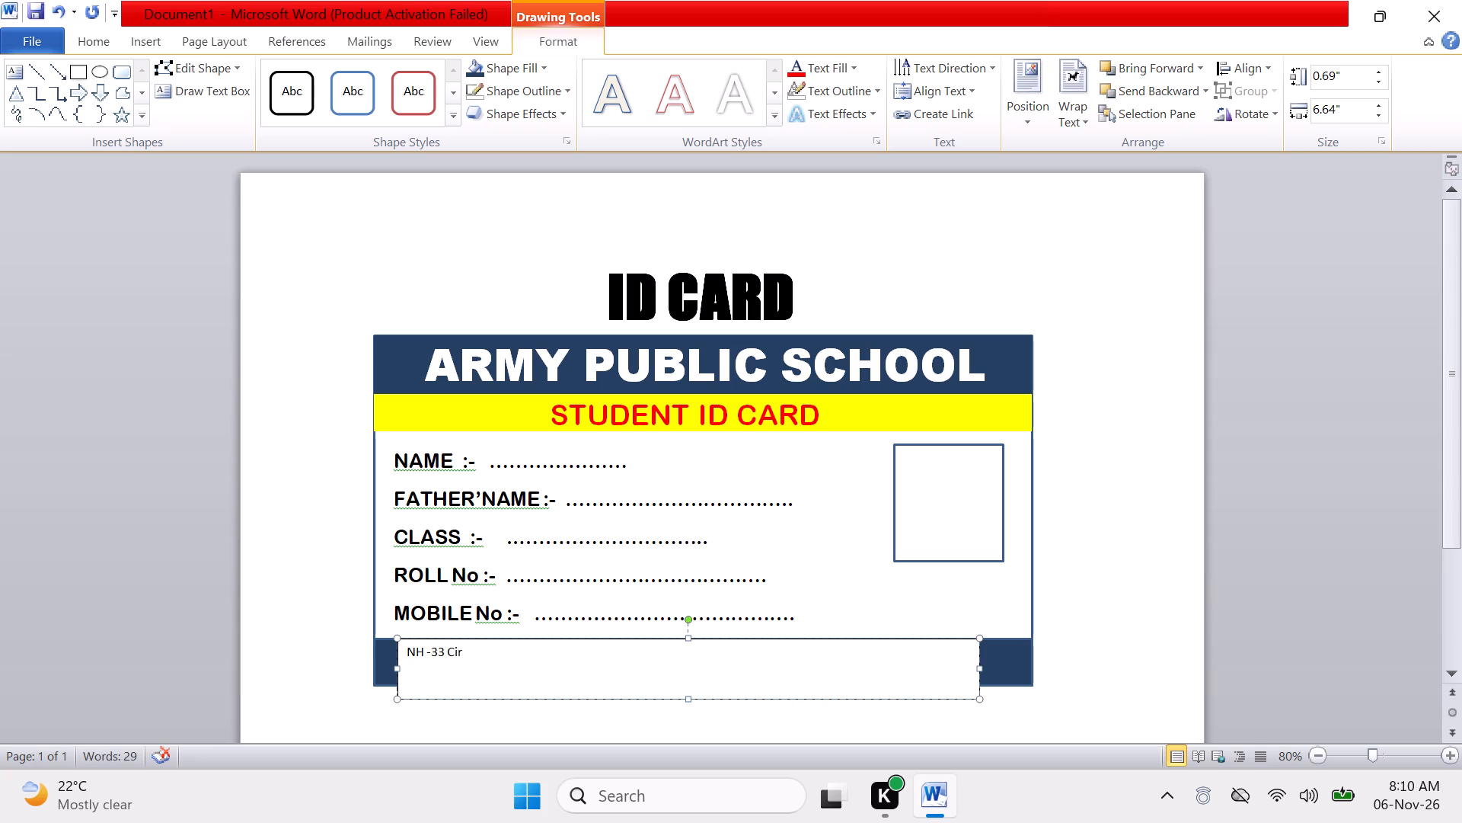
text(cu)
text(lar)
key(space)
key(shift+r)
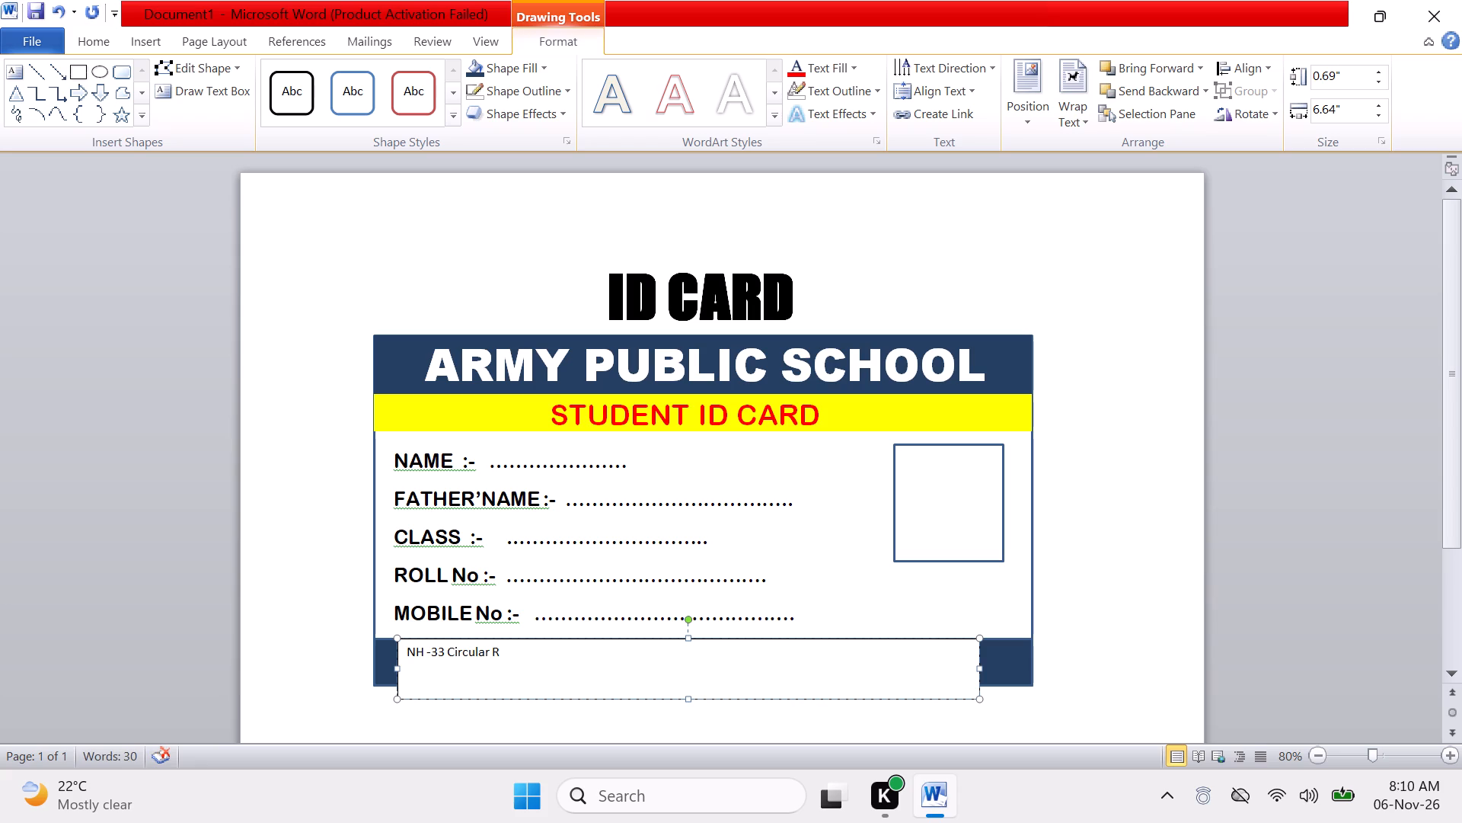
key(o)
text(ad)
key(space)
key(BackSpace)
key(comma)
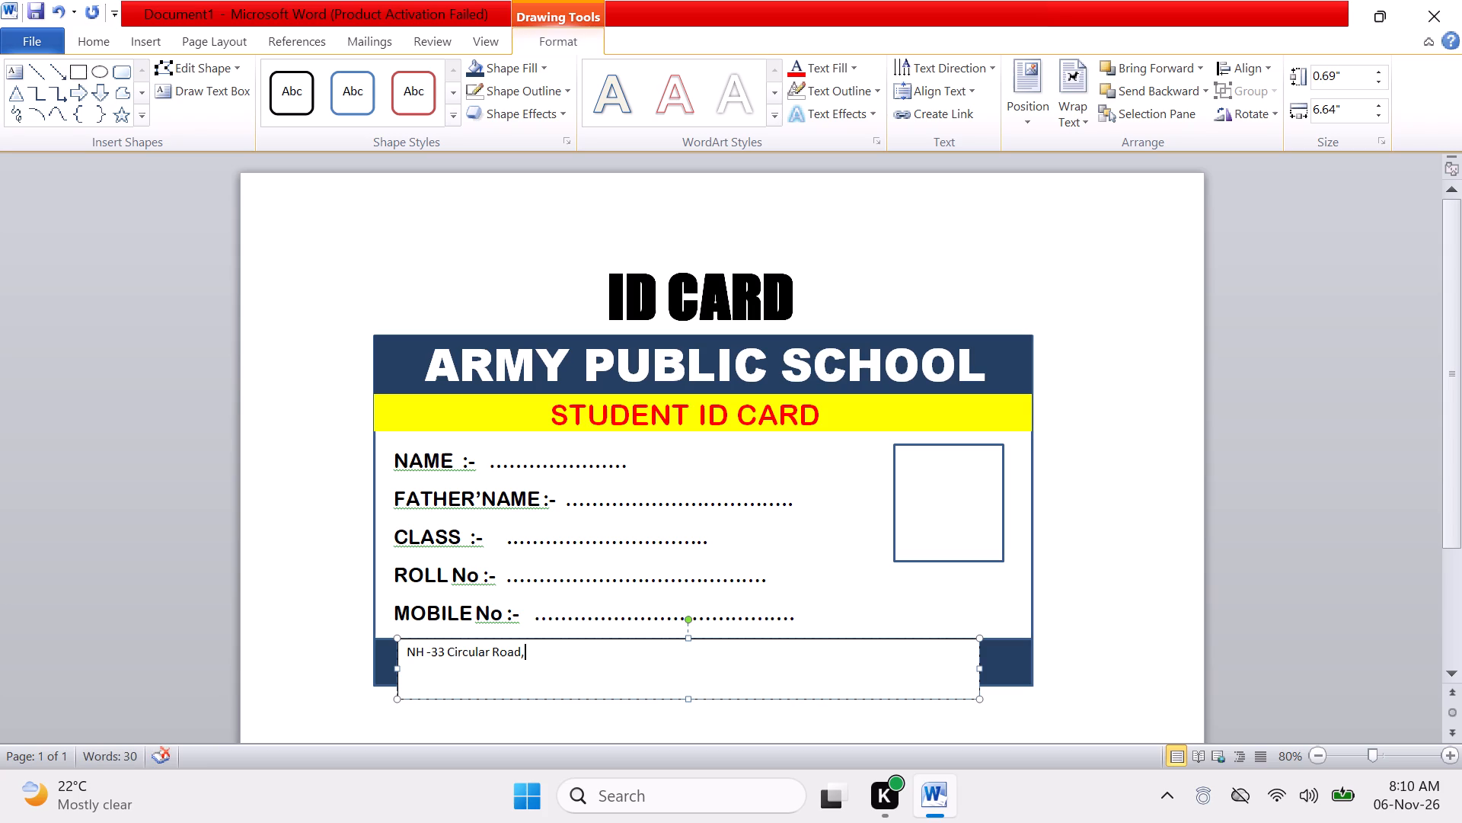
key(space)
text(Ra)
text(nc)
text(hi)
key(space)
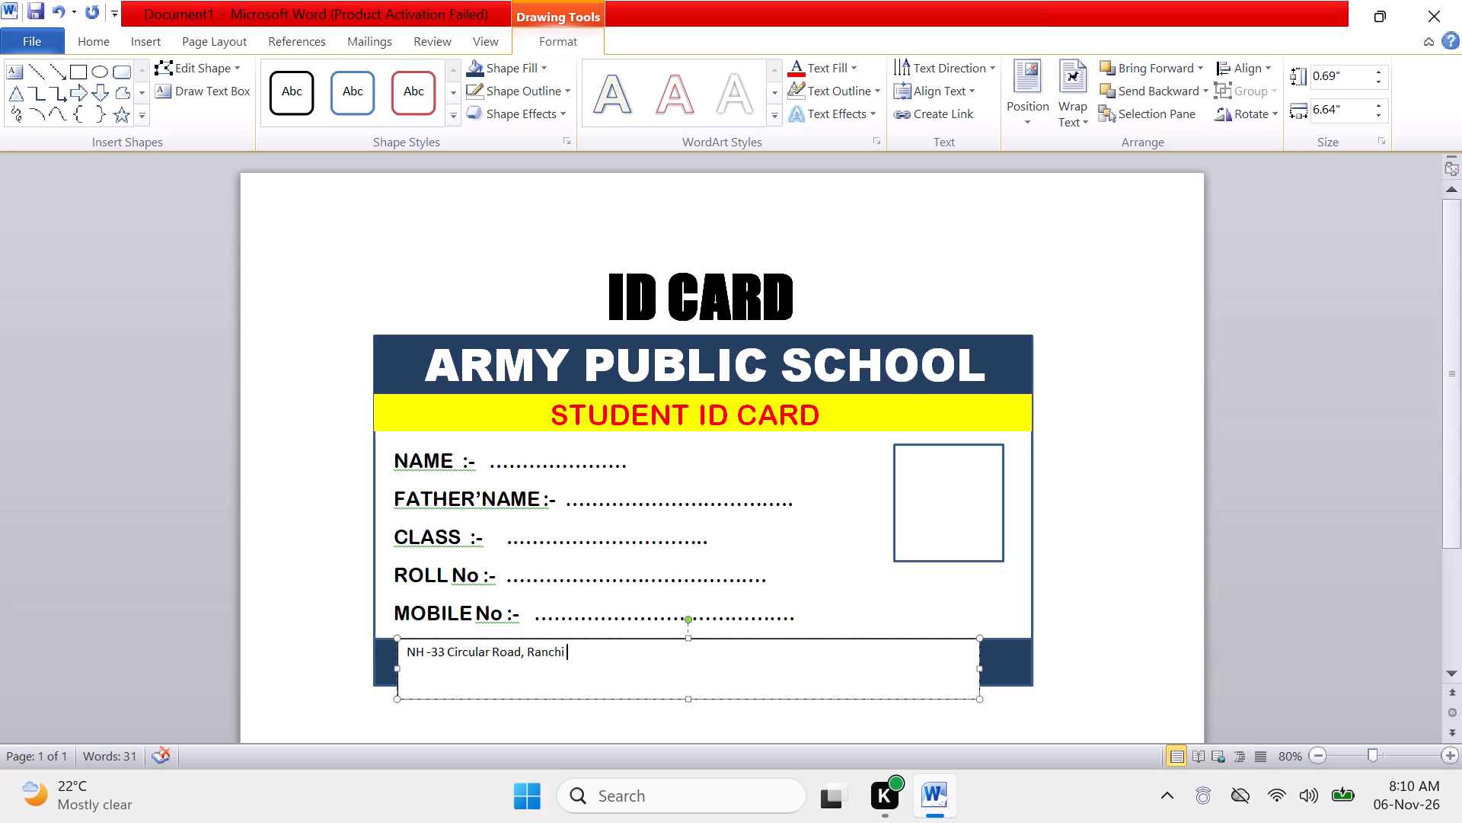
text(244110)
Set the footer text box's shape fill to No Fill with its address text selected.
drag(640, 648, 413, 662)
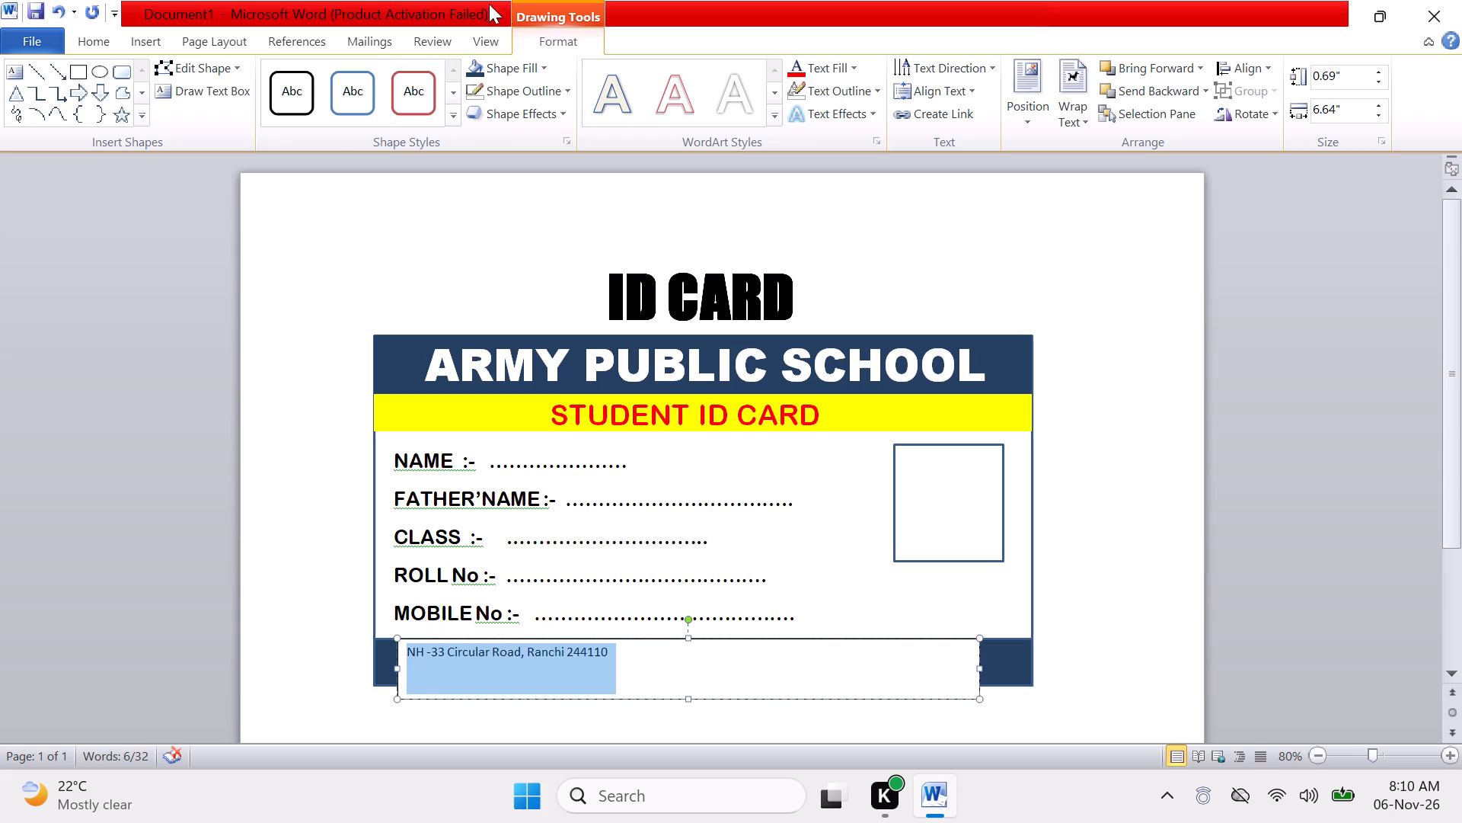
click(528, 70)
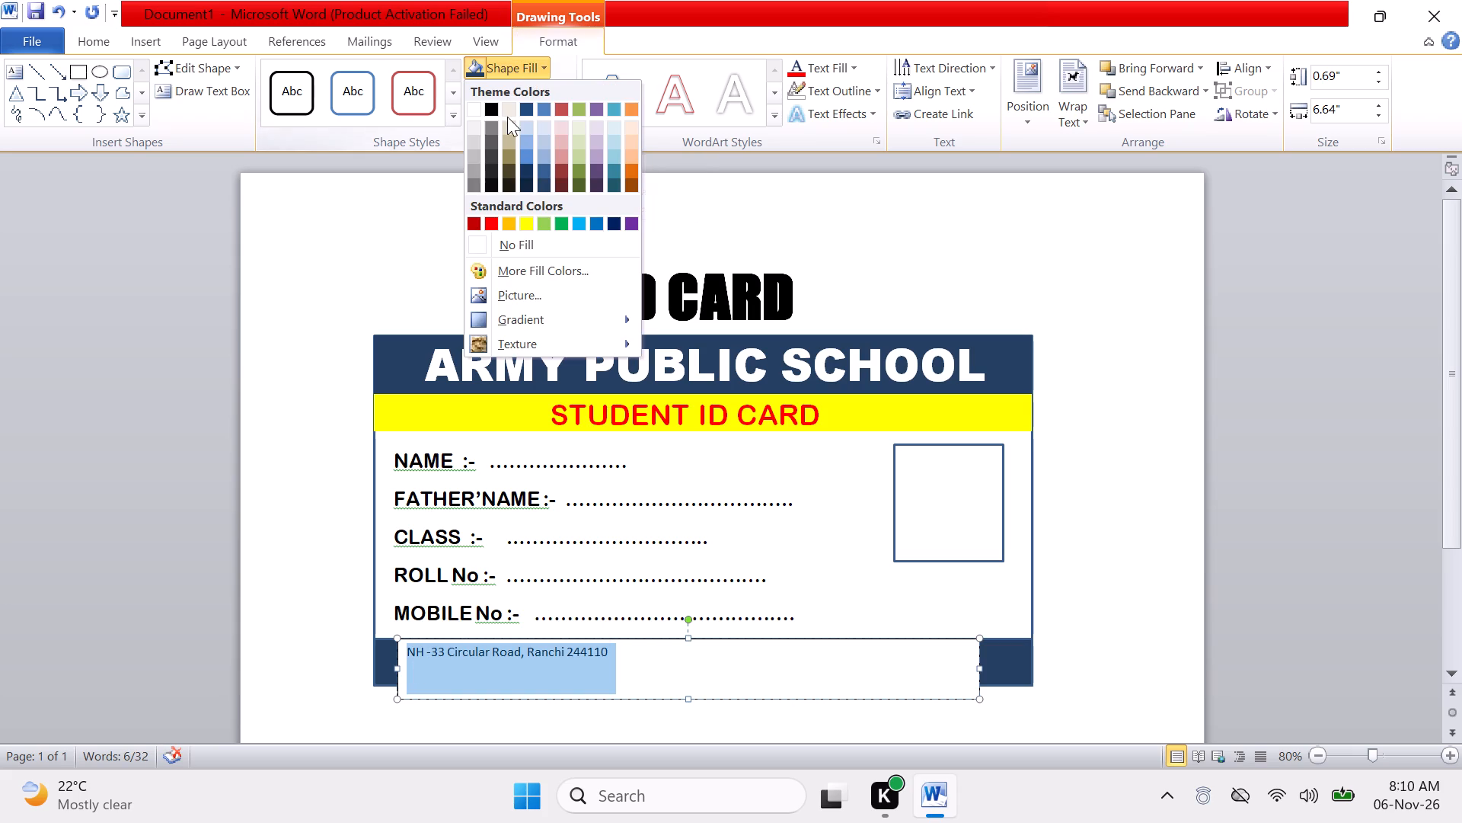
click(514, 251)
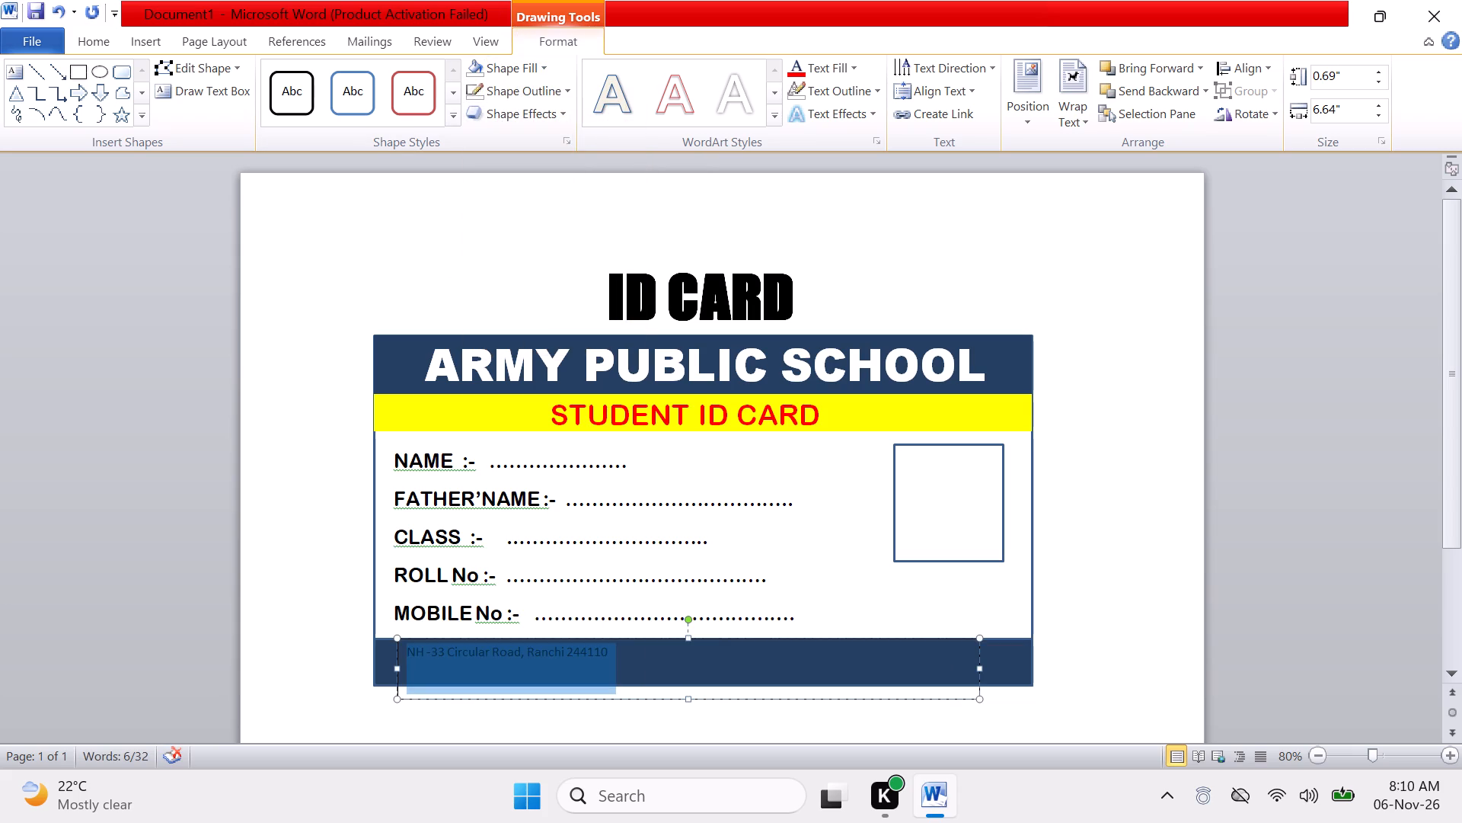
Enlarge the footer address text to font size 22.
click(115, 40)
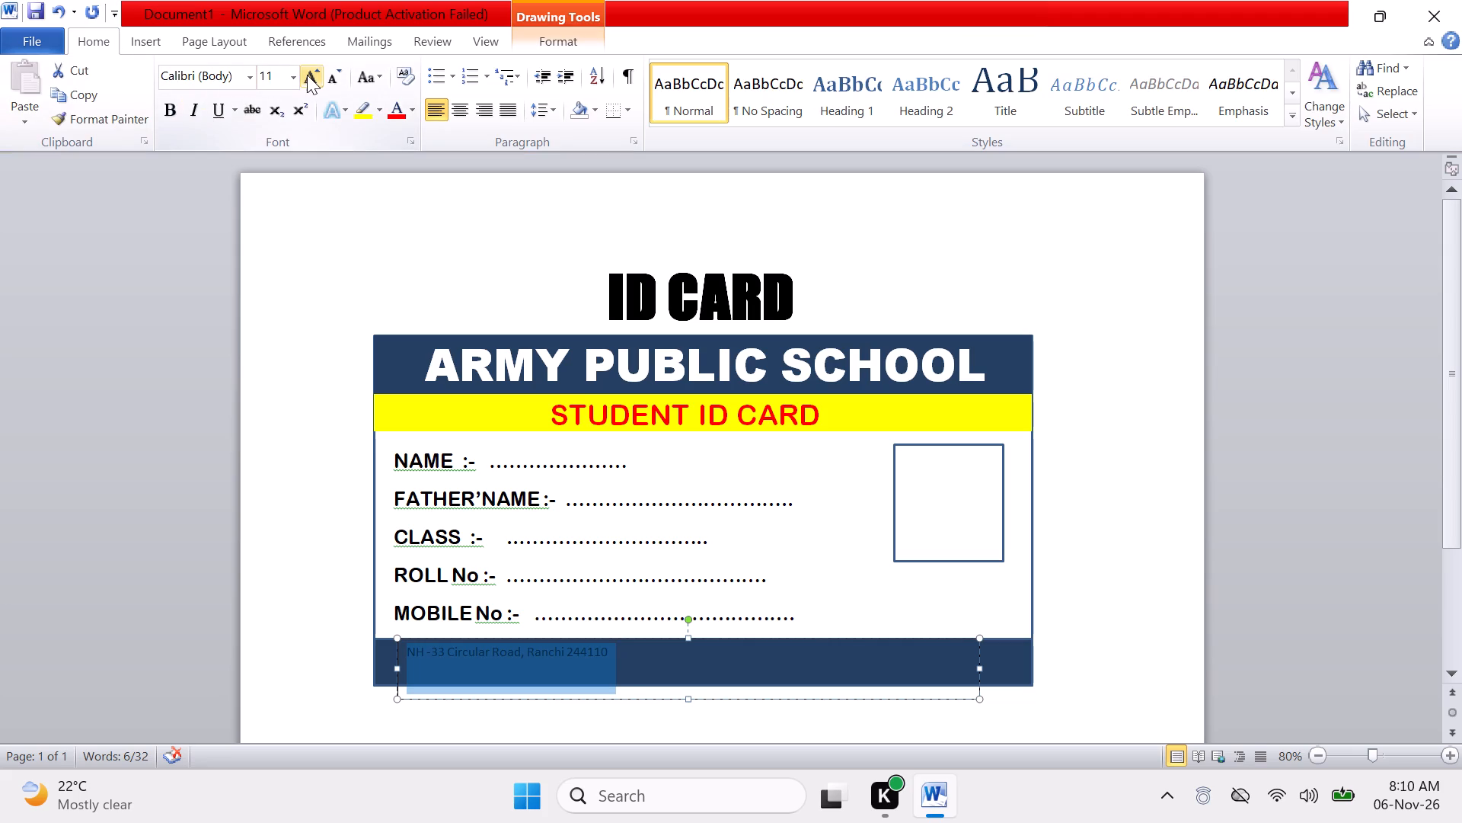
triple_click(307, 75)
click(307, 75)
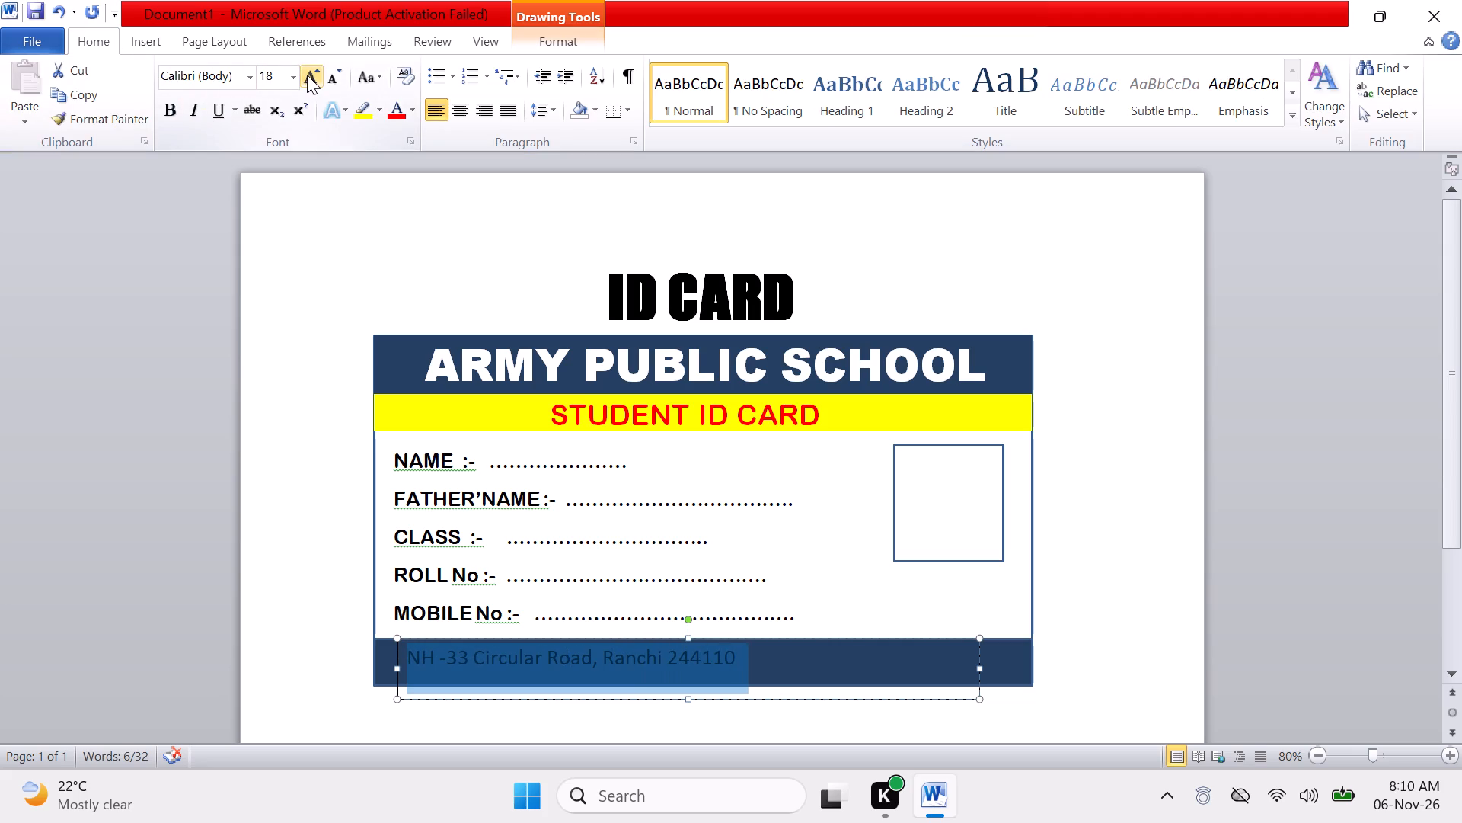
click(307, 75)
click(307, 75)
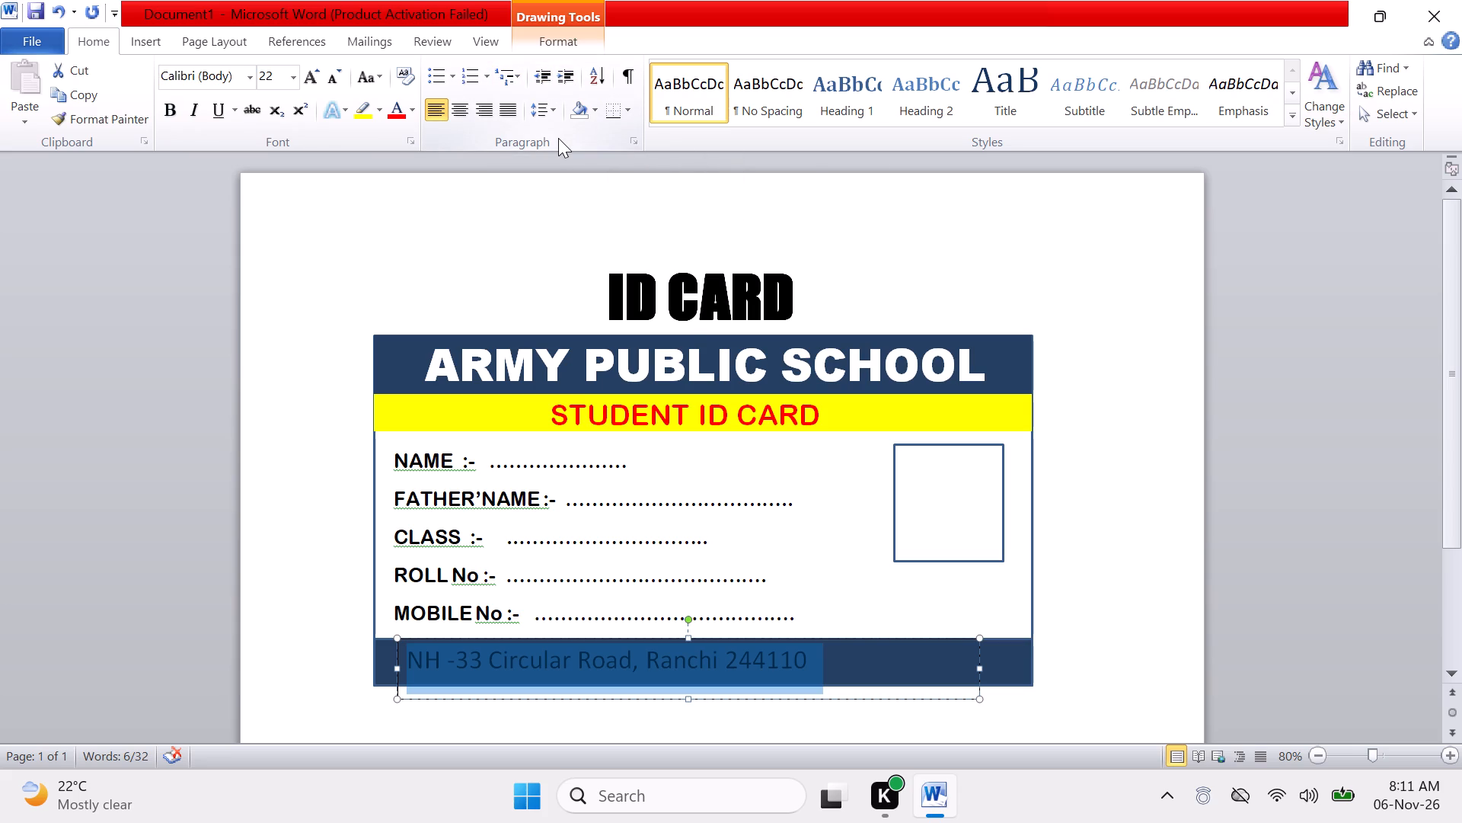
Give the footer address text a white text fill and set its text outline to No Outline.
click(590, 40)
click(841, 66)
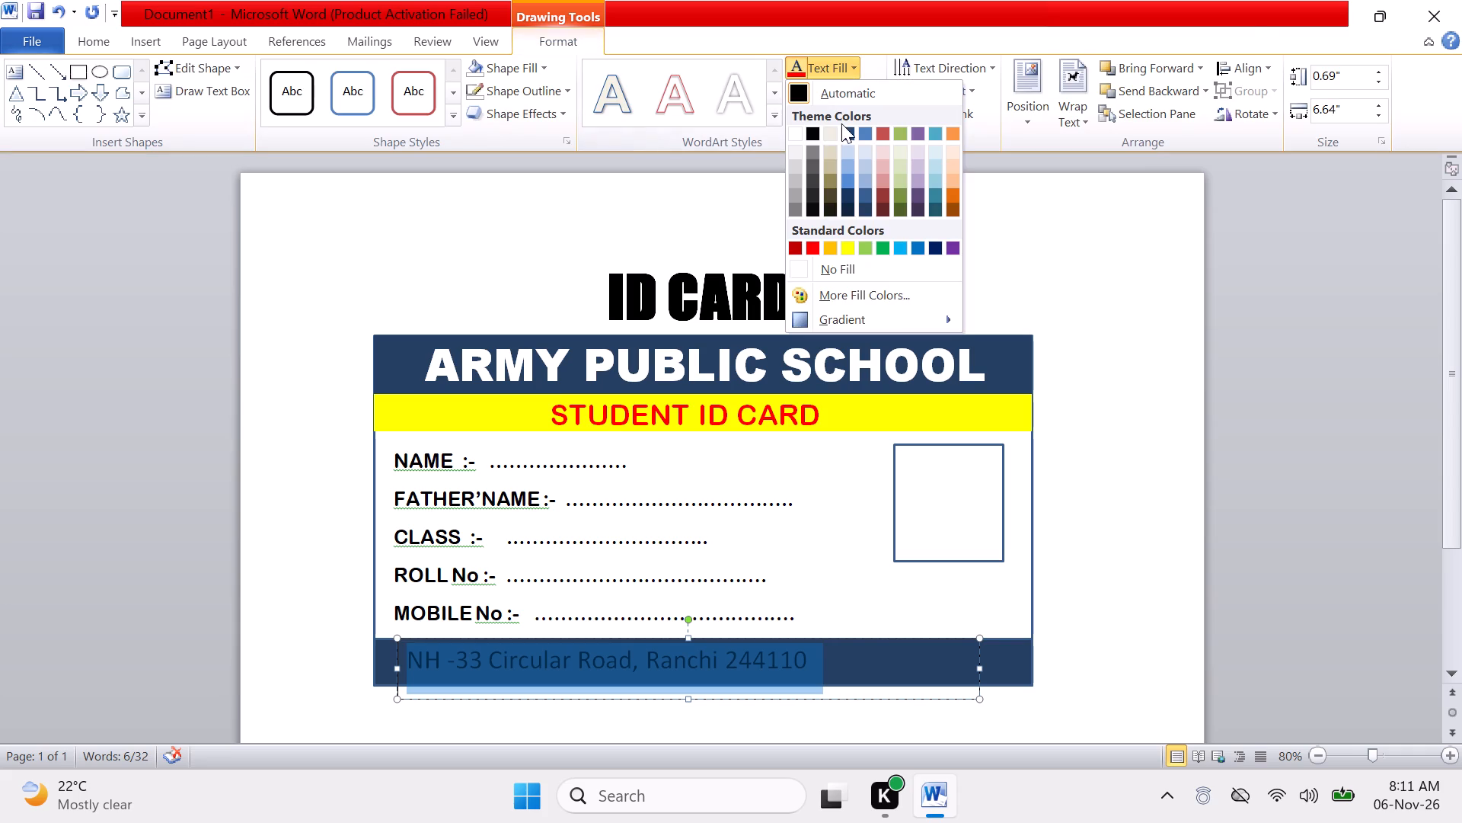
click(799, 131)
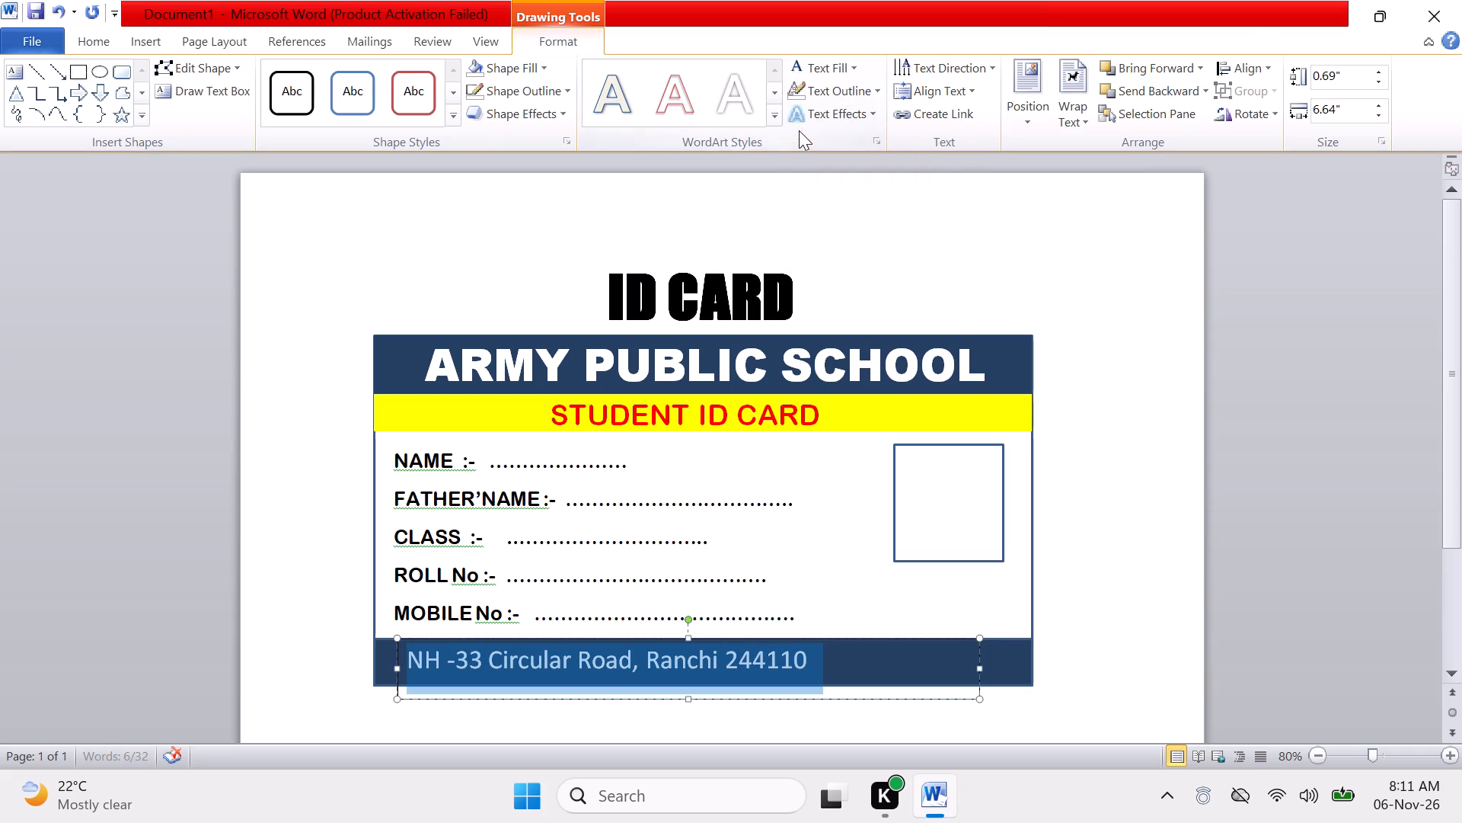
click(816, 95)
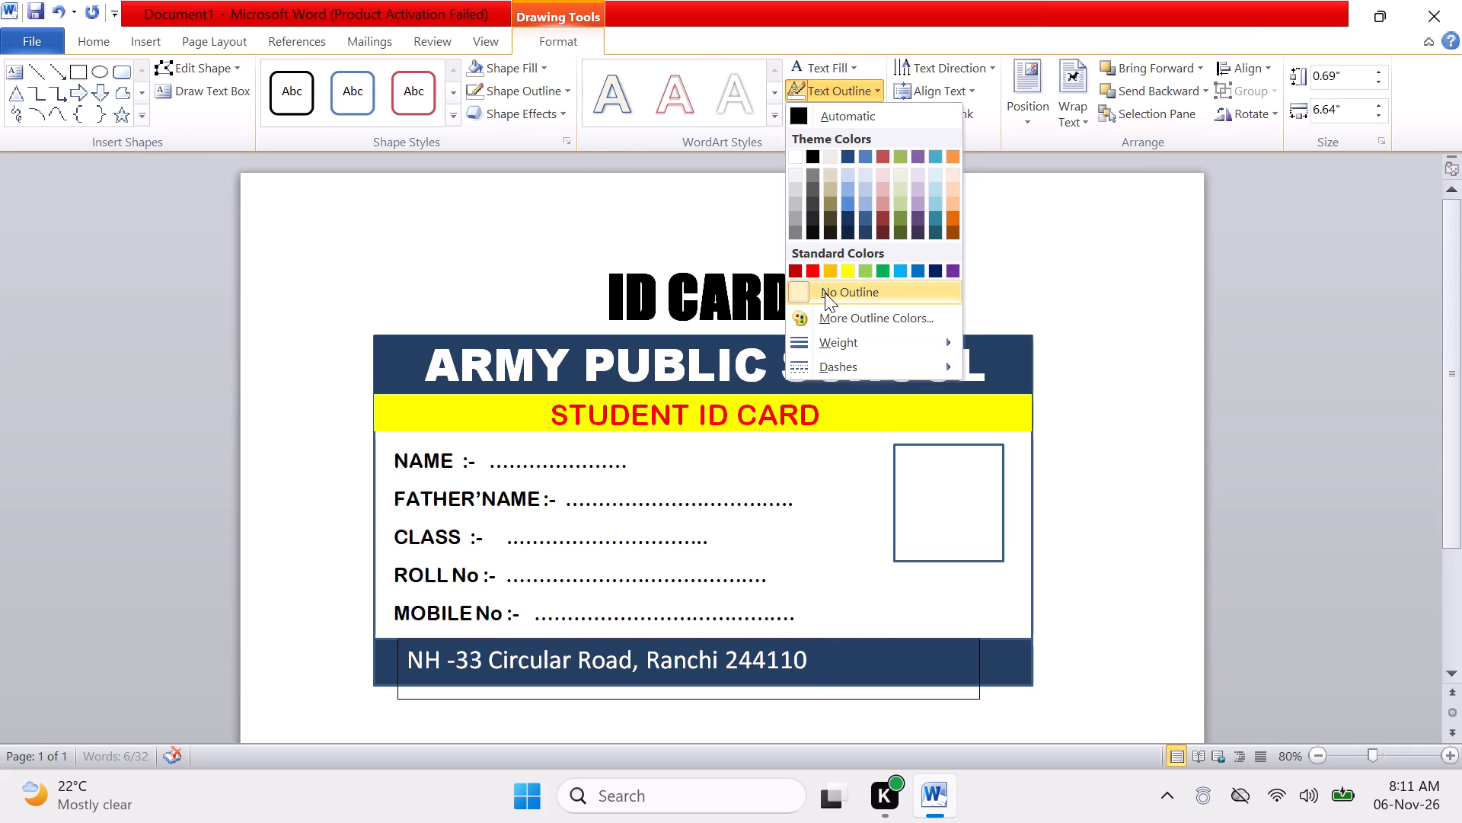
click(825, 293)
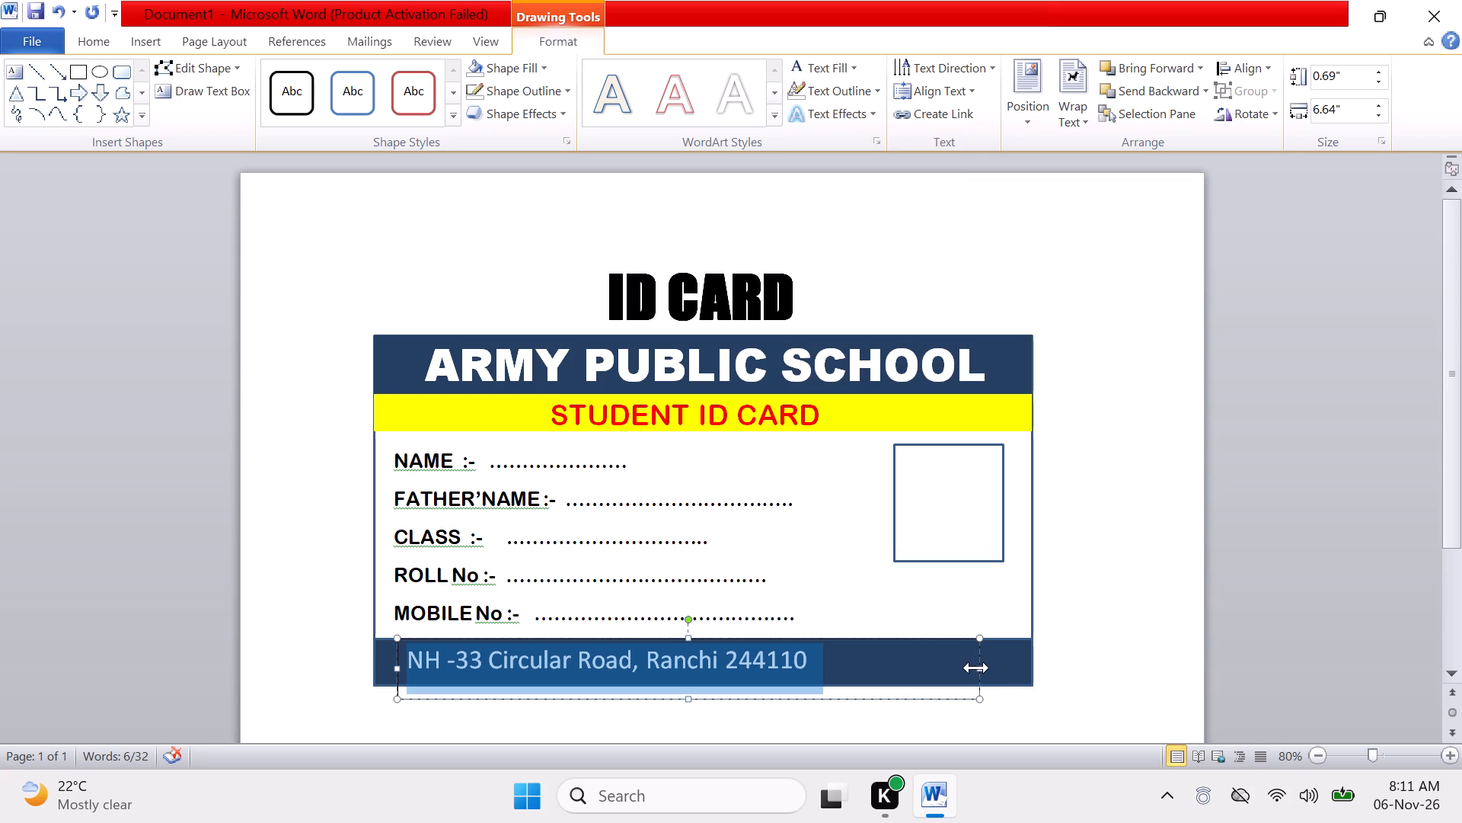
Widen the footer text box to about 6.98" by extending its right edge.
drag(977, 666, 1009, 666)
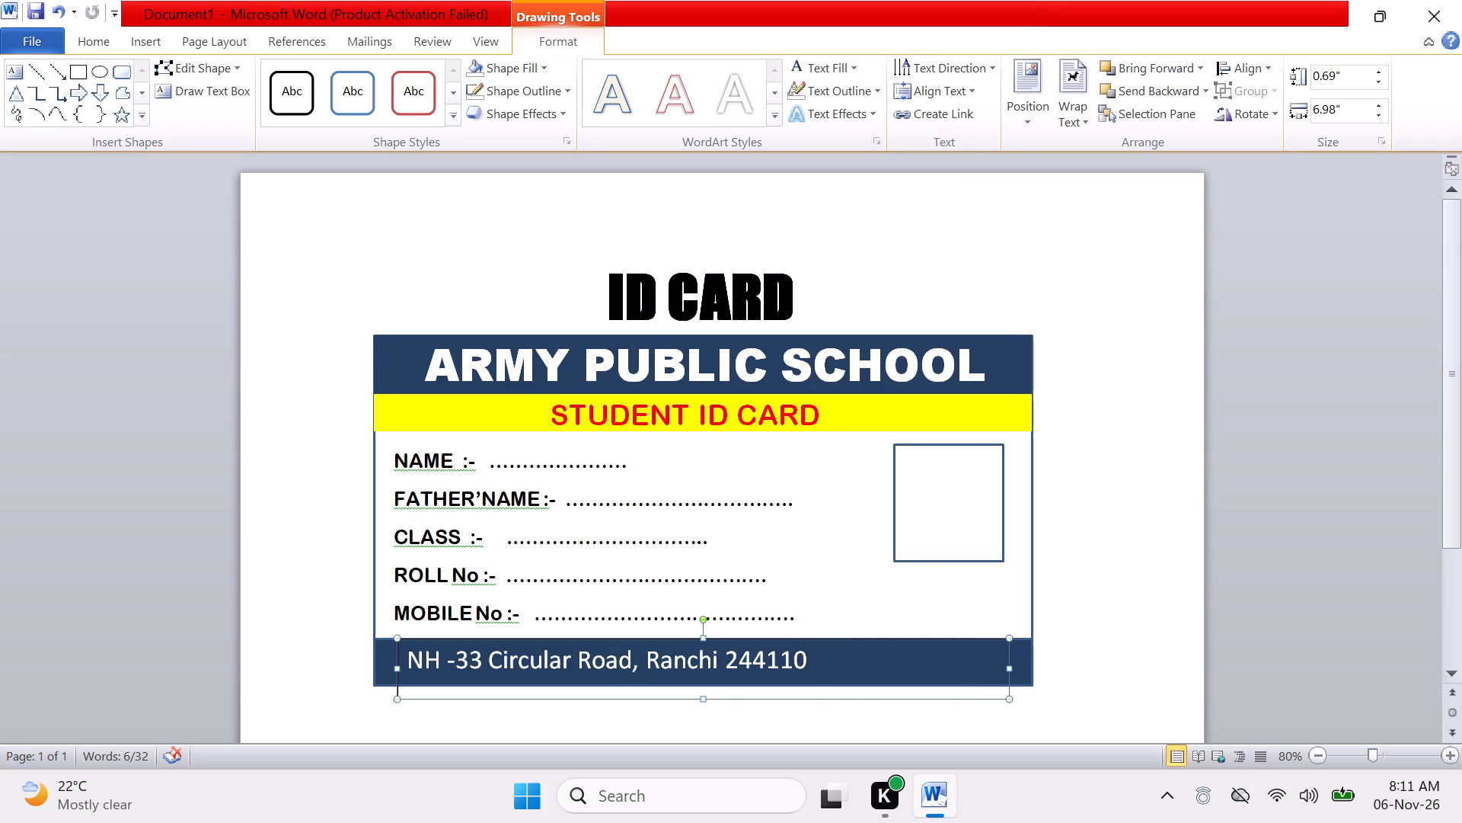
Nudge the footer text box right and slightly down so the address sits nearer the middle of the dark blue band.
click(717, 658)
key(Right)
key(Right)
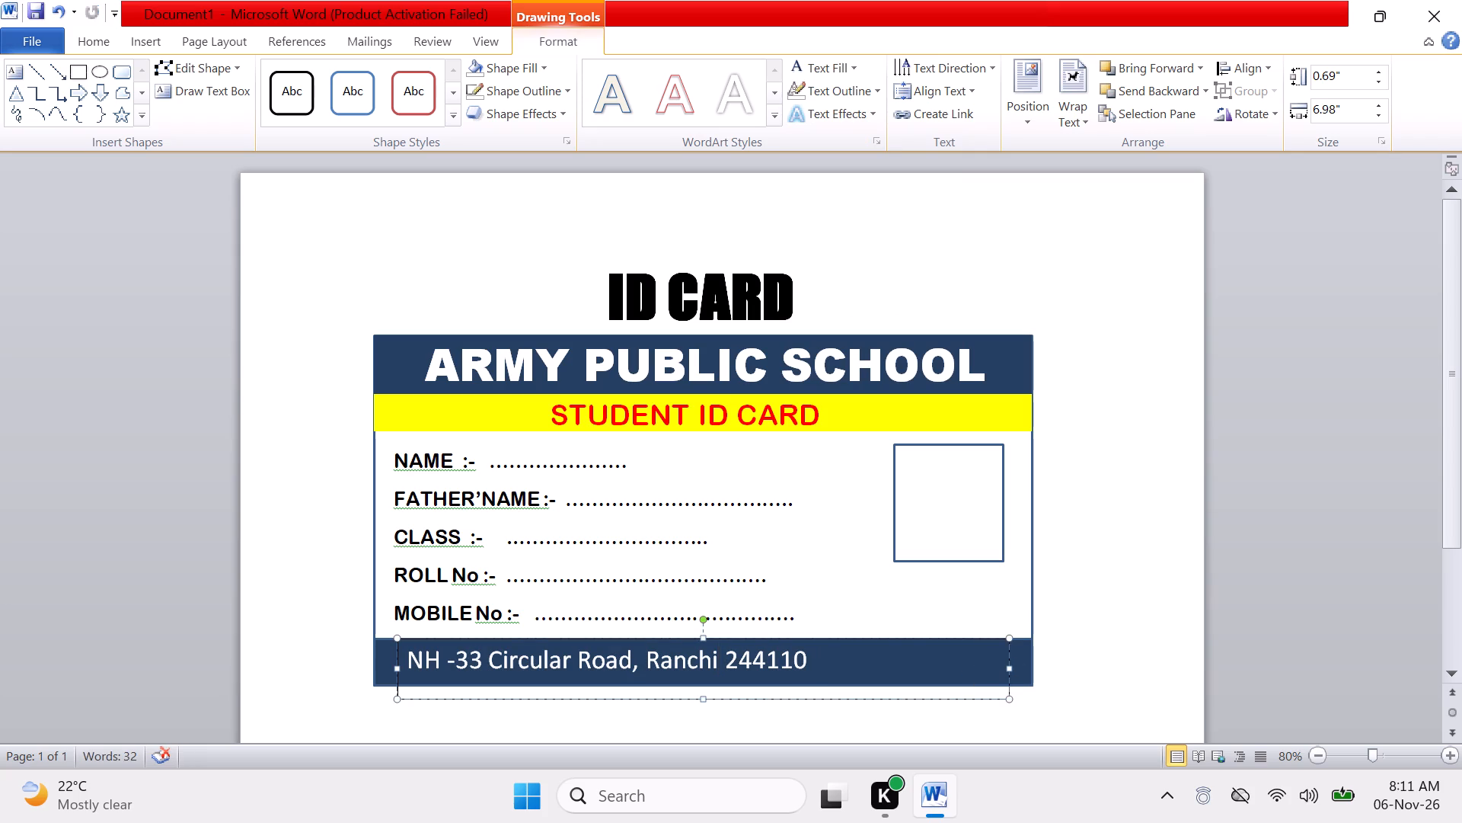
click(704, 620)
key(Right)
key(Right)
key(Right)
key(Right)
key(Right)
key(Right)
key(Right)
key(Right)
key(Right)
key(Right)
key(Right)
key(Right)
key(Right)
key(Right)
key(Right)
key(Right)
key(Right)
key(Right)
key(Right)
key(Right)
key(Right)
key(Right)
key(Right)
key(Right)
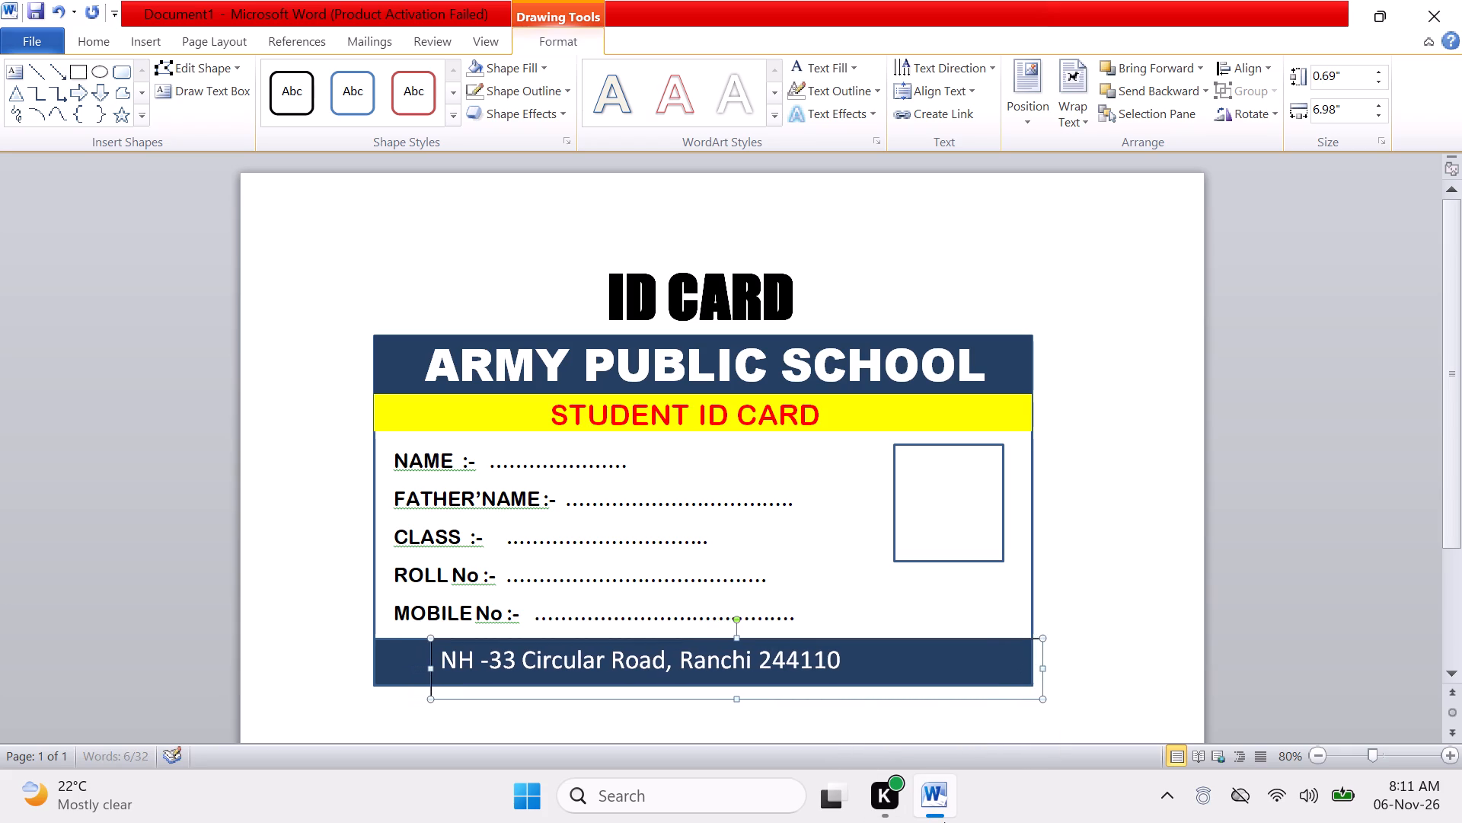
key(Down)
key(Down)
key(Down)
key(Down)
key(Down)
key(Down)
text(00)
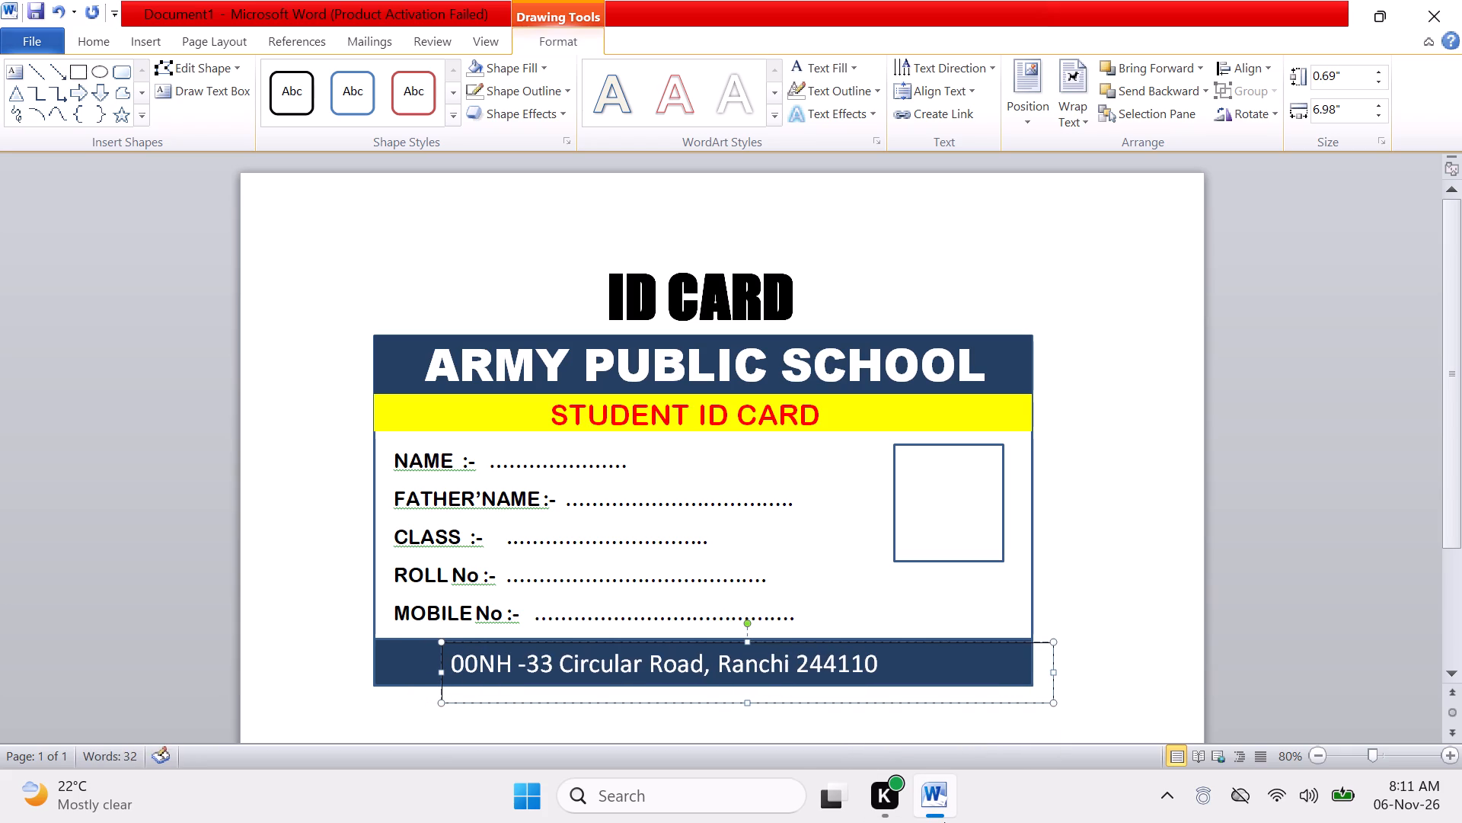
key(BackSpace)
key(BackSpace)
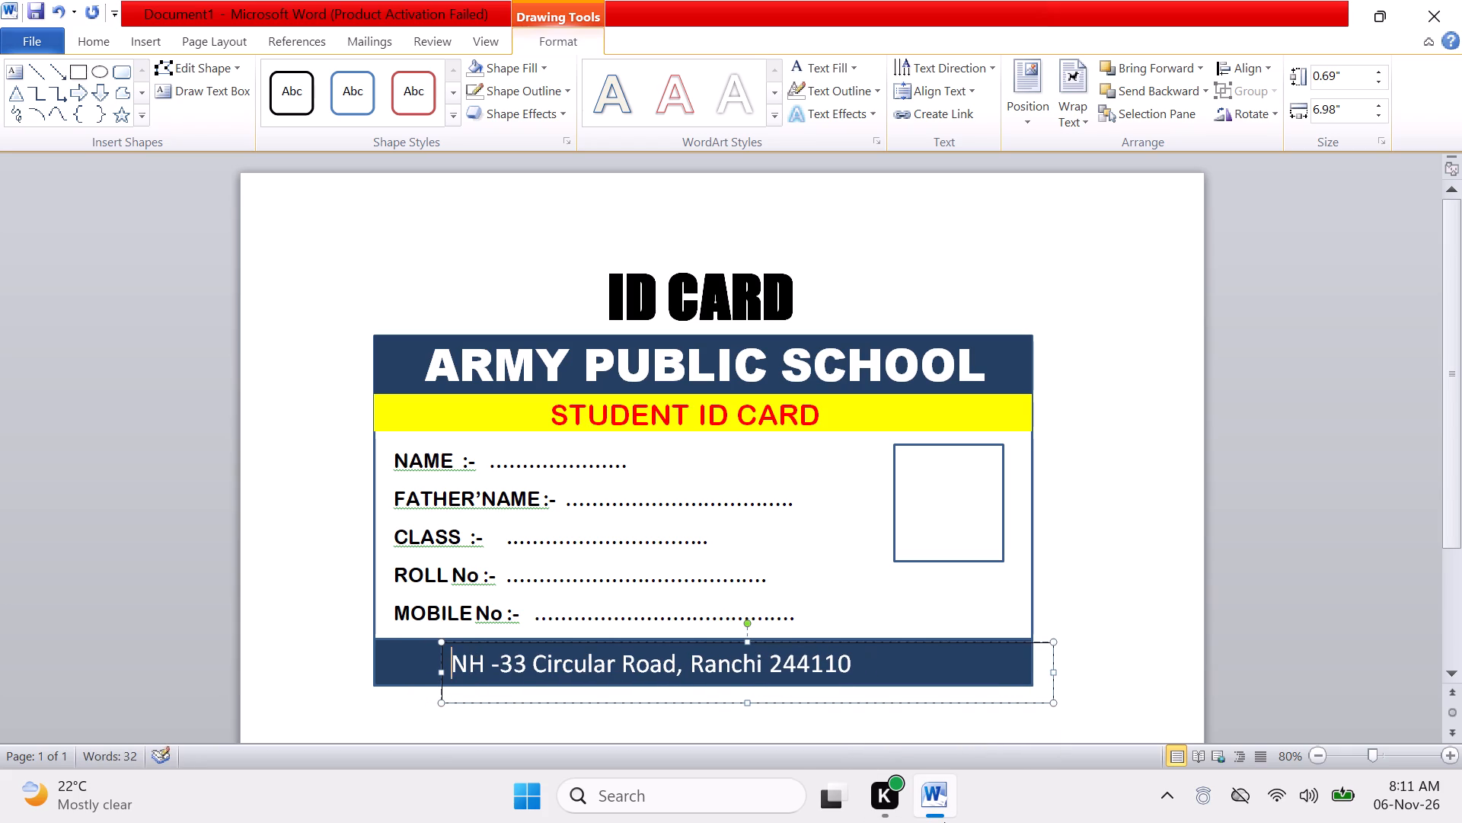
Nudge the footer address text box slightly further along the dark blue band so the address sits nearer its centre.
click(917, 640)
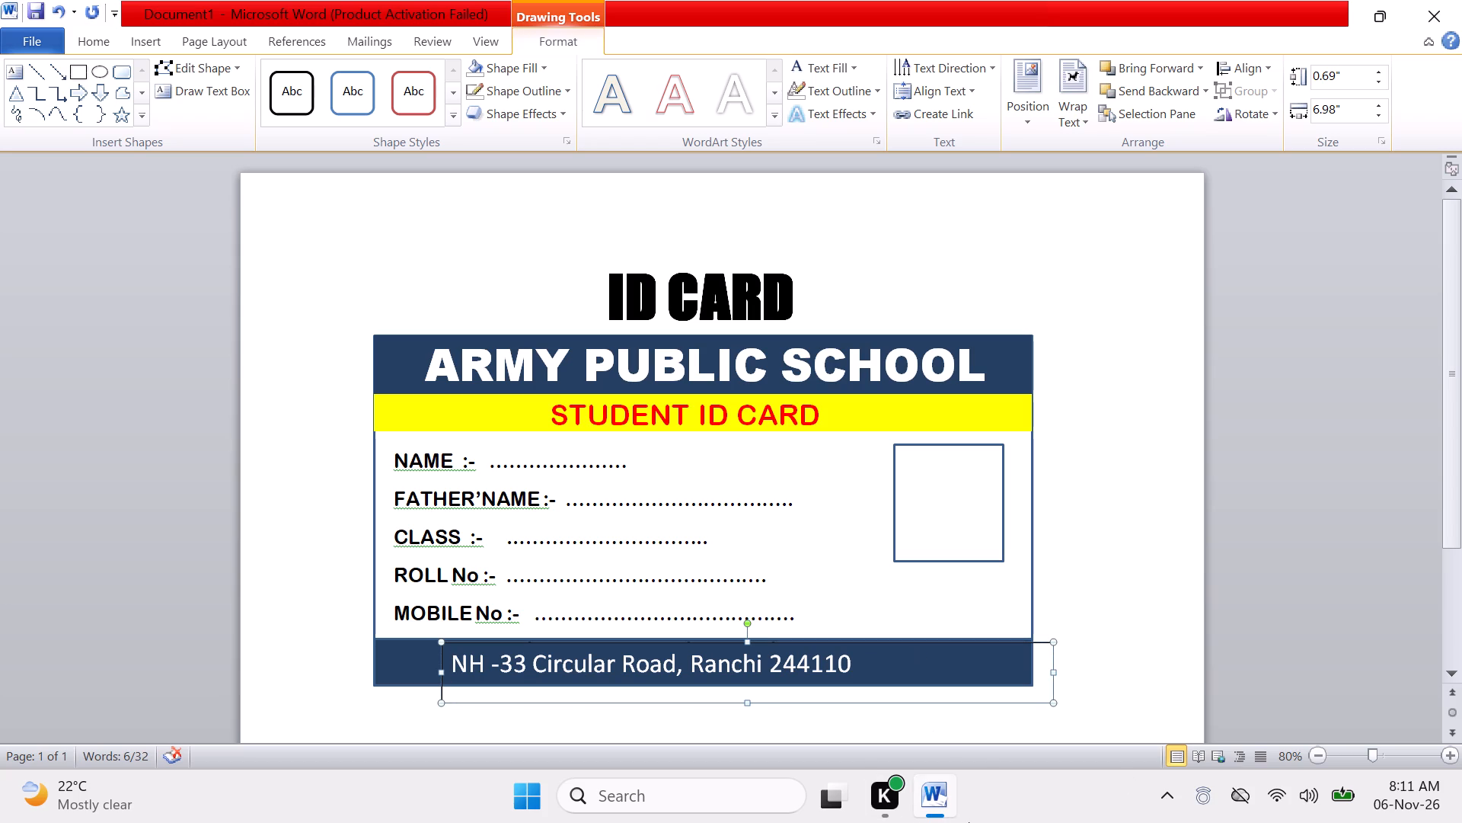
key(Right)
key(Right)
key(Up)
key(Right)
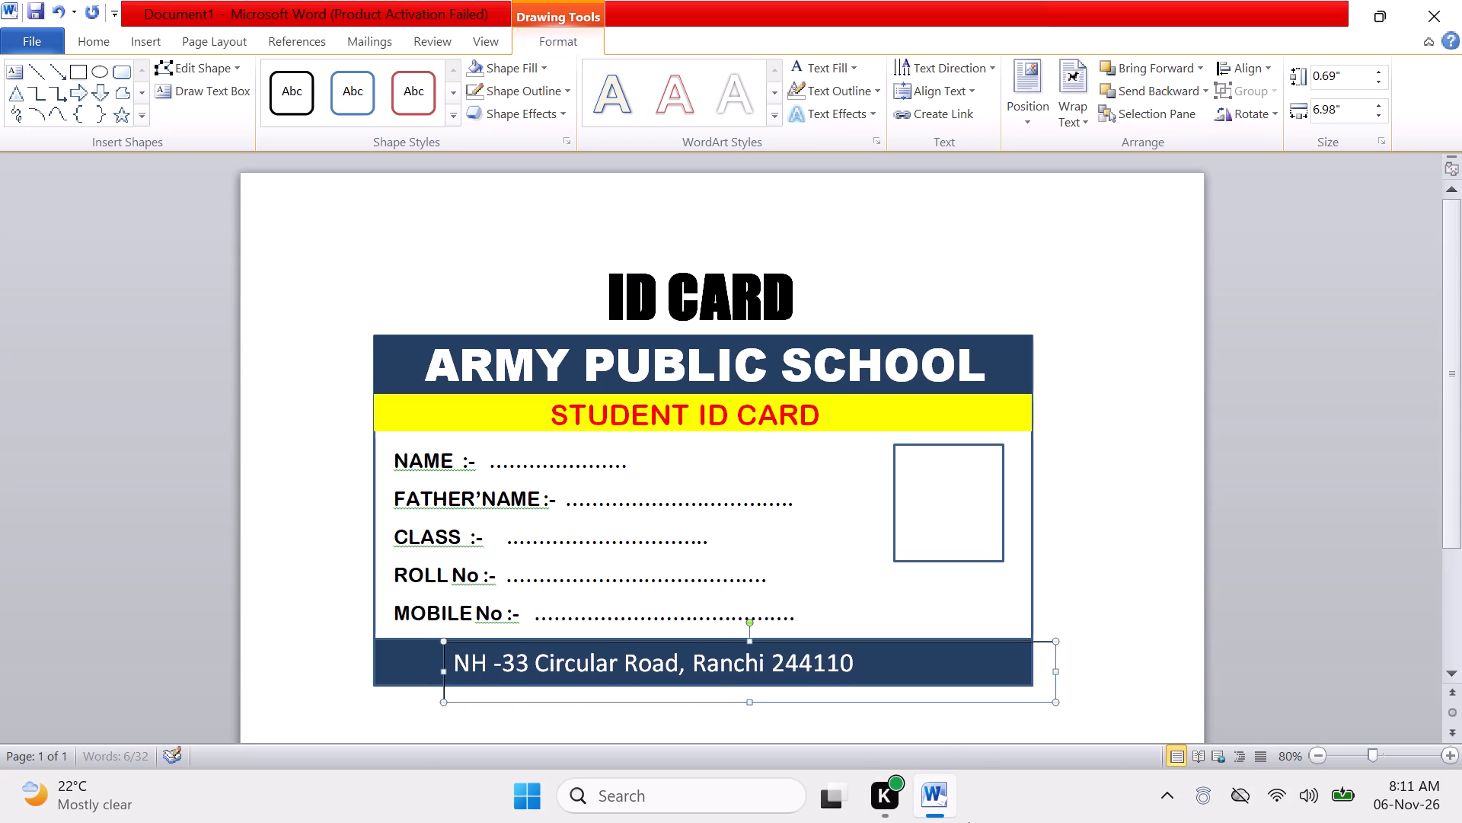
key(Right)
key(Right)
key(Down)
key(Down)
key(Right)
key(Up)
key(Down)
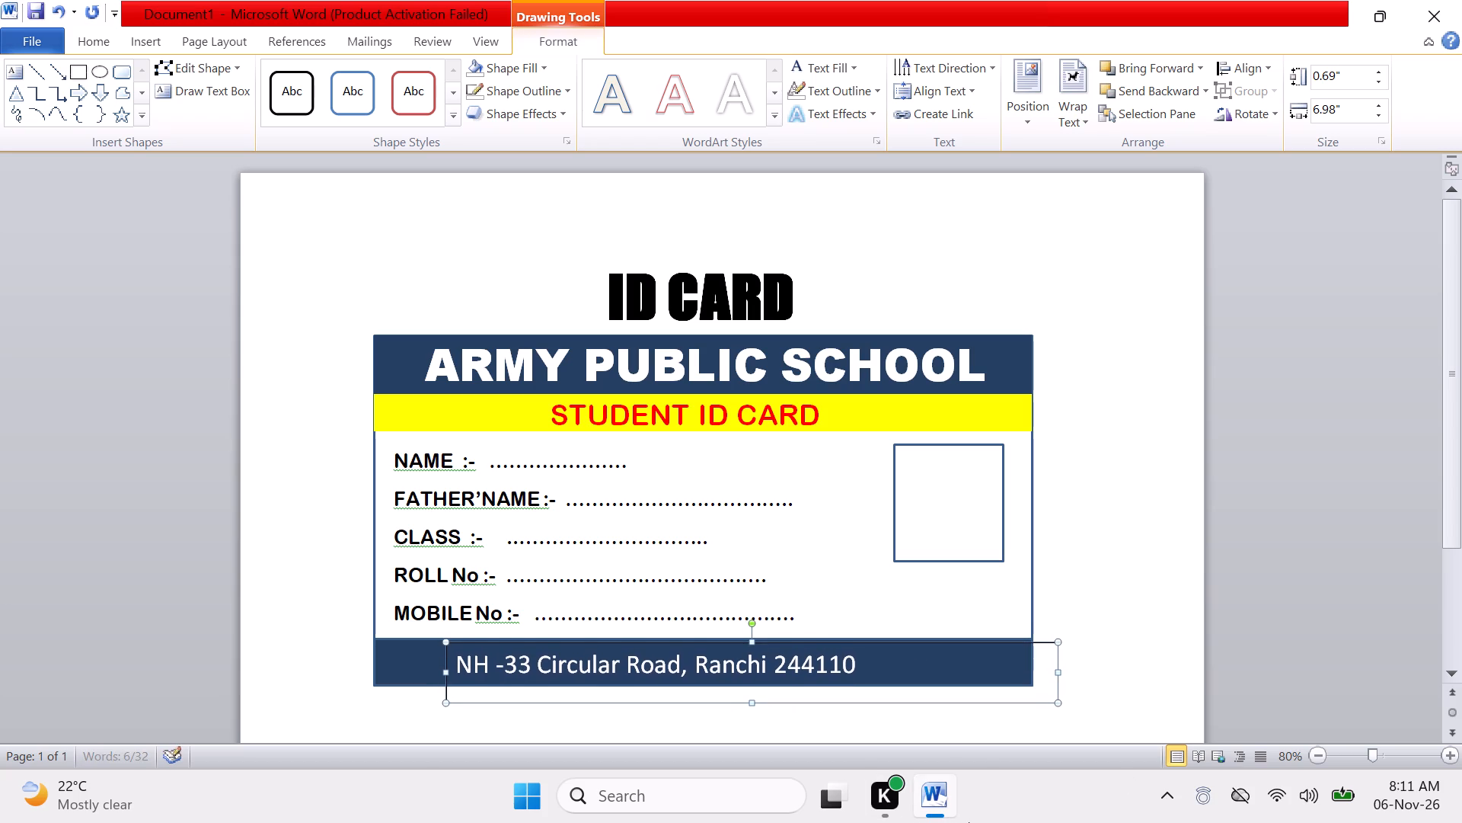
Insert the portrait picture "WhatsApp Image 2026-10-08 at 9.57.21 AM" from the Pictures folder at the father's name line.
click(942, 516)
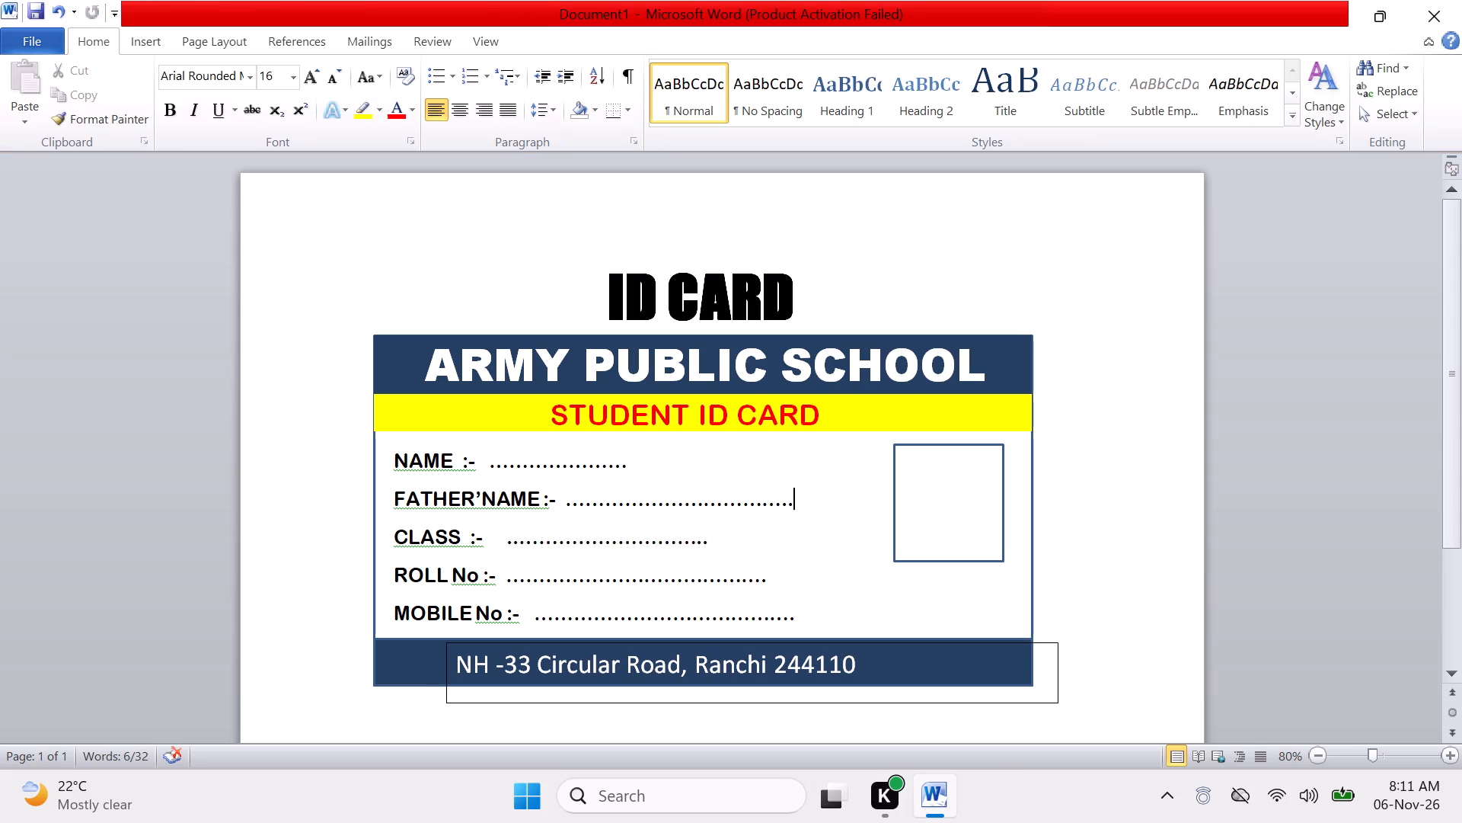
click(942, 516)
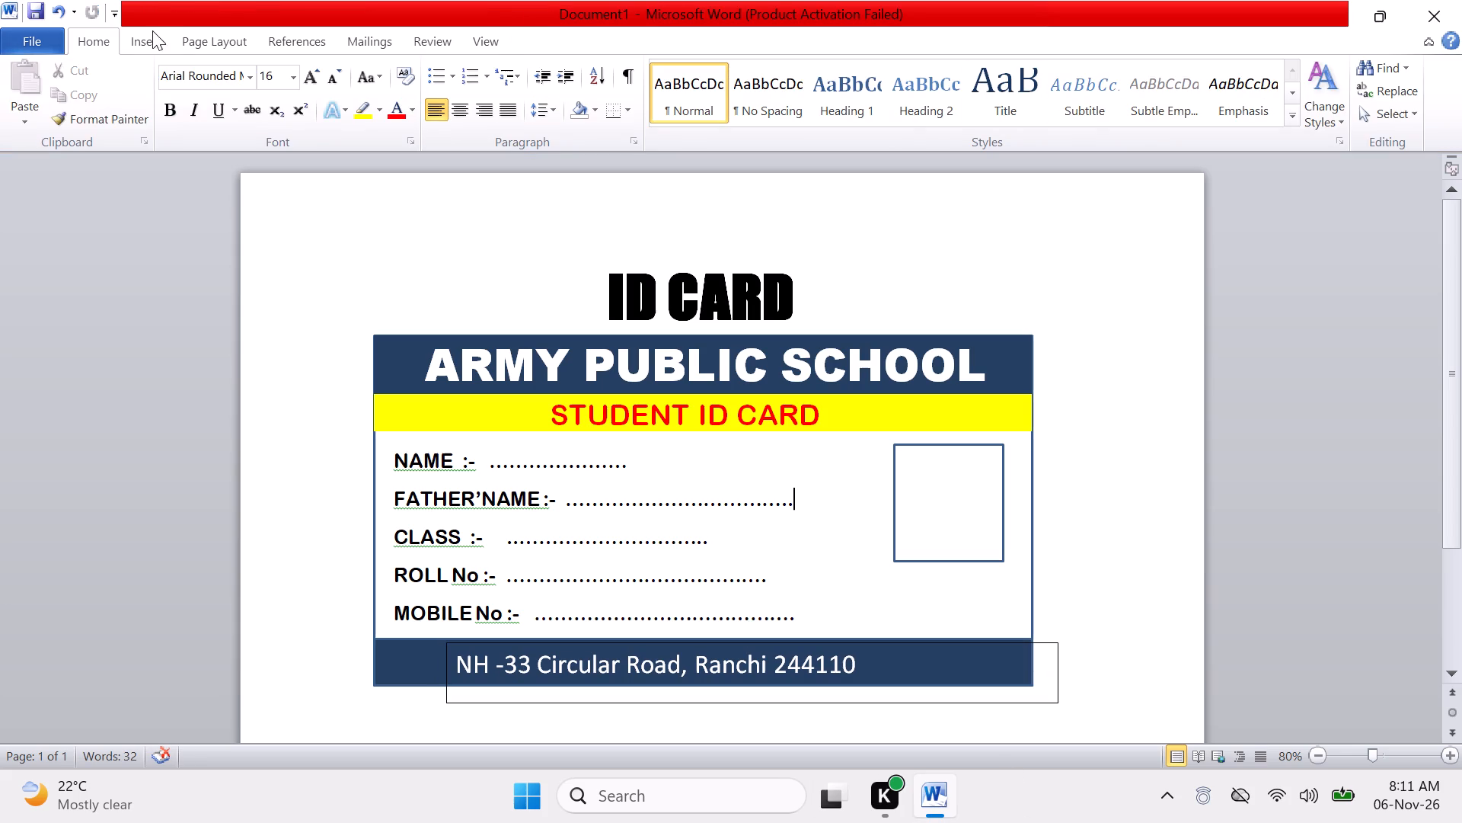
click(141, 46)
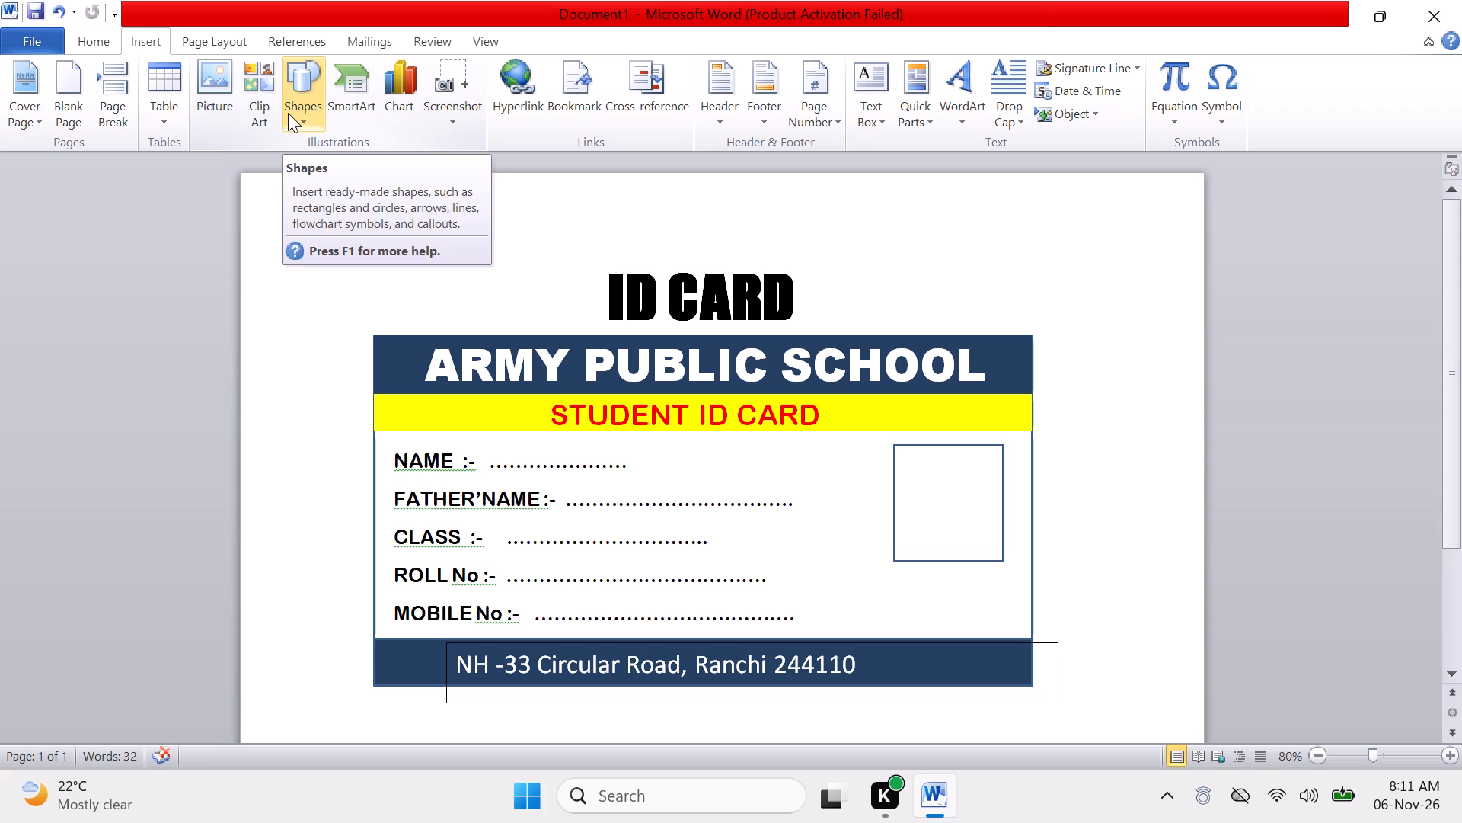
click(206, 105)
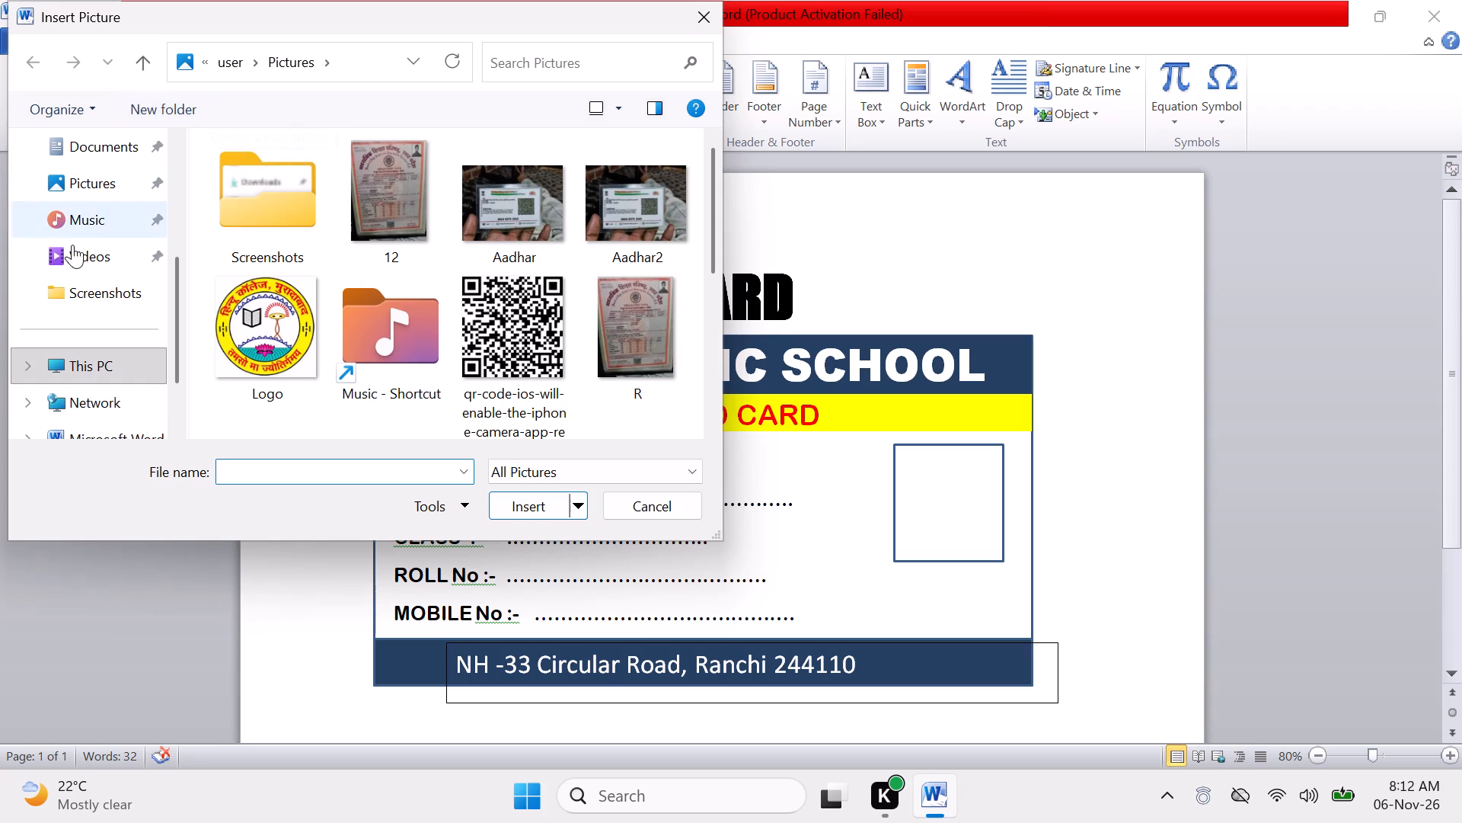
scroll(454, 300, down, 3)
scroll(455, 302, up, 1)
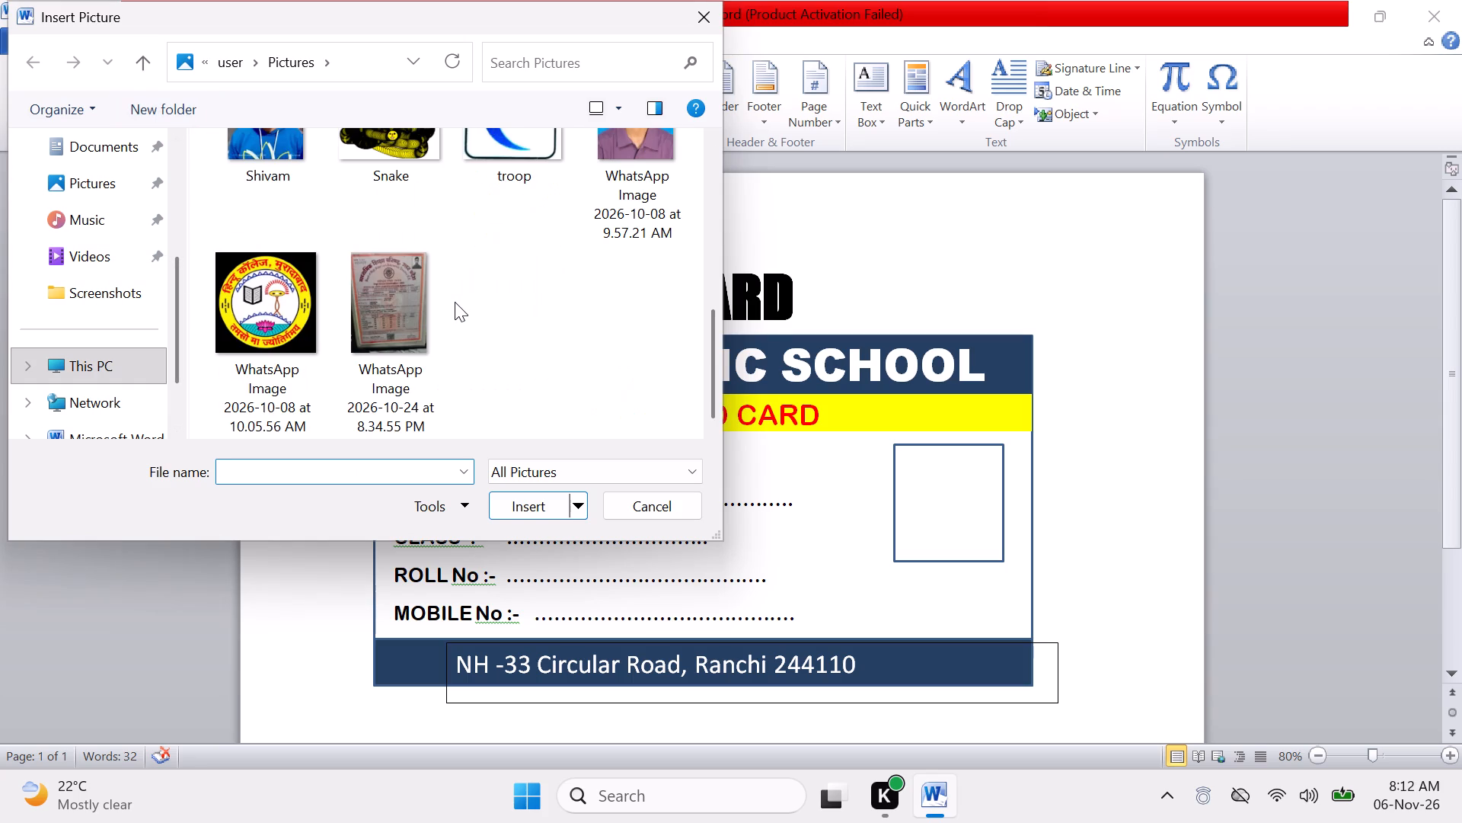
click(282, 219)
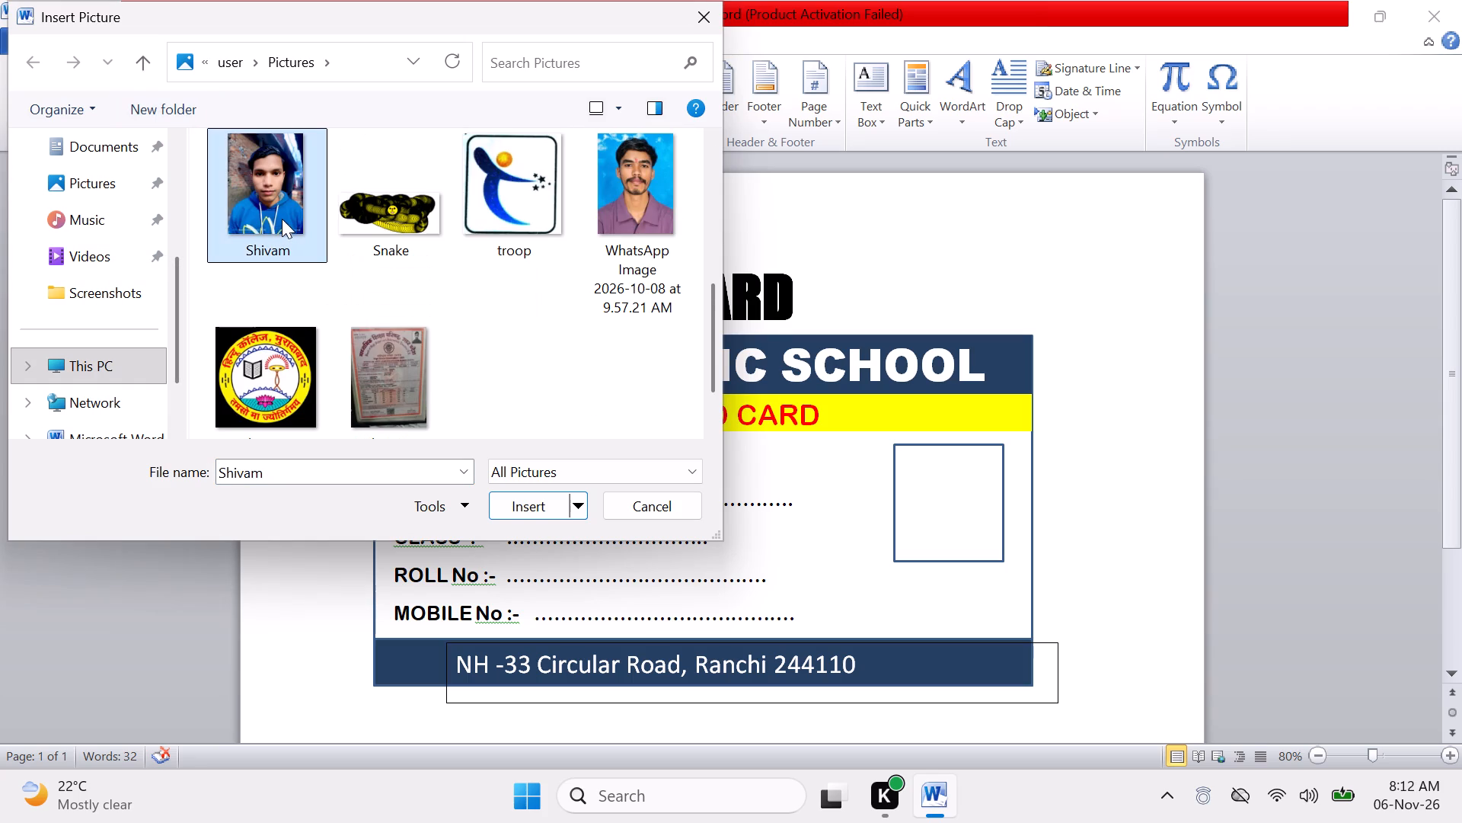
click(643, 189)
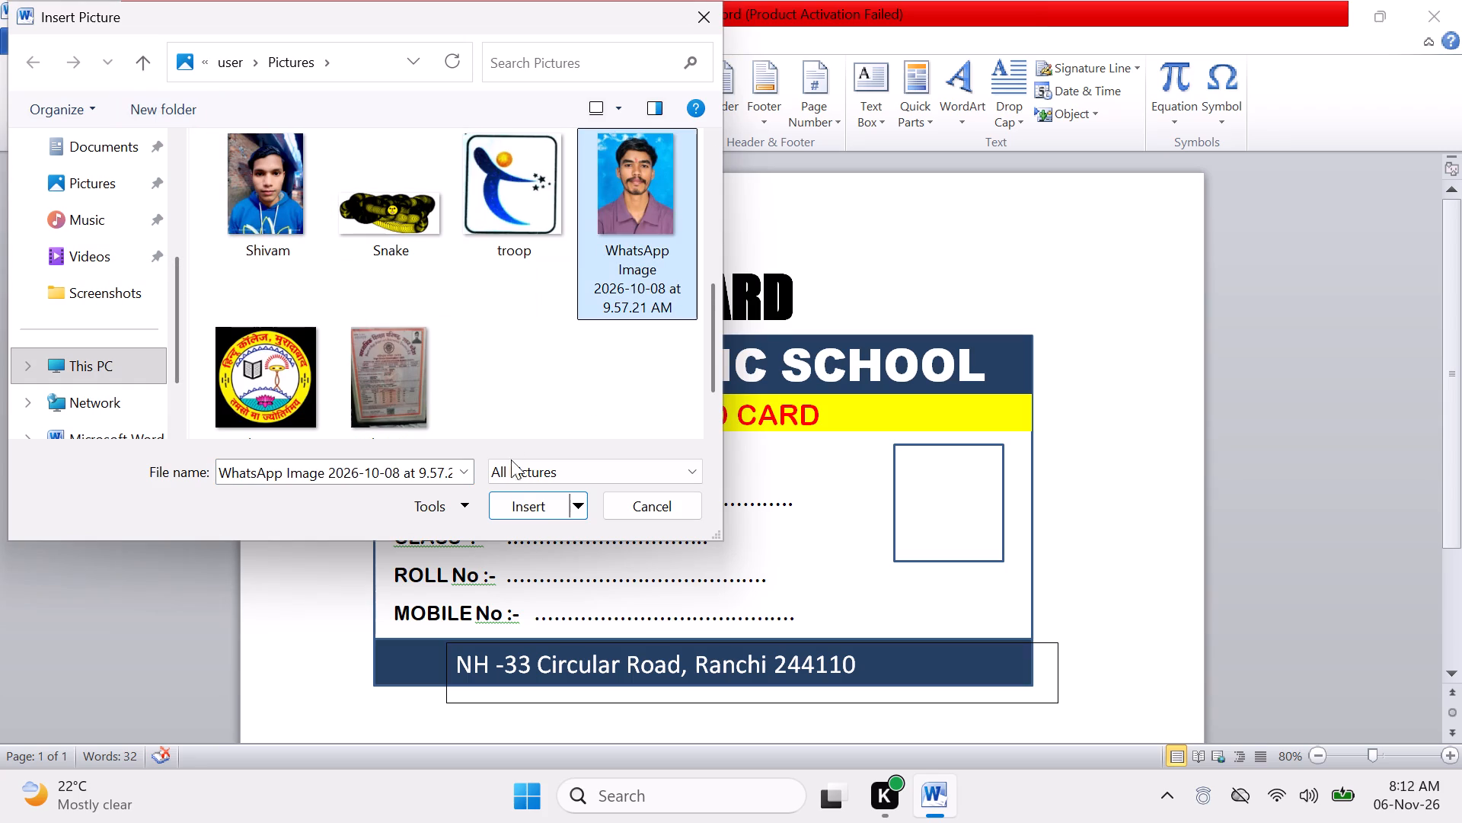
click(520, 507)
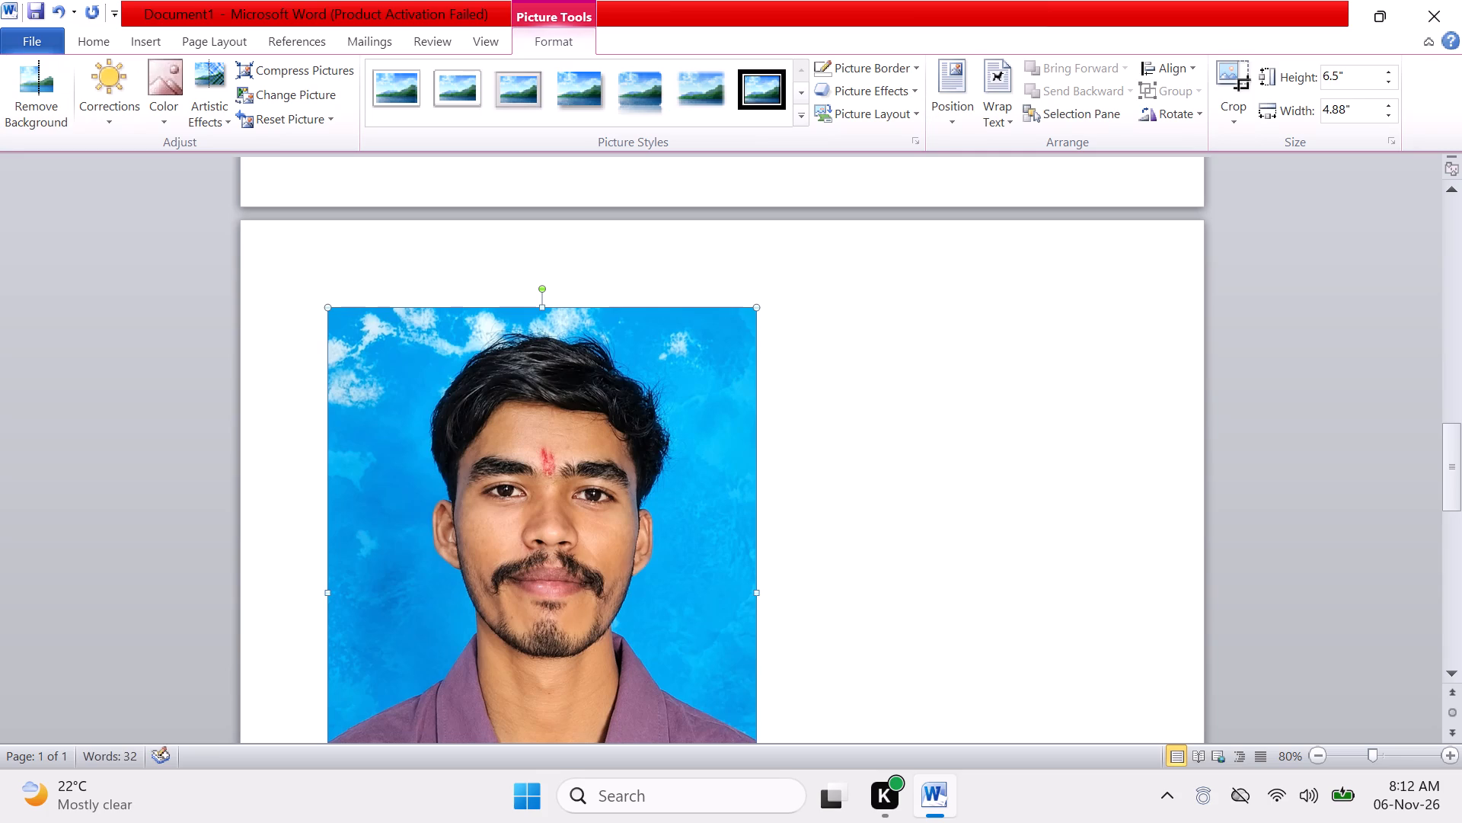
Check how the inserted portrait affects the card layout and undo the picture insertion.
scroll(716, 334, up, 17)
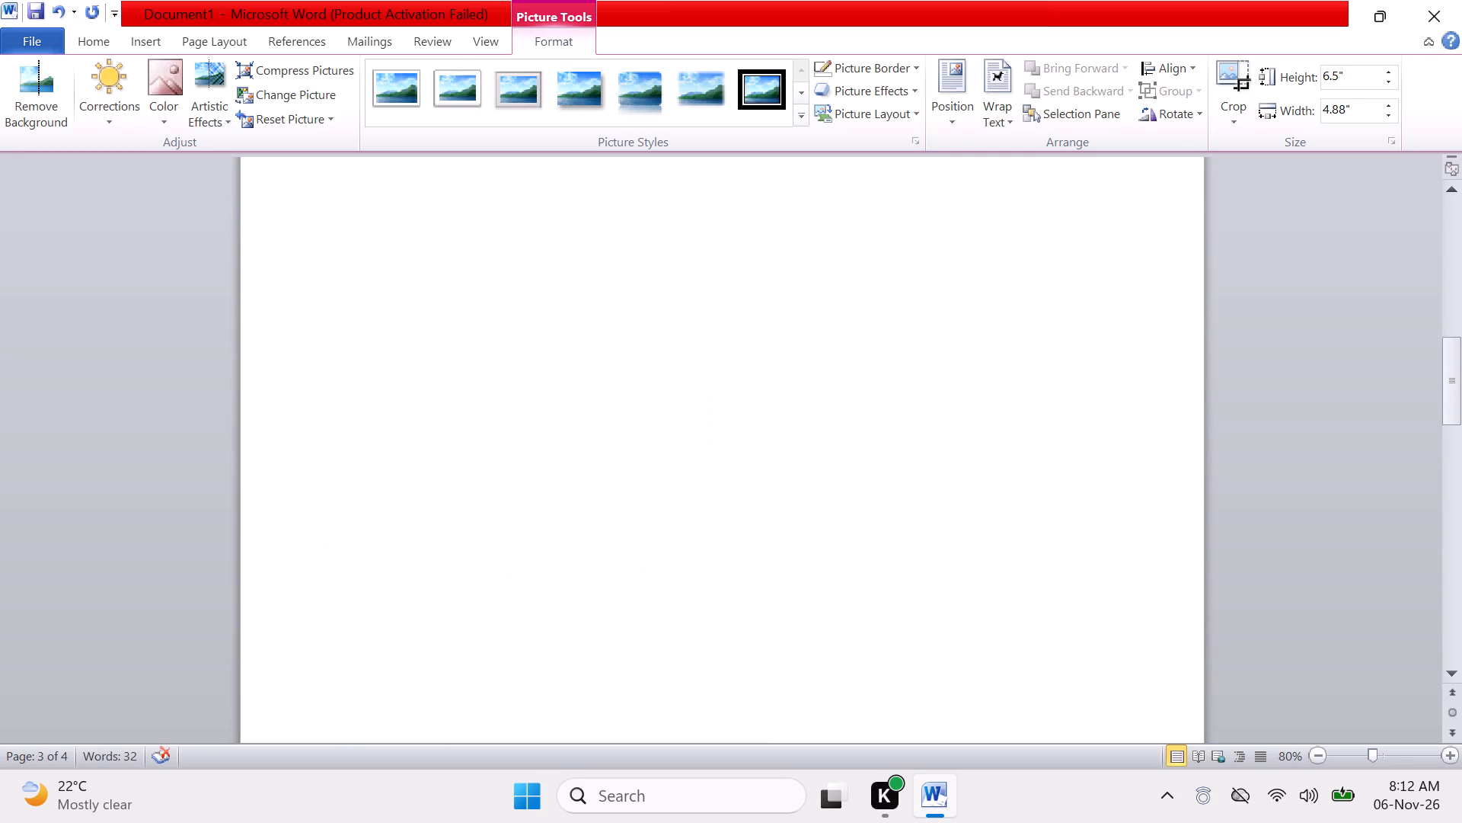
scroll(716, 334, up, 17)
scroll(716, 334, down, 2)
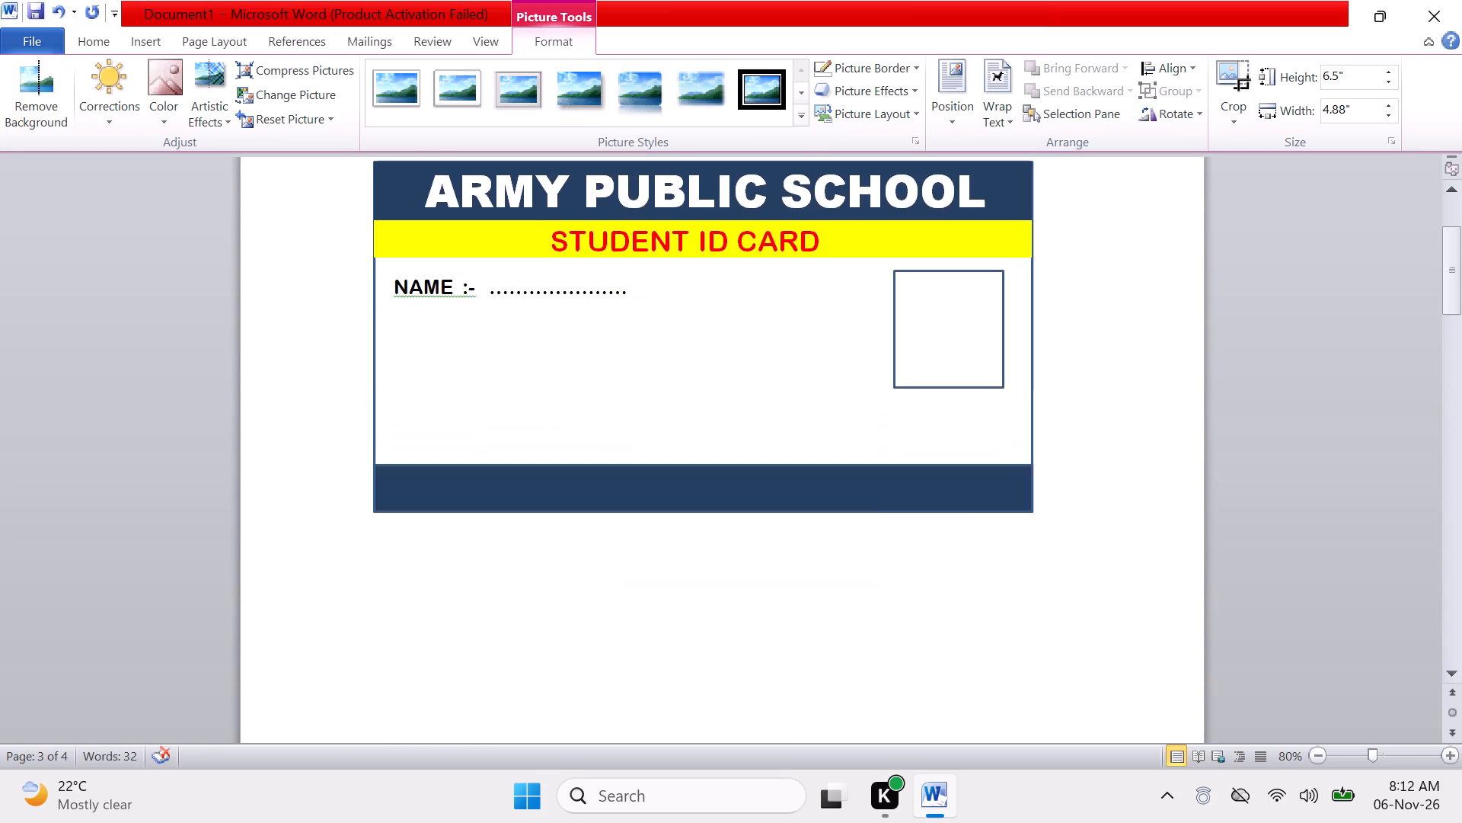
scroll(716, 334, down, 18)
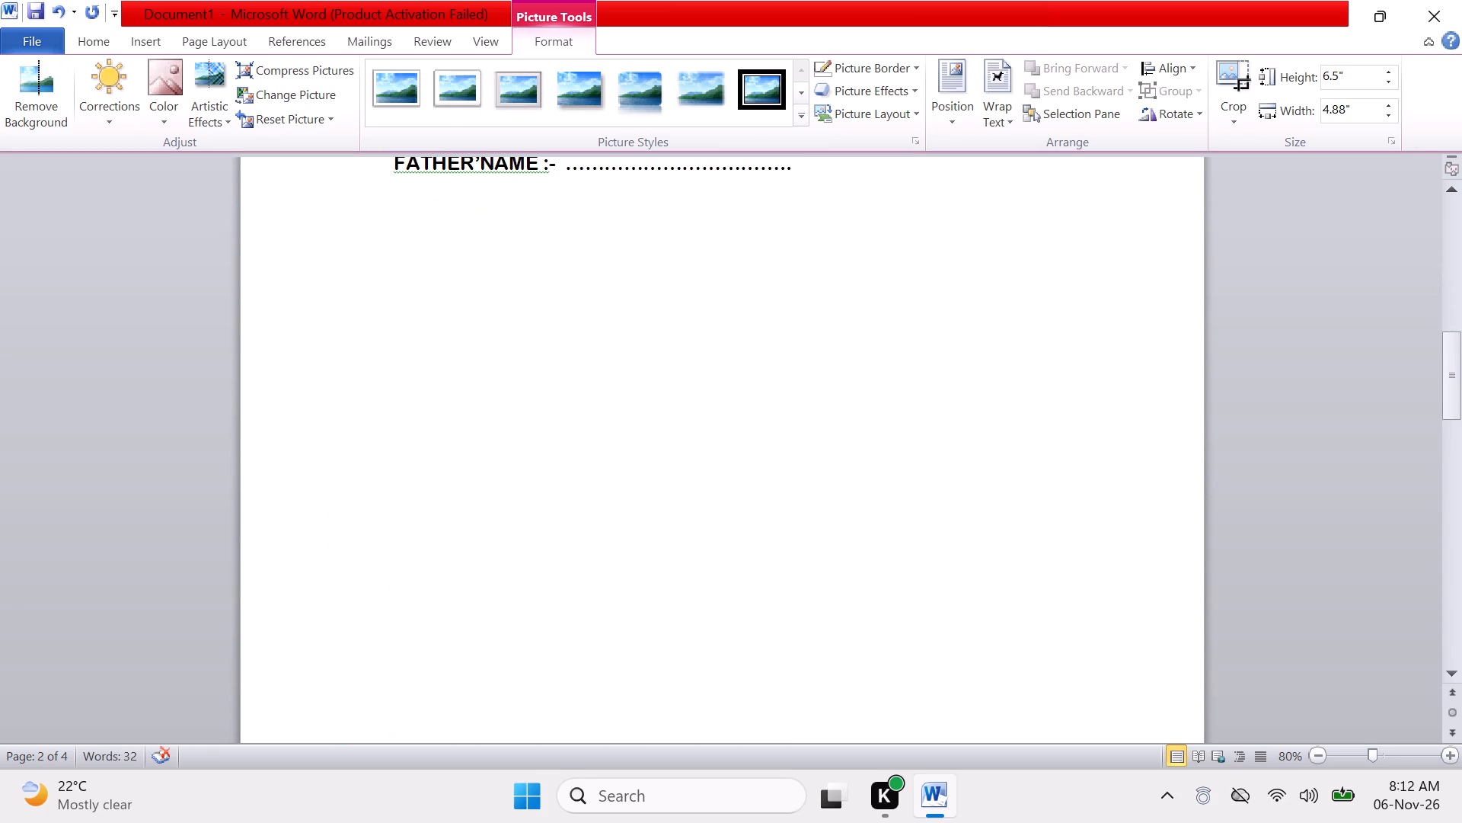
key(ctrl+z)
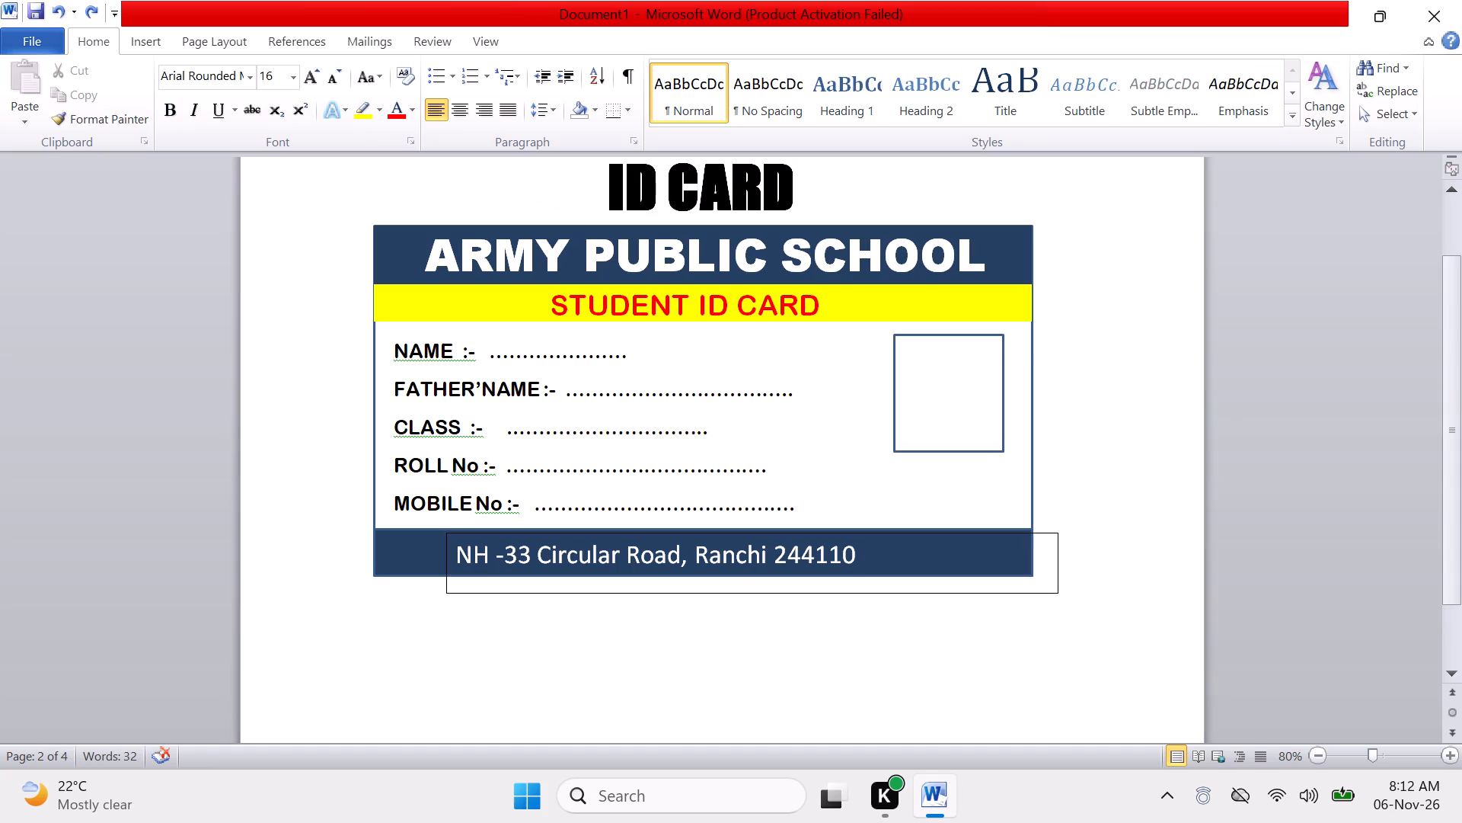
Apply No Fill as text fill and No Outline as text outline to the number ending the footer address.
click(701, 646)
click(814, 587)
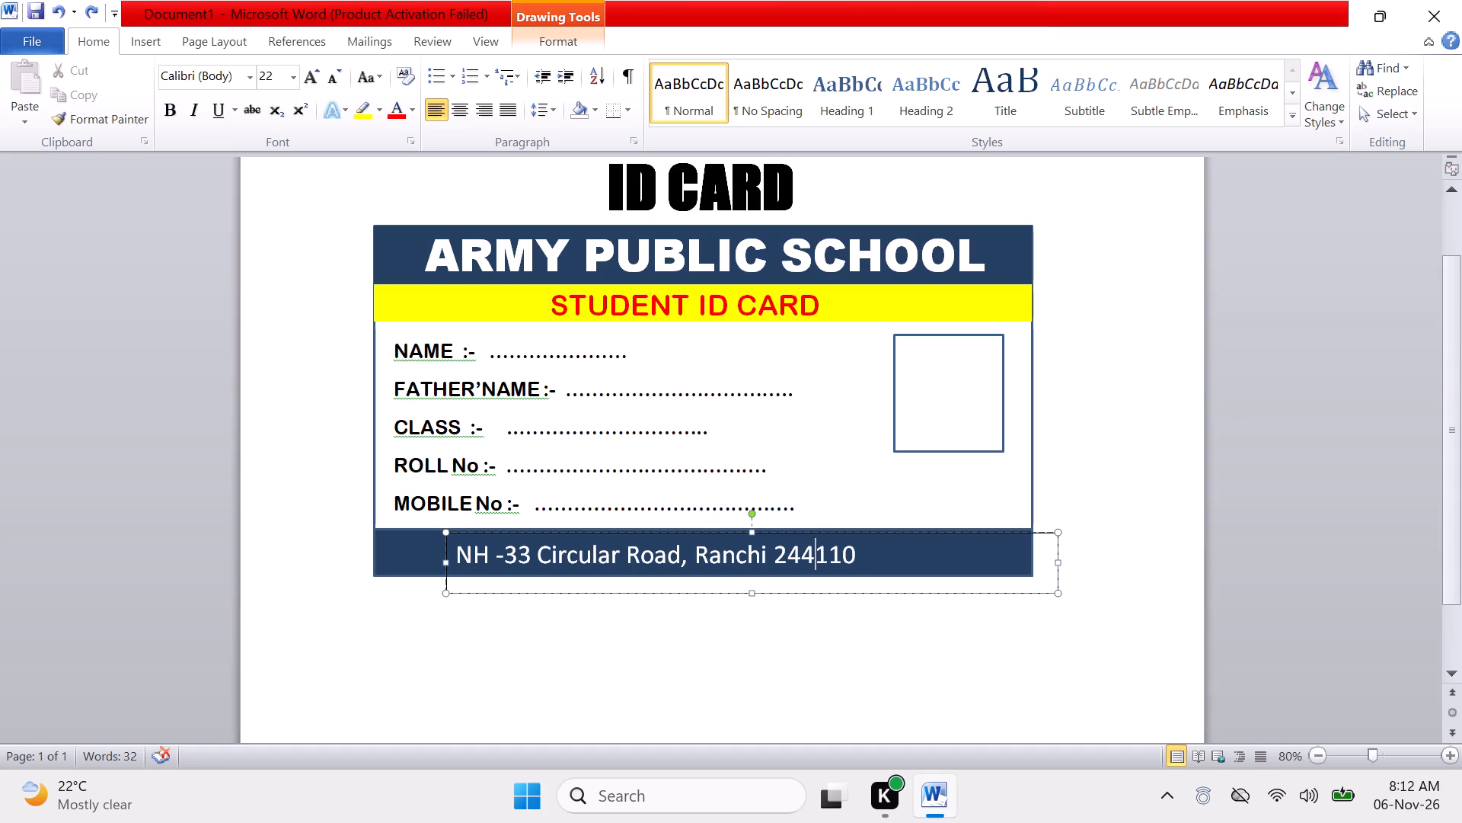
click(566, 40)
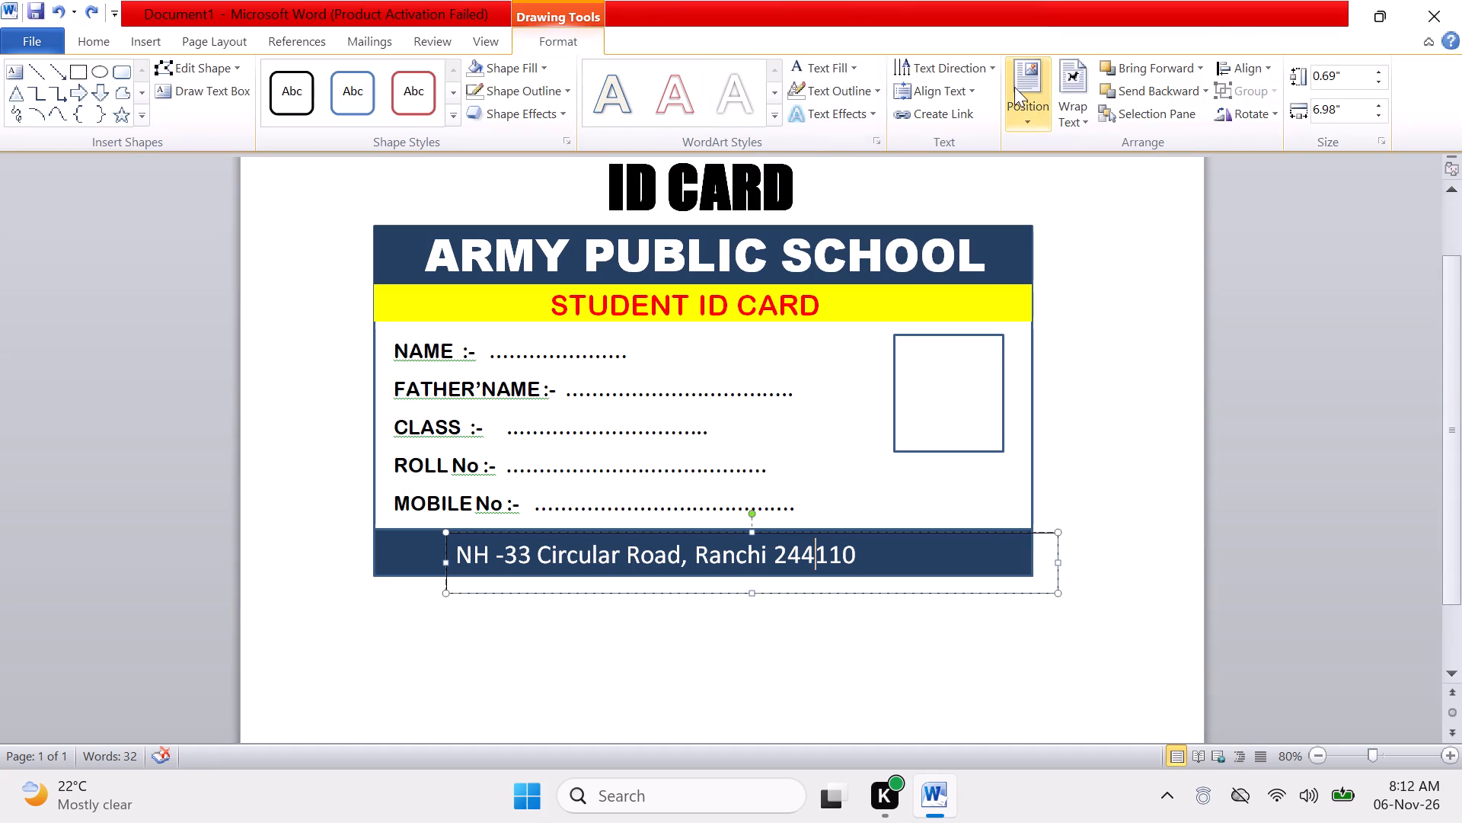
click(848, 69)
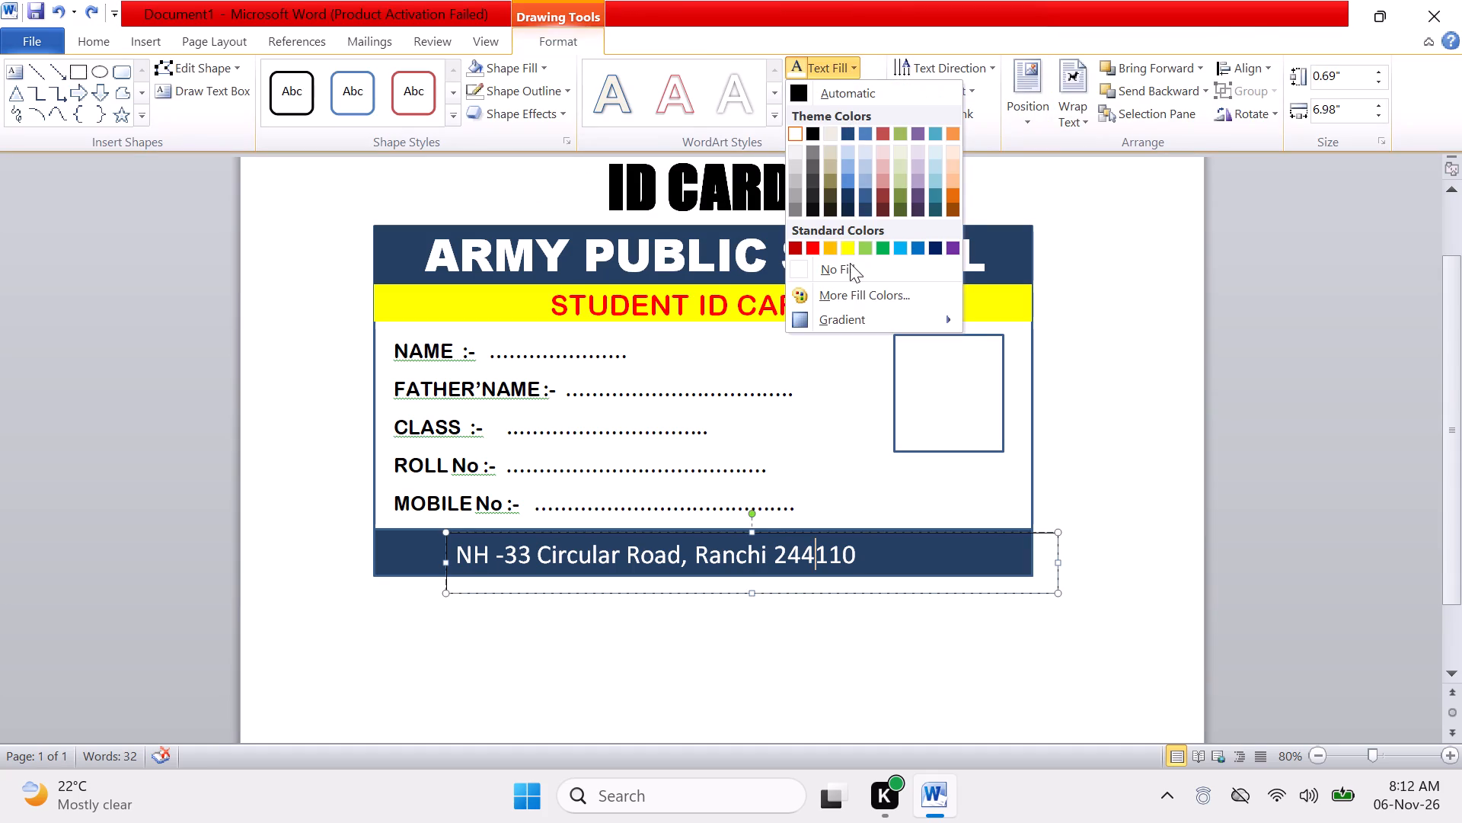
click(853, 277)
click(828, 91)
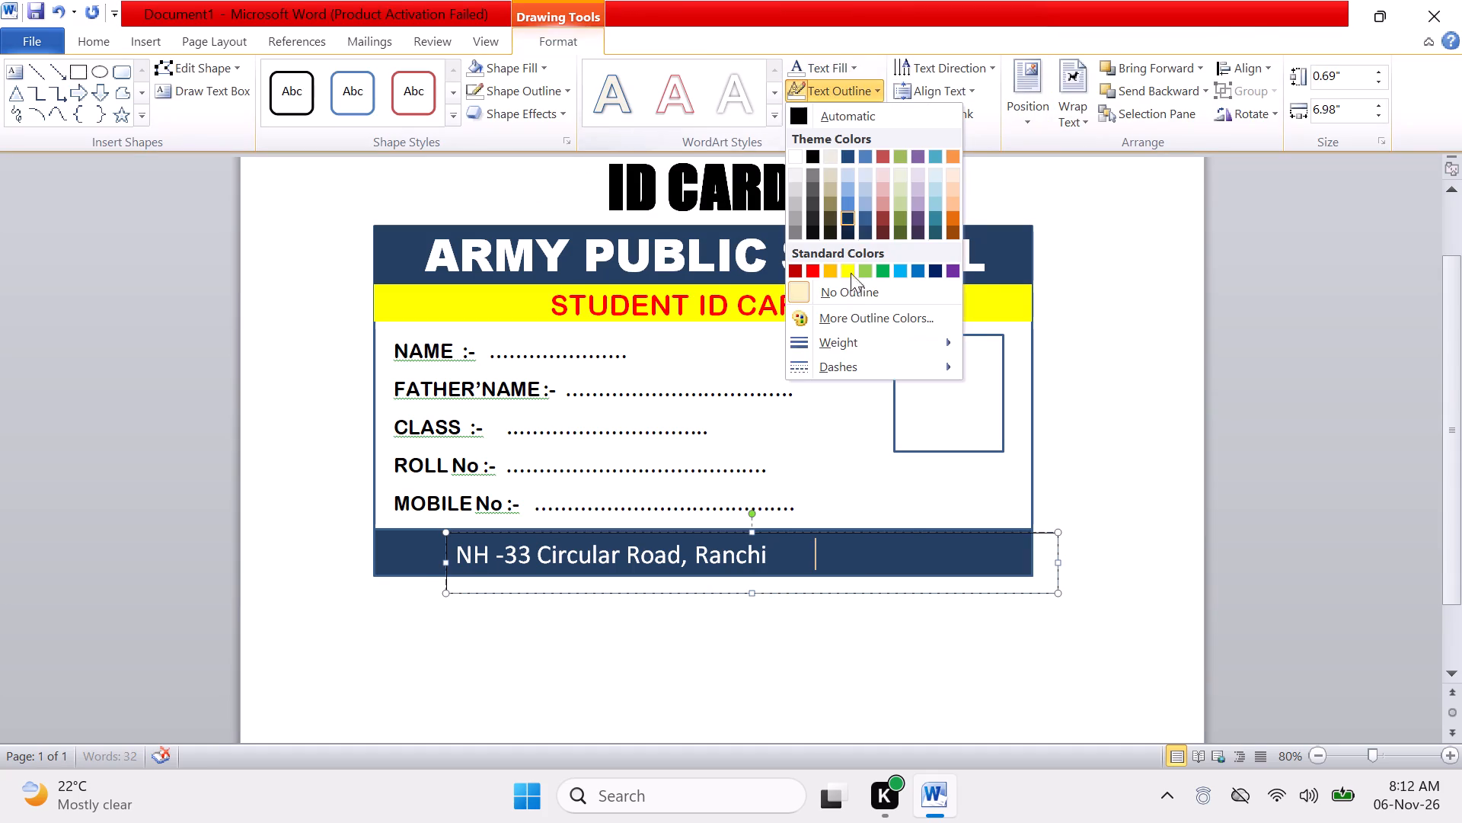
click(857, 303)
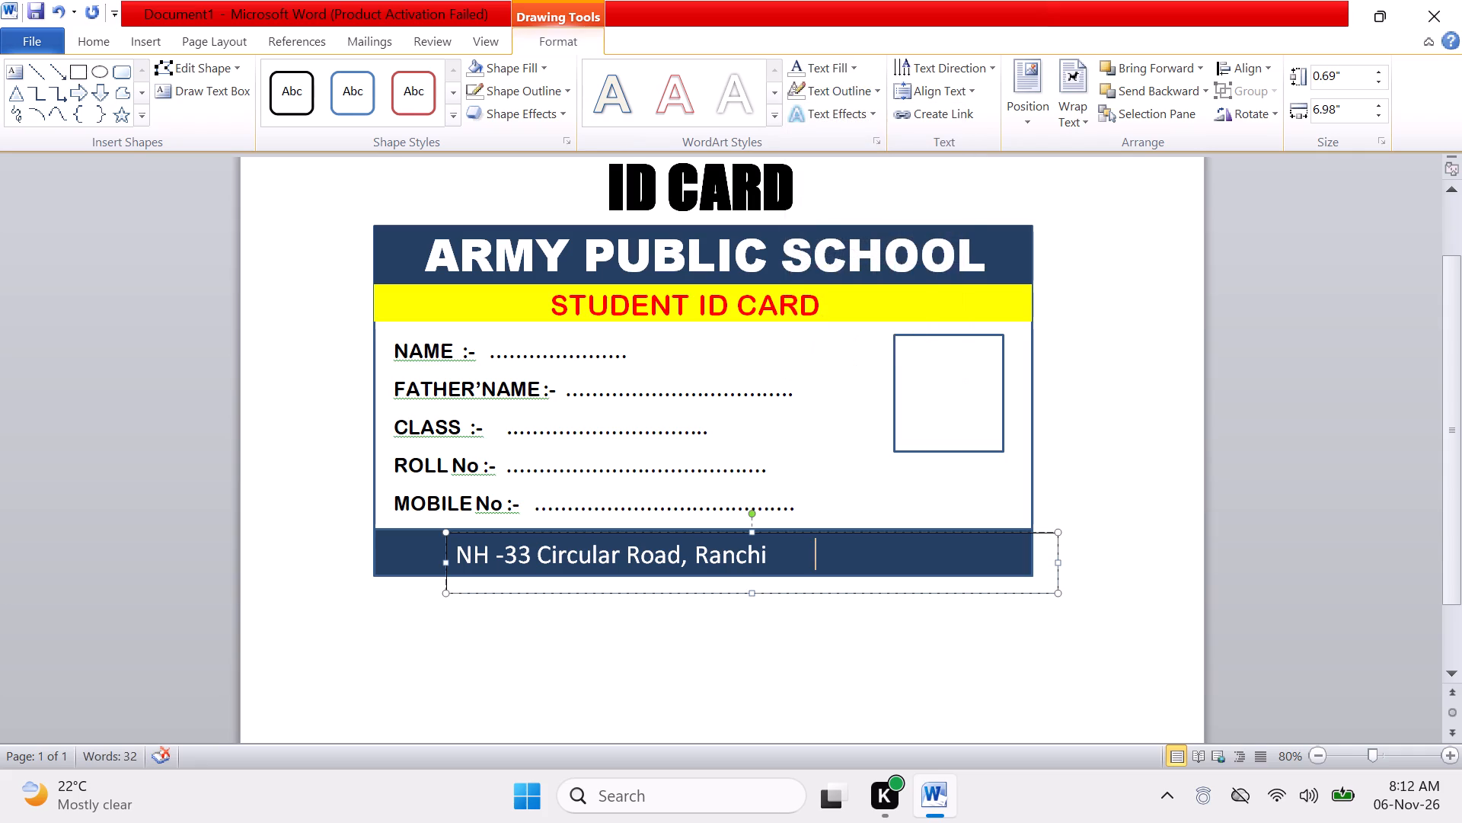
Remove the shape outline from the footer address text box by setting it to No Outline.
click(802, 588)
click(803, 591)
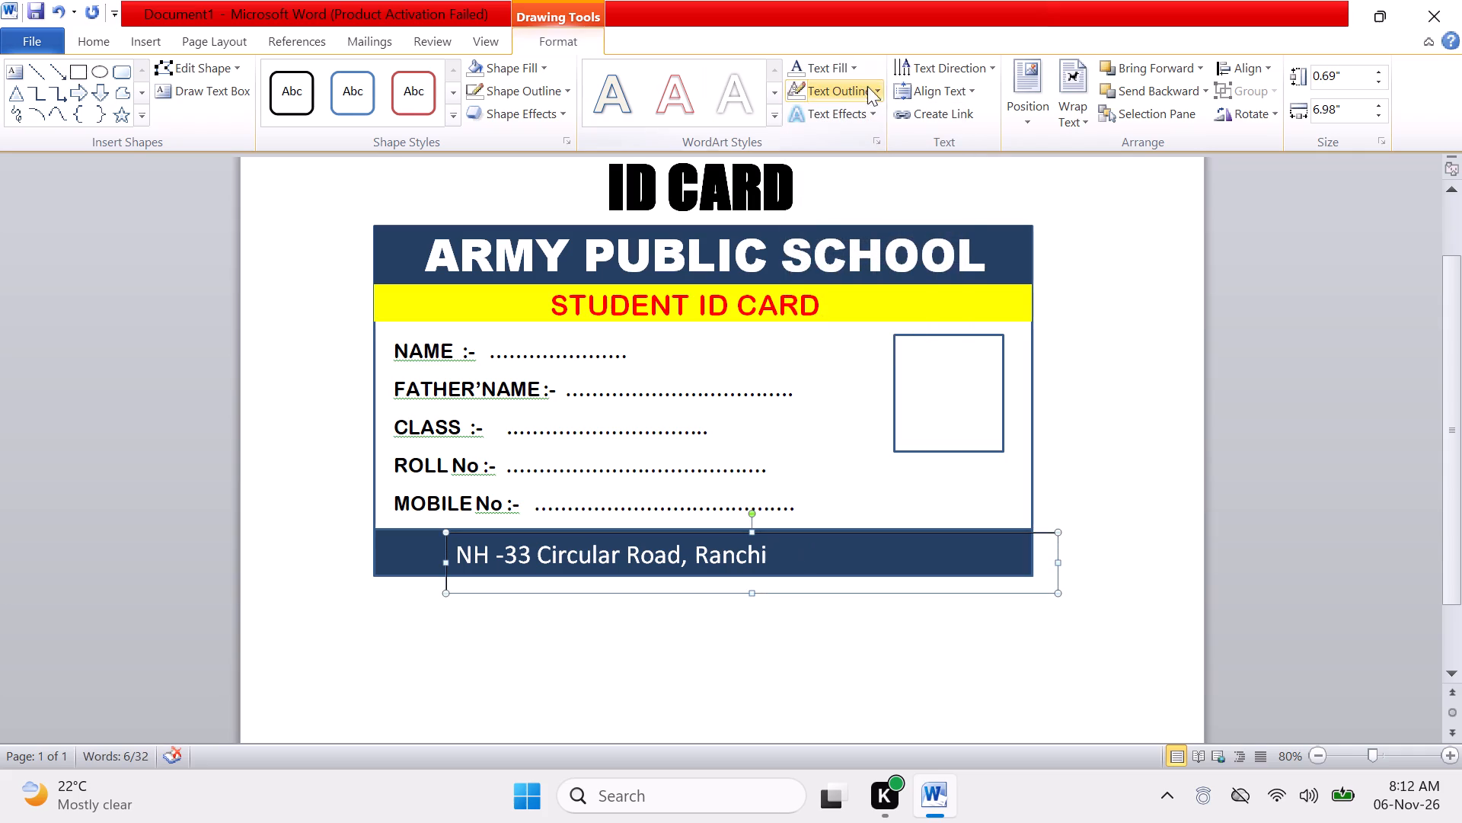
click(530, 88)
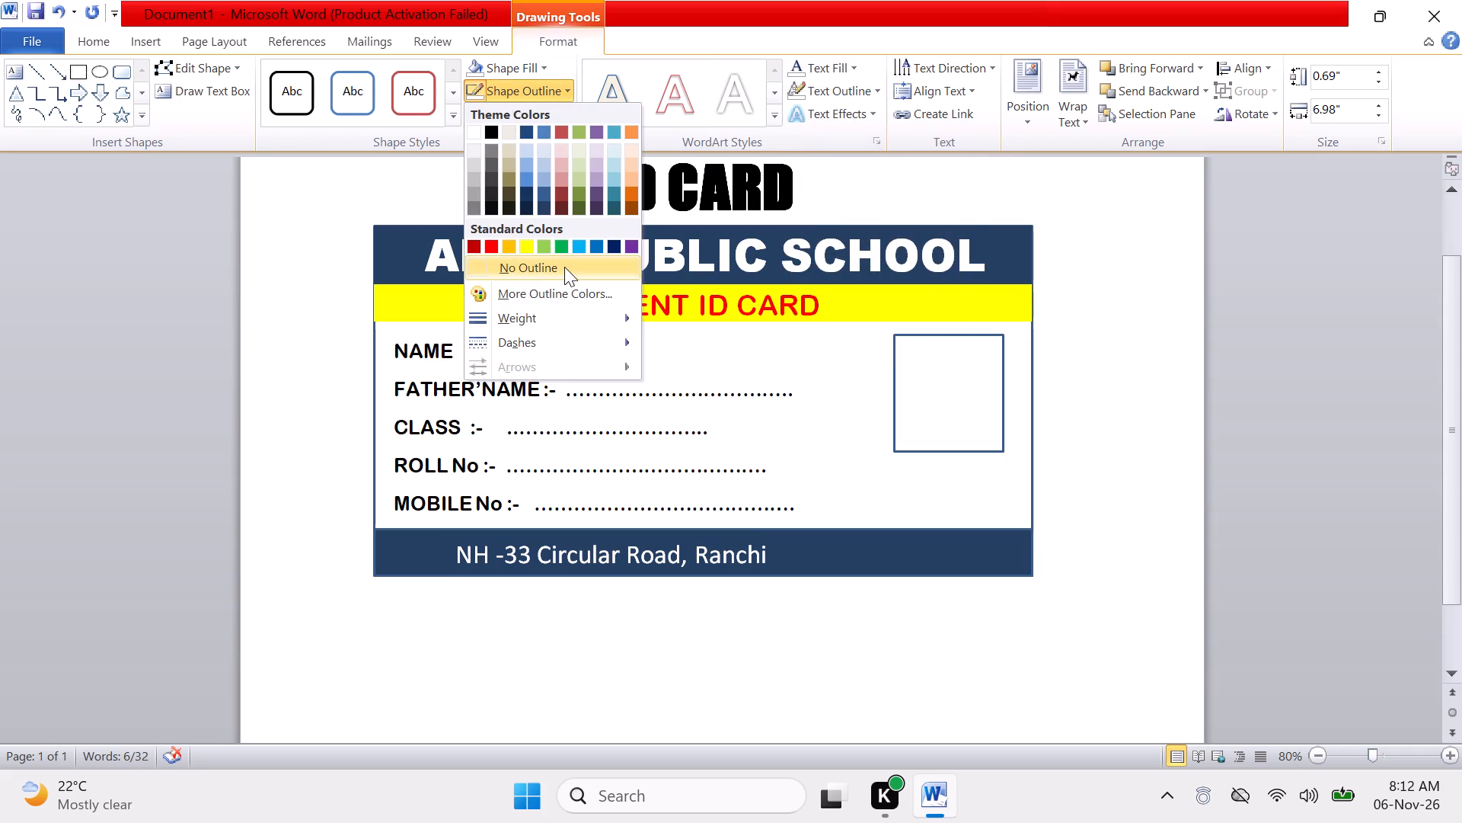
click(564, 267)
click(799, 548)
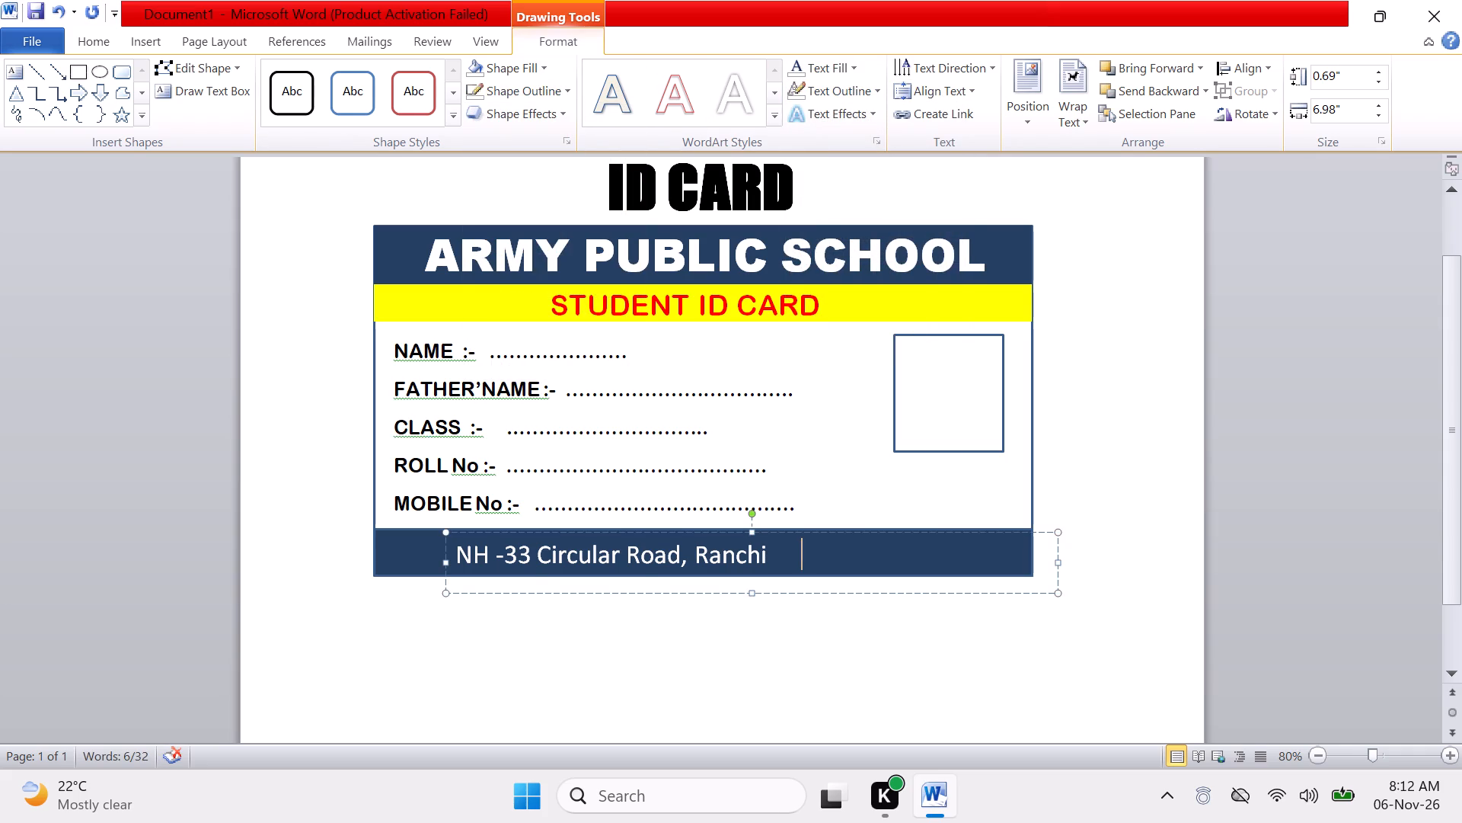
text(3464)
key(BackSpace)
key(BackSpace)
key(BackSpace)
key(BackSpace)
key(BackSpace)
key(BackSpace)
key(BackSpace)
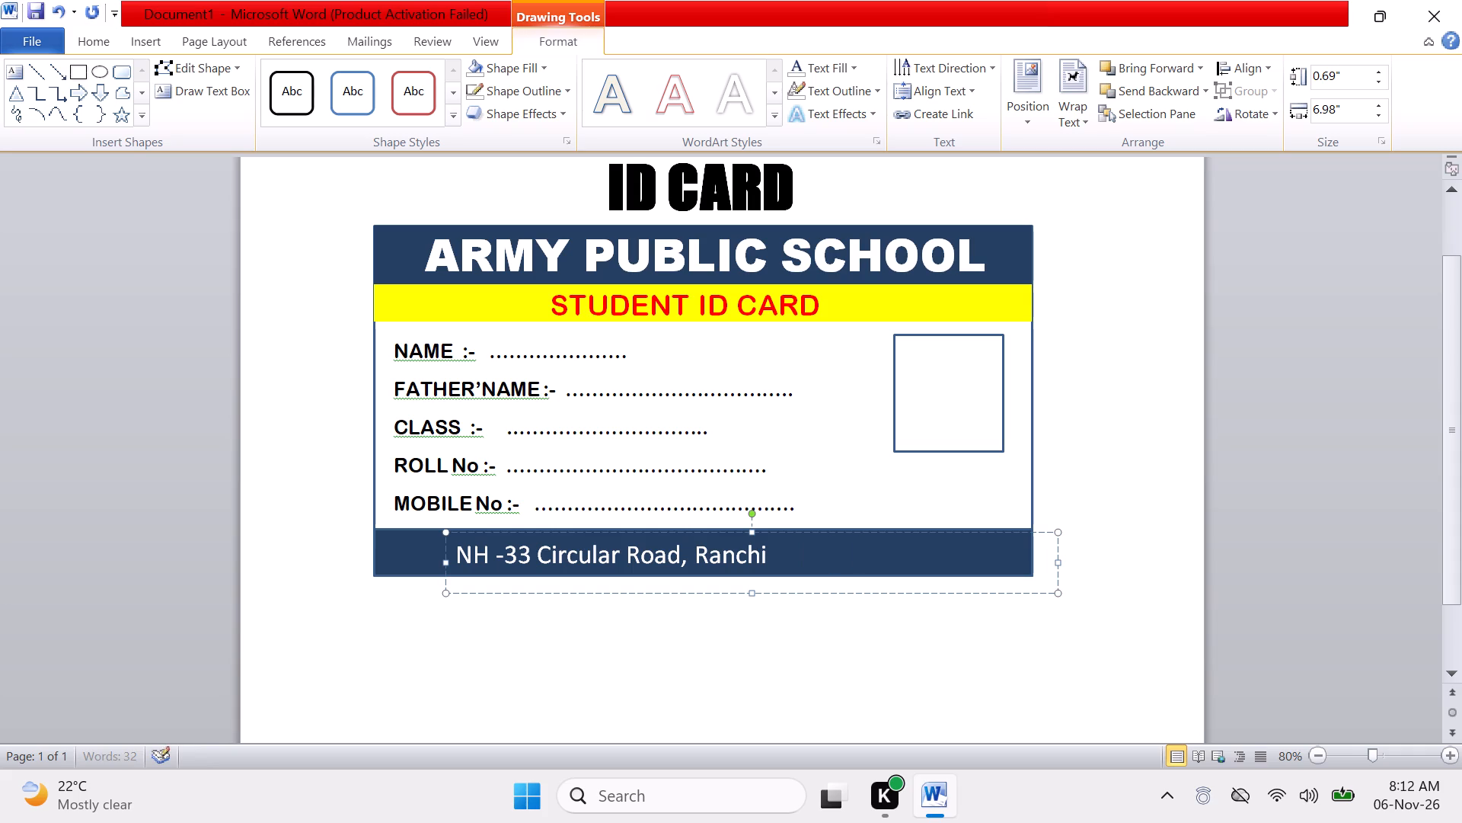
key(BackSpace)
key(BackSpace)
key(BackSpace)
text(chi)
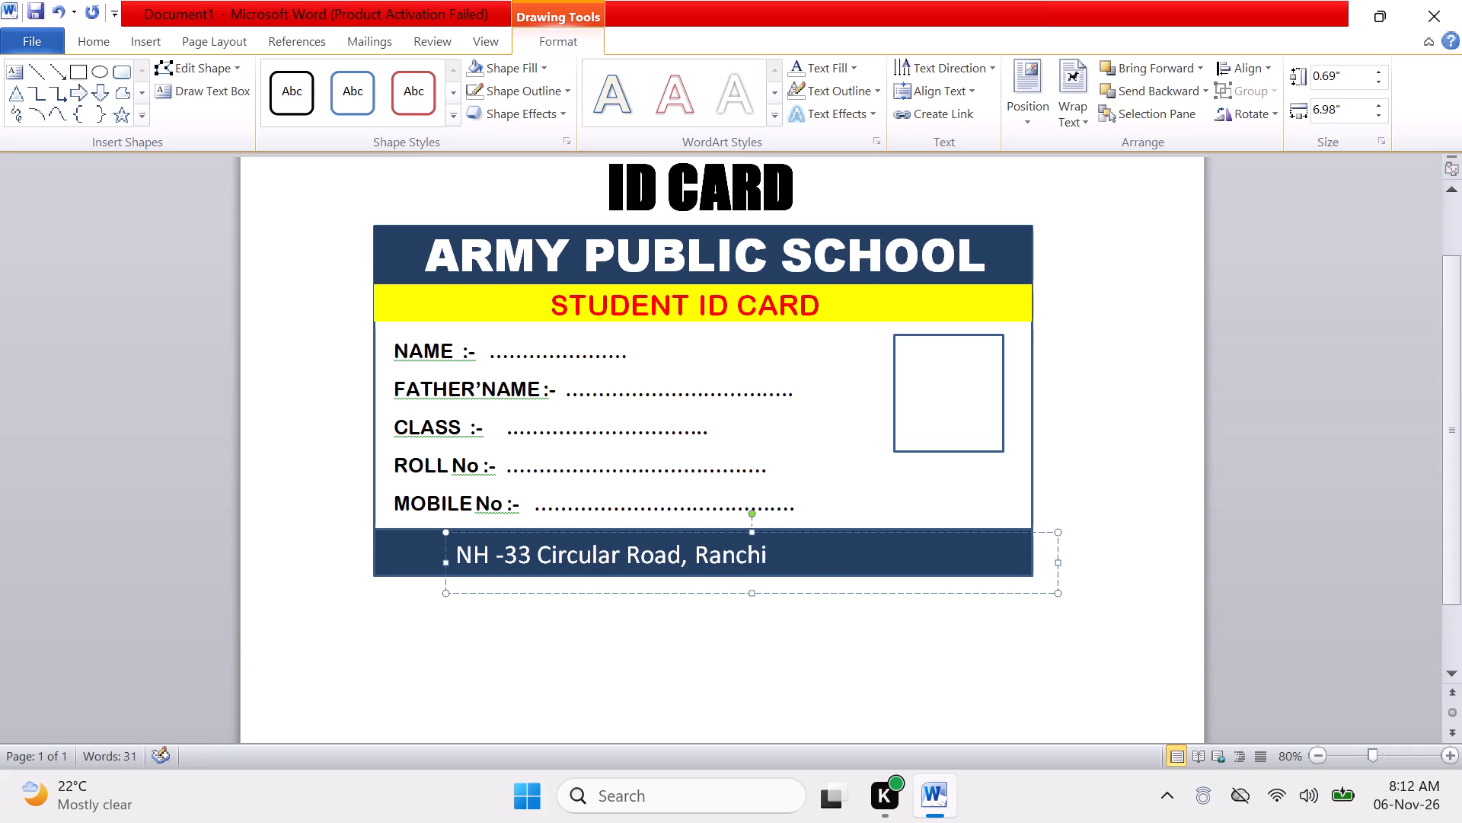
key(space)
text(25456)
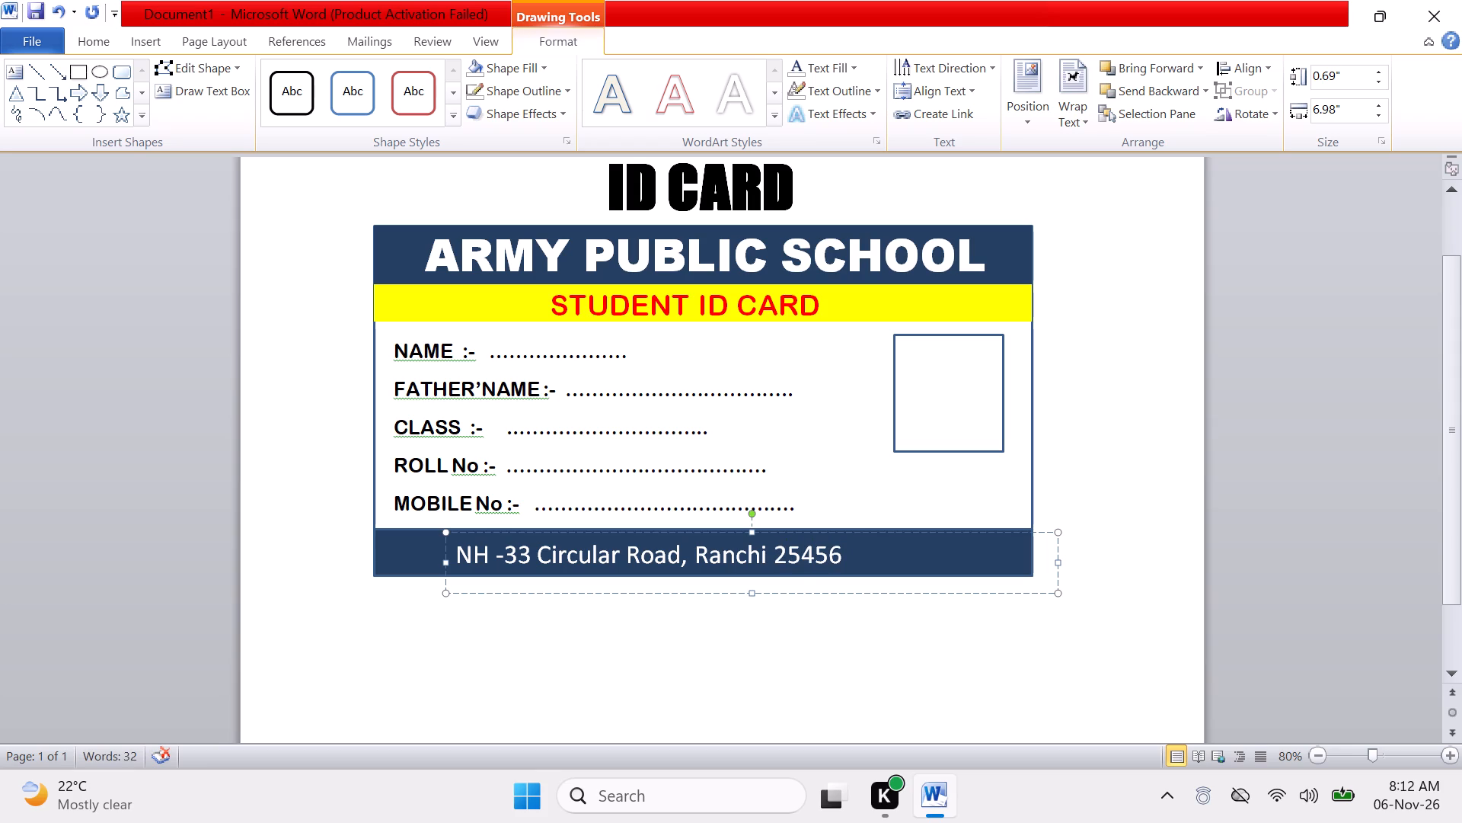
Insert the portrait picture "WhatsApp Image 2026-10-08 at 9.57.21 AM" from the Pictures folder at an insertion point below the card.
click(825, 653)
double_click(825, 653)
double_click(820, 652)
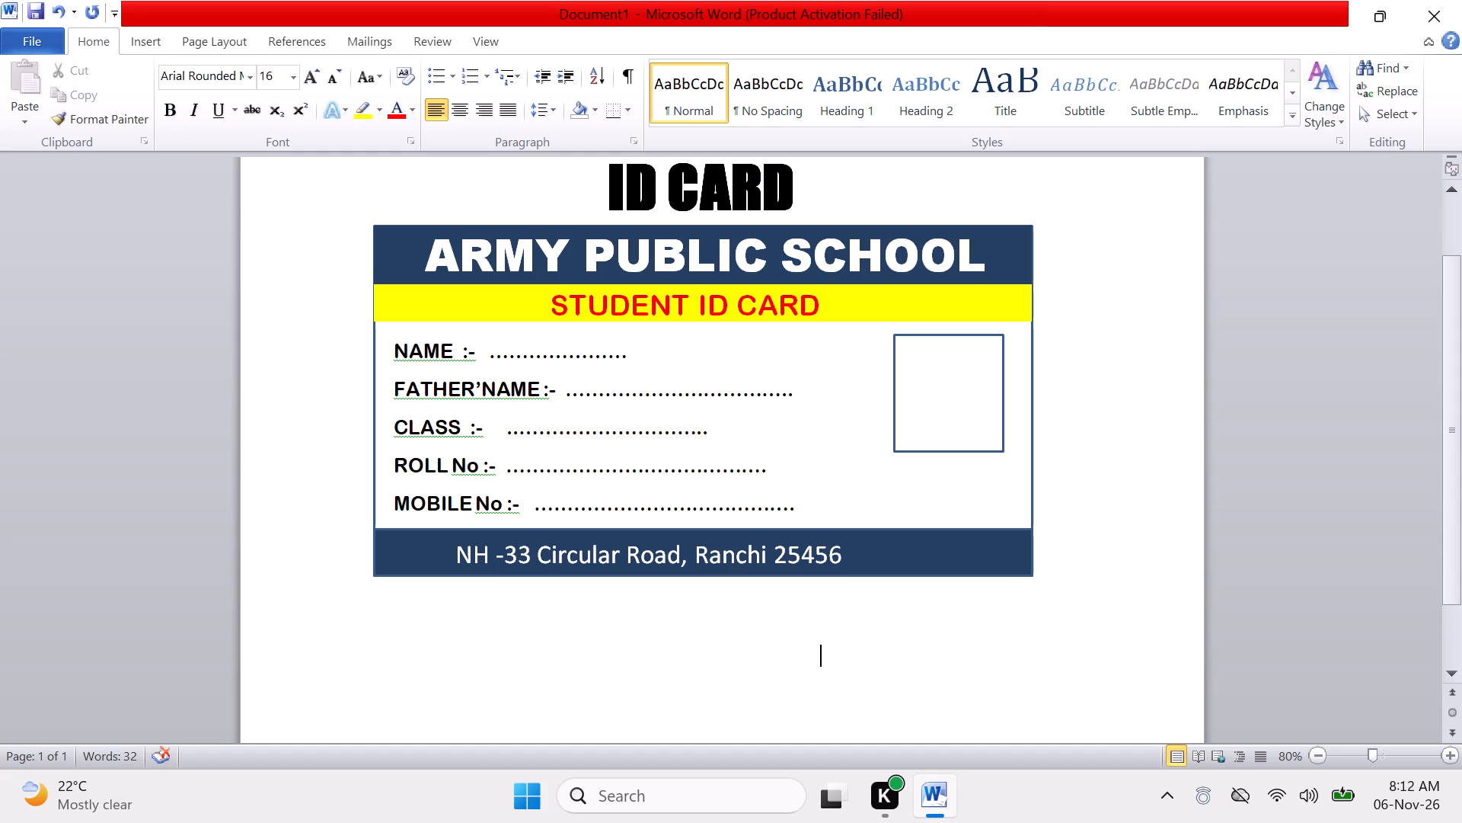
click(153, 40)
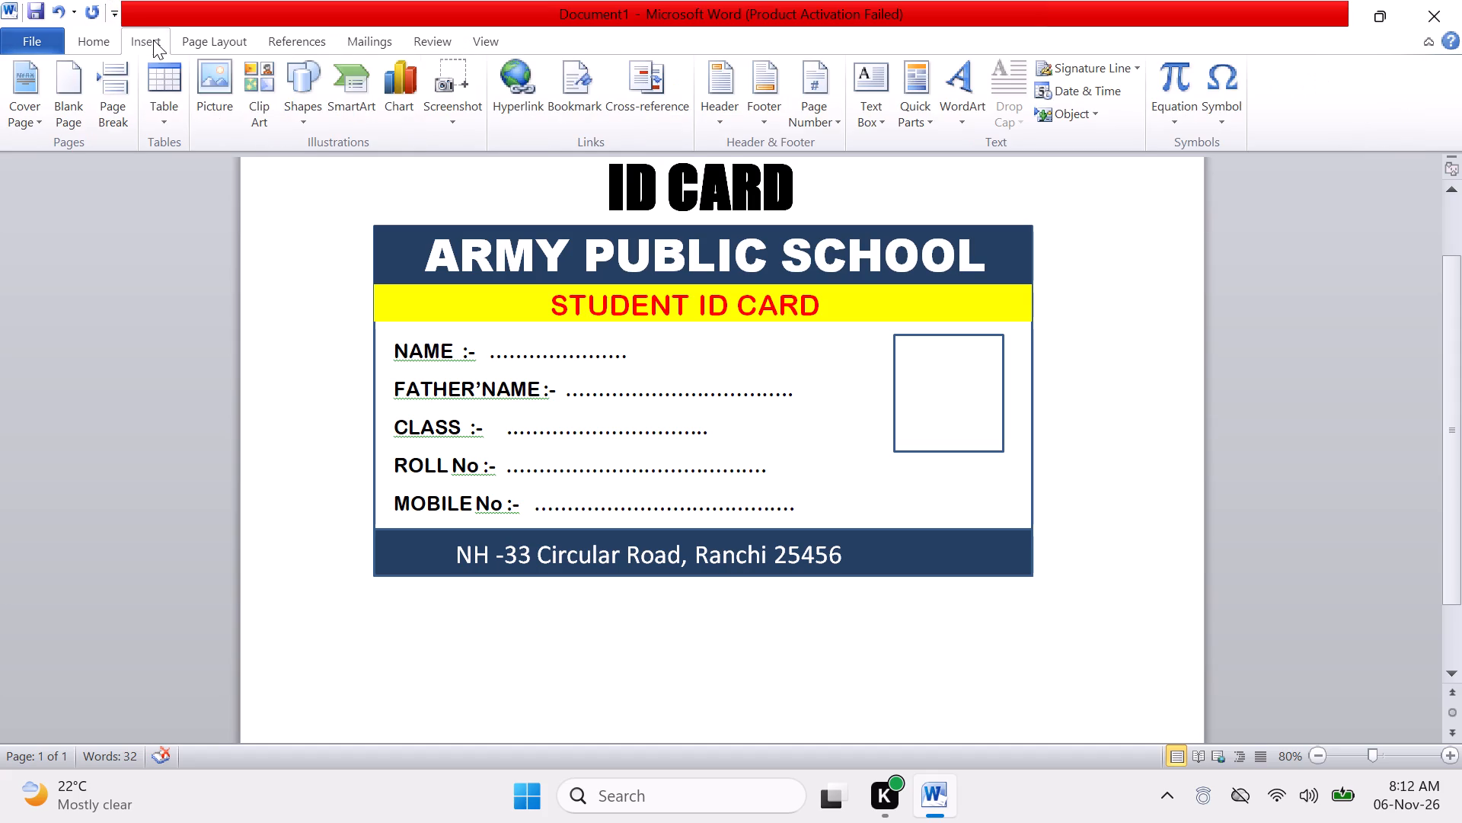
click(223, 107)
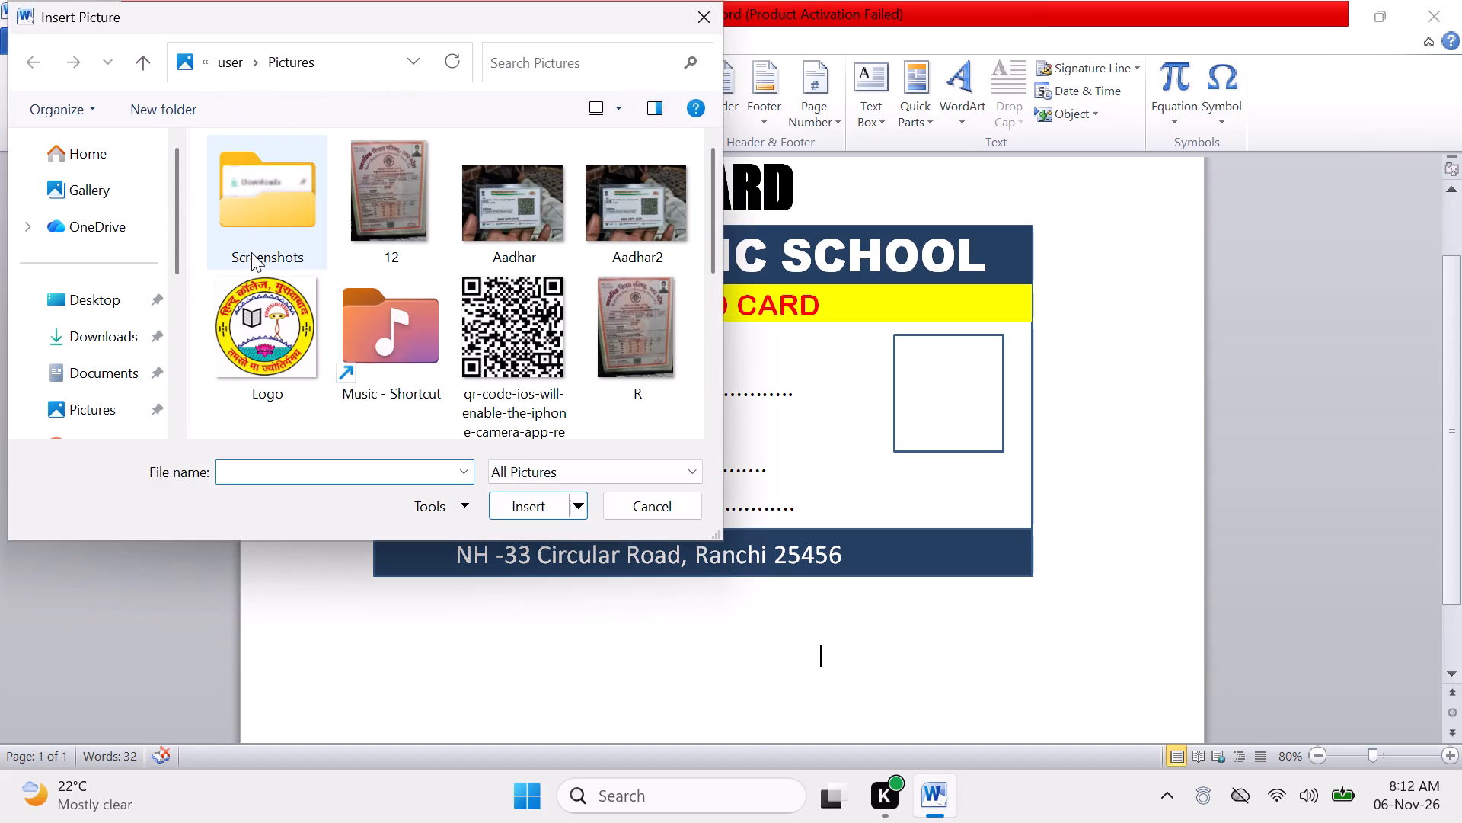
scroll(396, 341, down, 4)
click(636, 149)
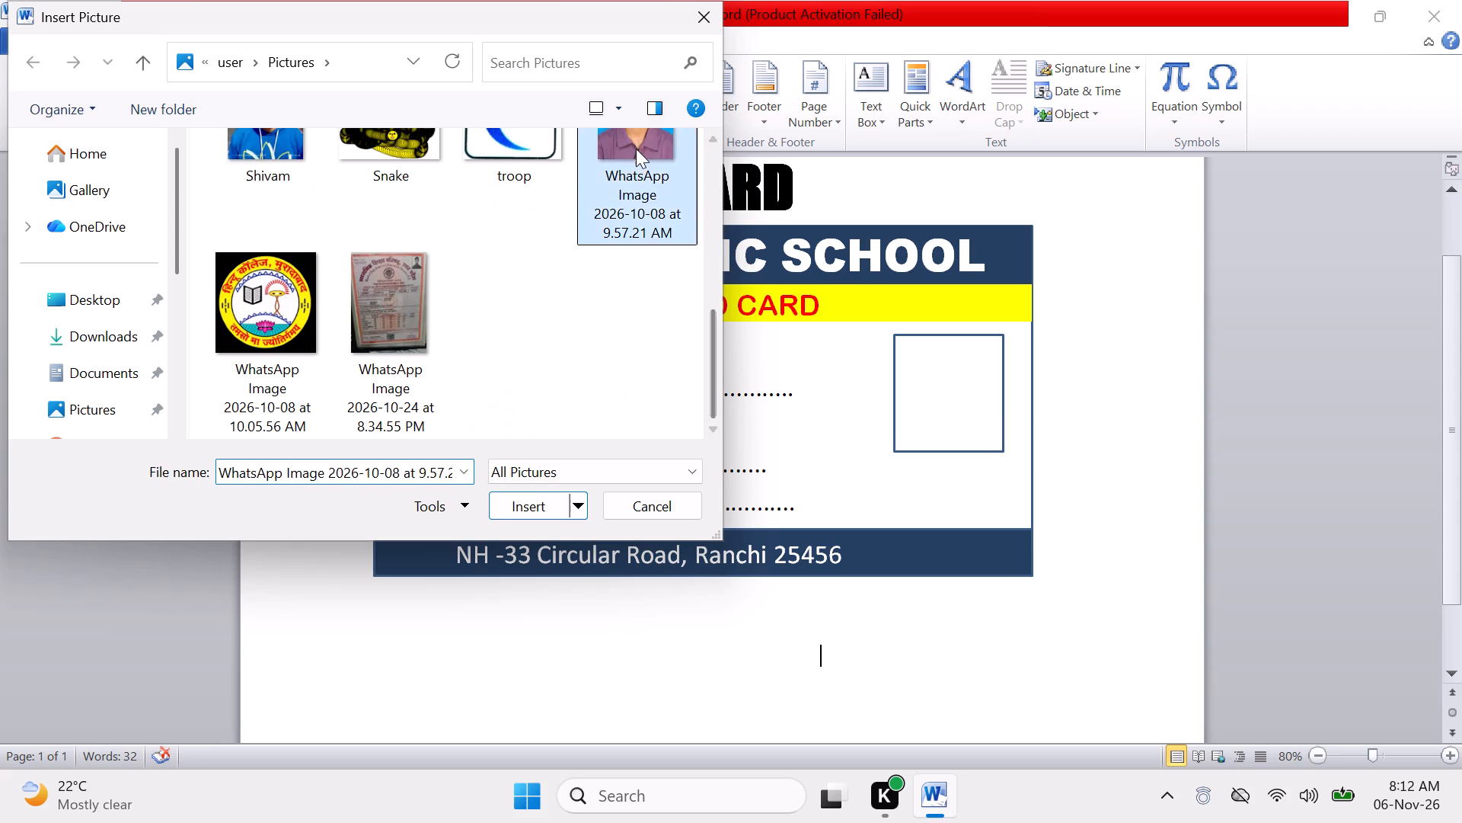
click(522, 504)
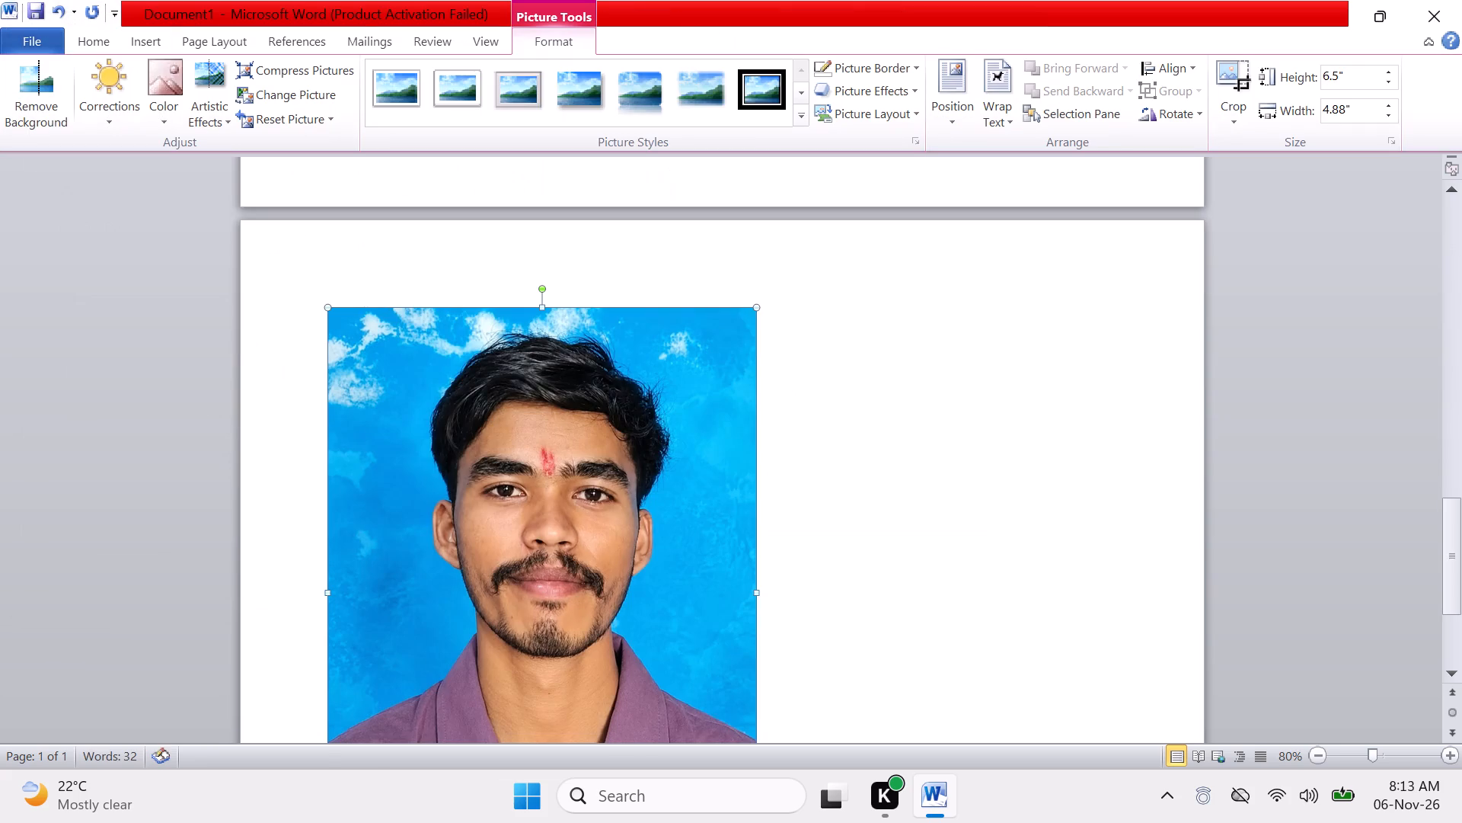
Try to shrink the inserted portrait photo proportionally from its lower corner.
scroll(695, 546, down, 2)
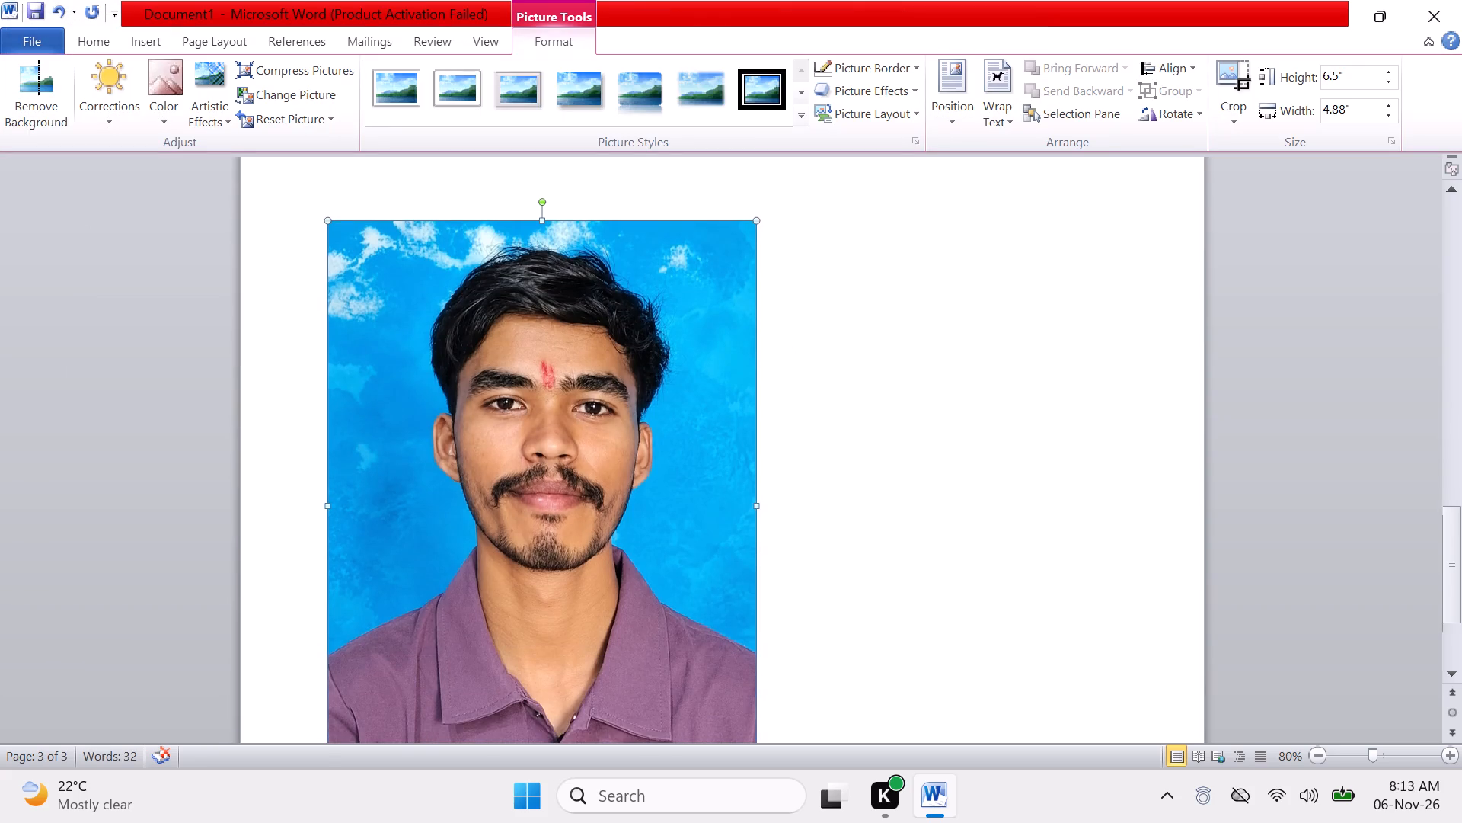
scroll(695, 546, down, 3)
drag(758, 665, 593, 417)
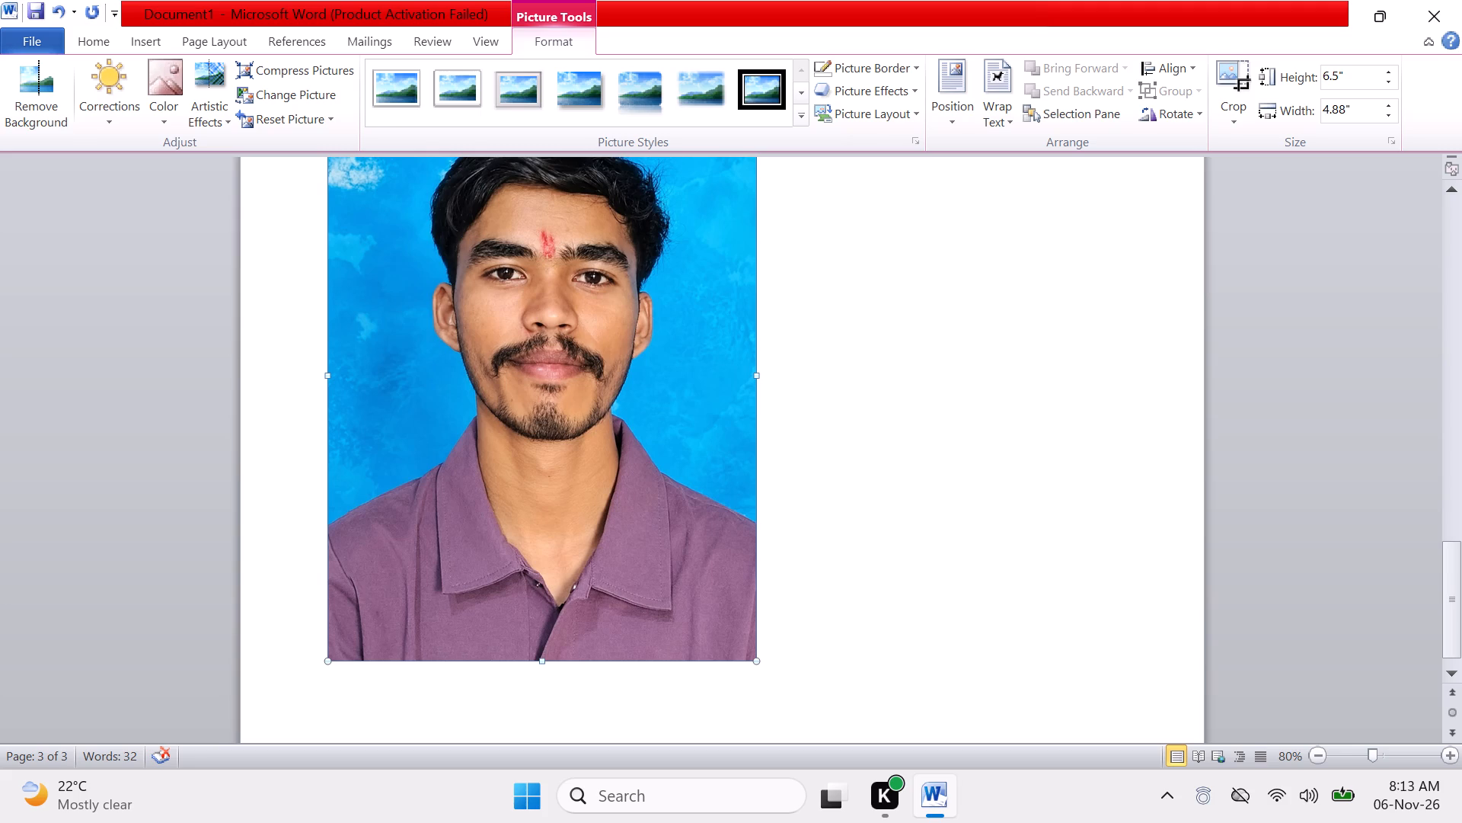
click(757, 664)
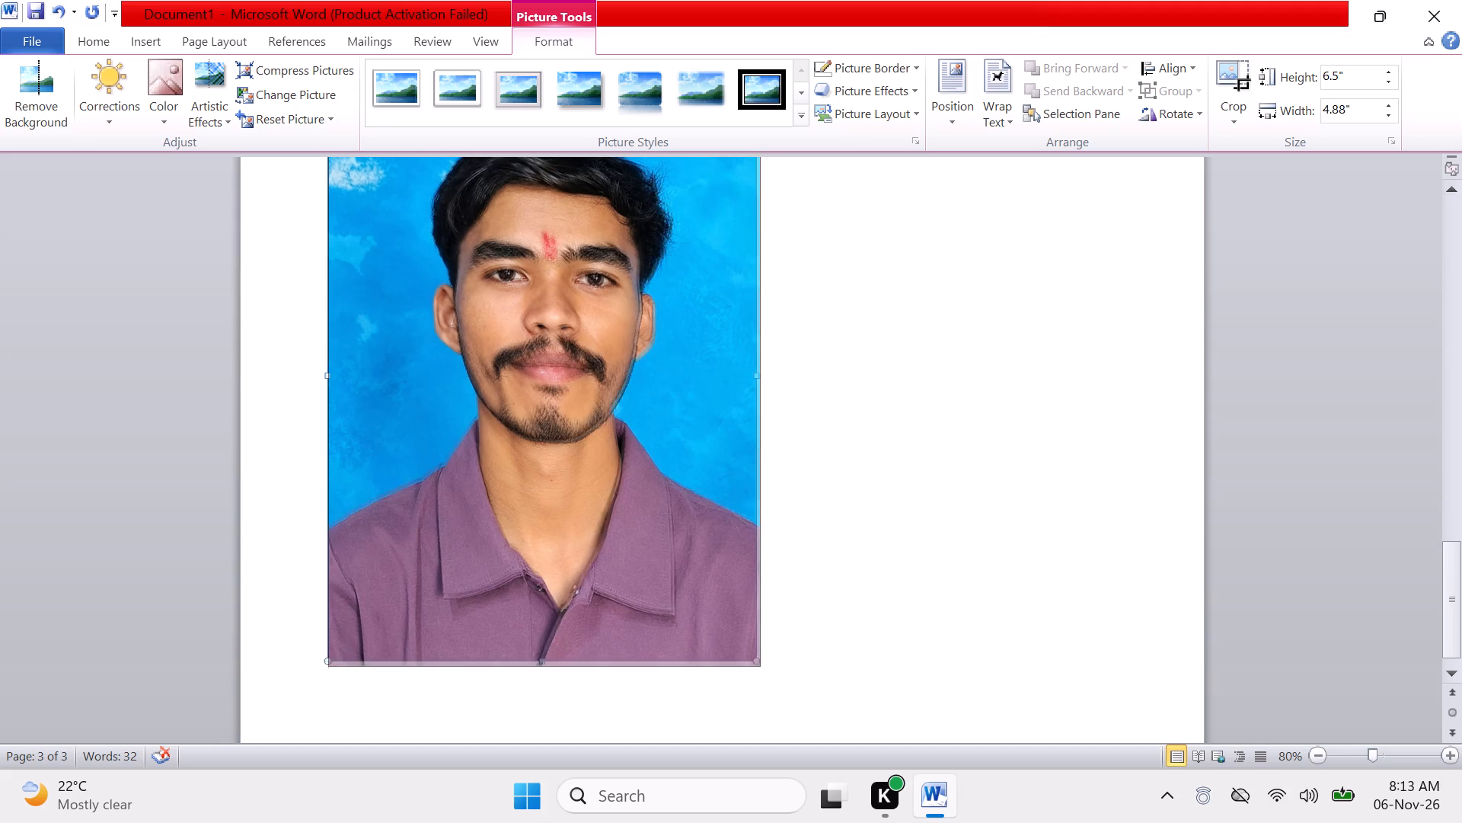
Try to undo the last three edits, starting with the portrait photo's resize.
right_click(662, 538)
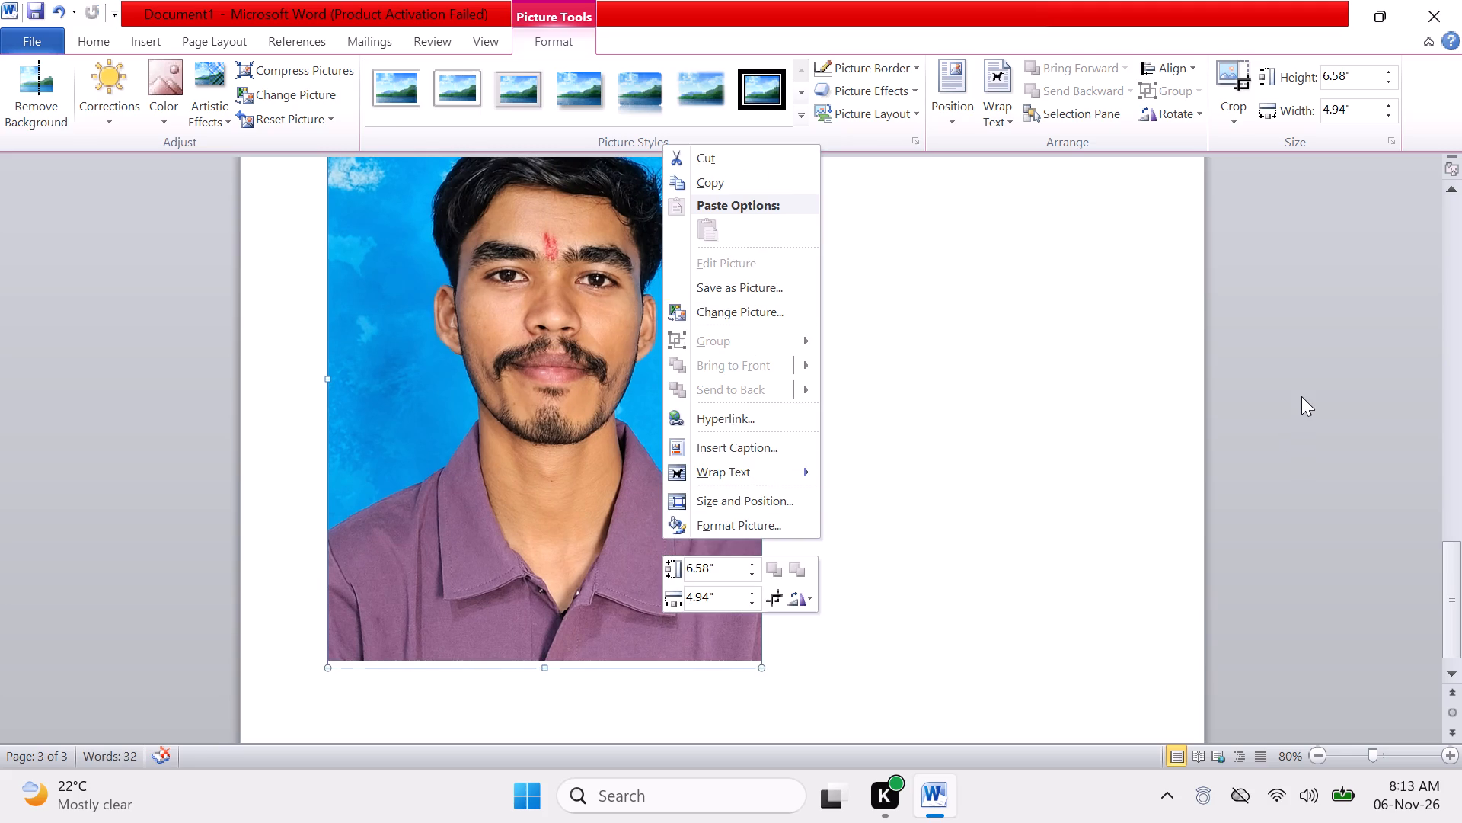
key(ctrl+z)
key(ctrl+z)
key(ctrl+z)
Undo the portrait photo's resize and its insertion below the card.
click(1126, 363)
scroll(1126, 363, up, 20)
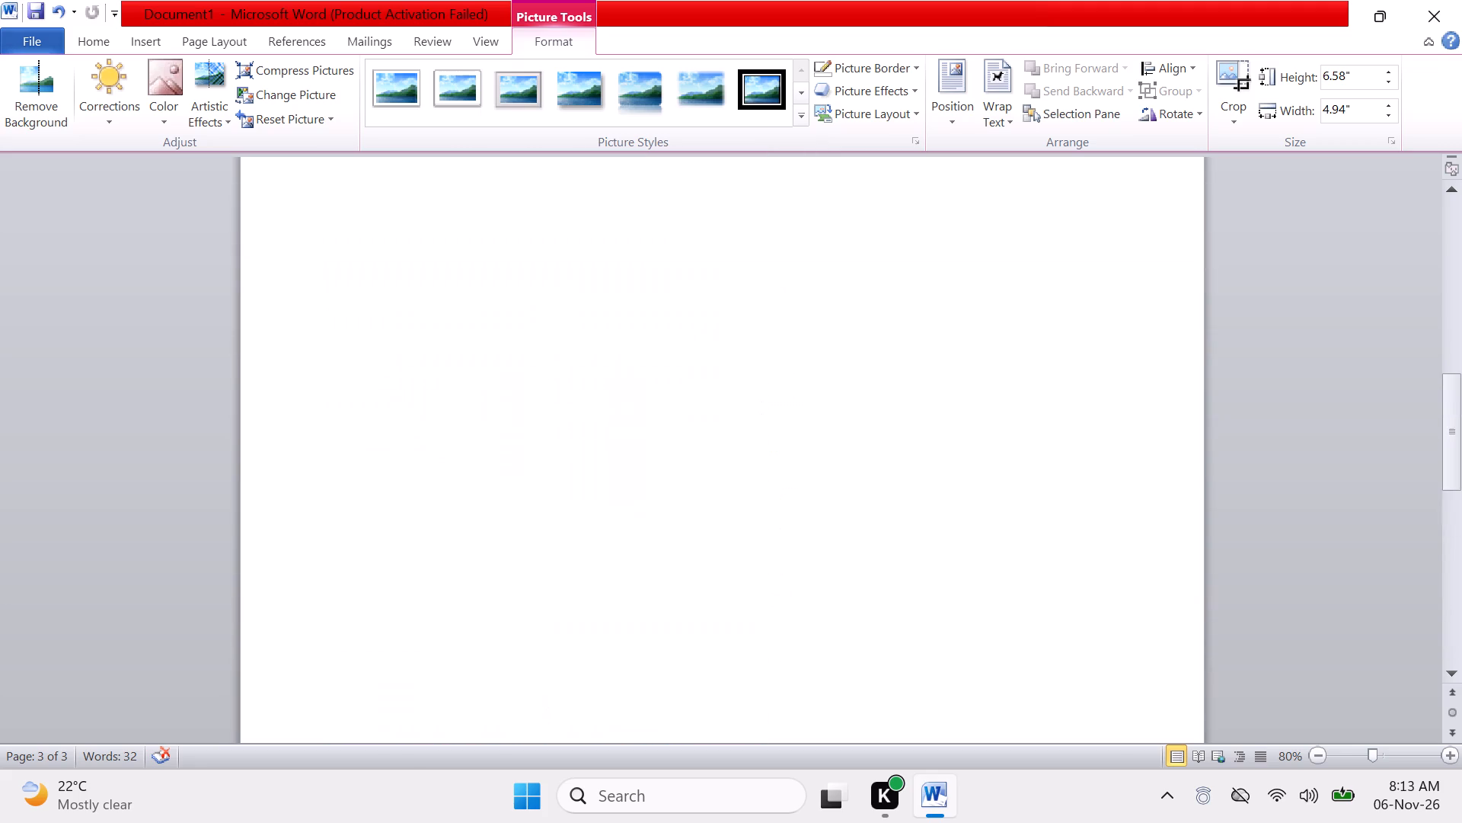
scroll(1059, 424, up, 17)
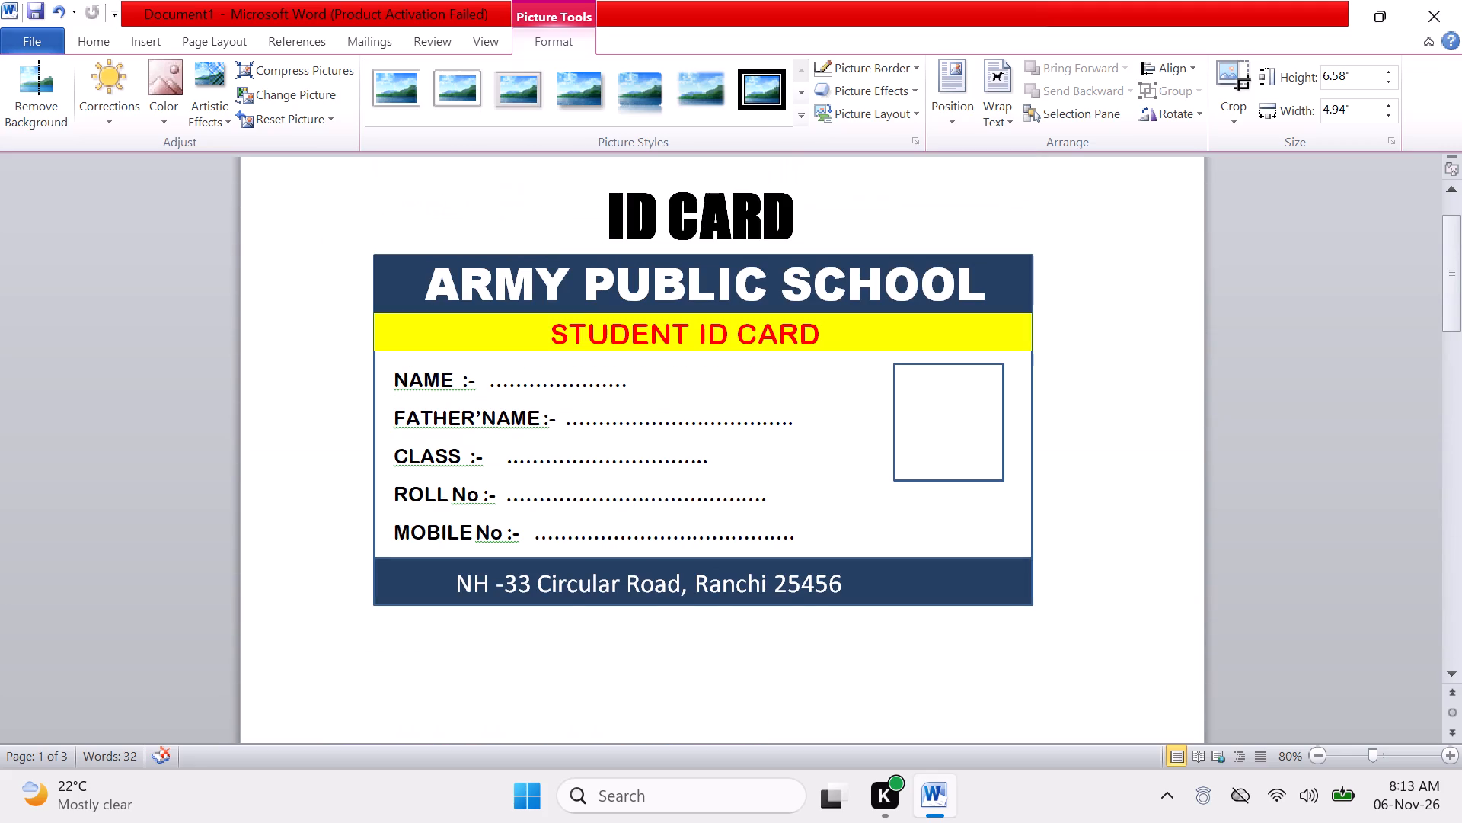
key(ctrl+z)
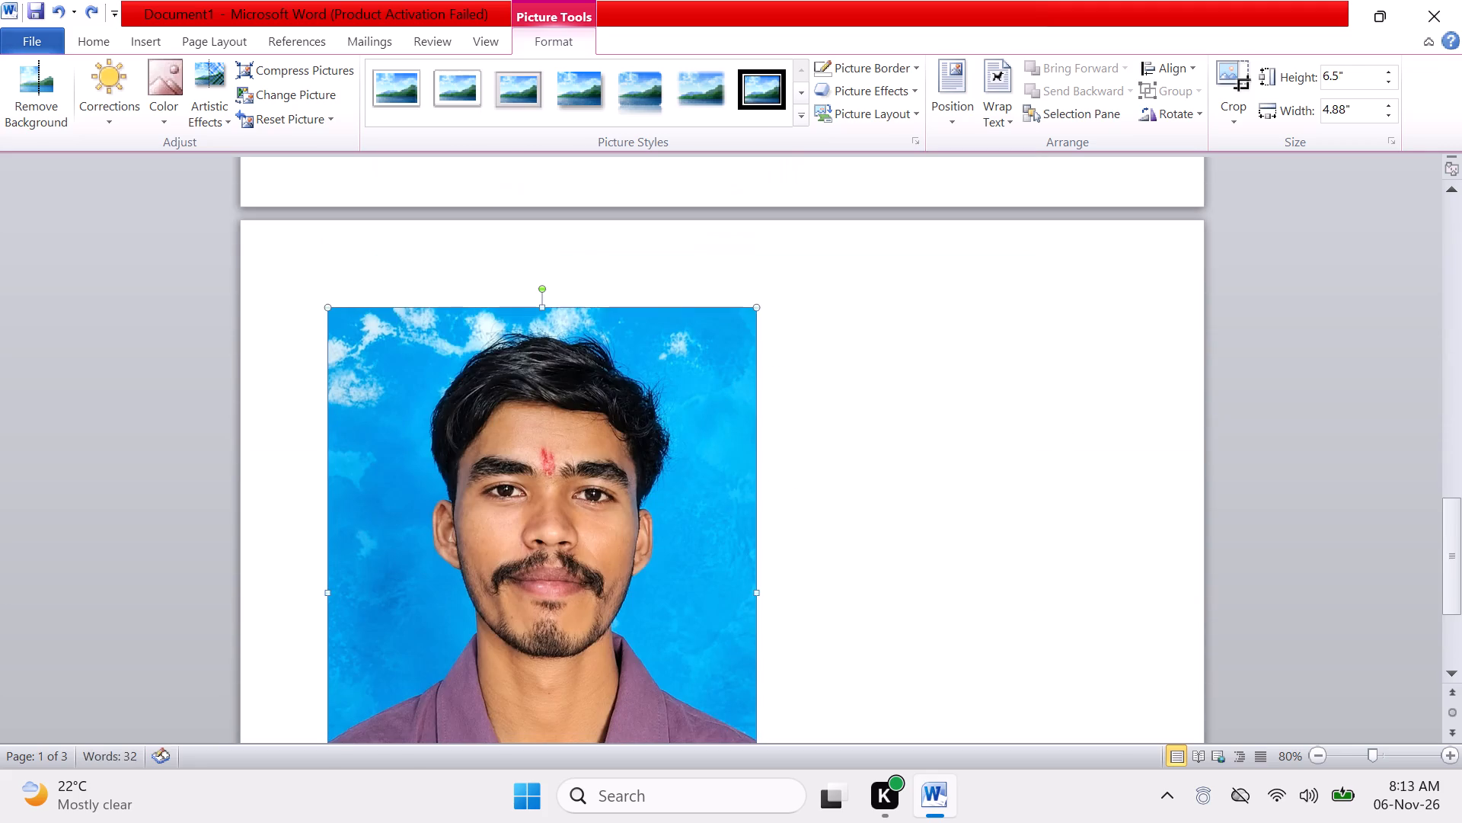
key(ctrl+z)
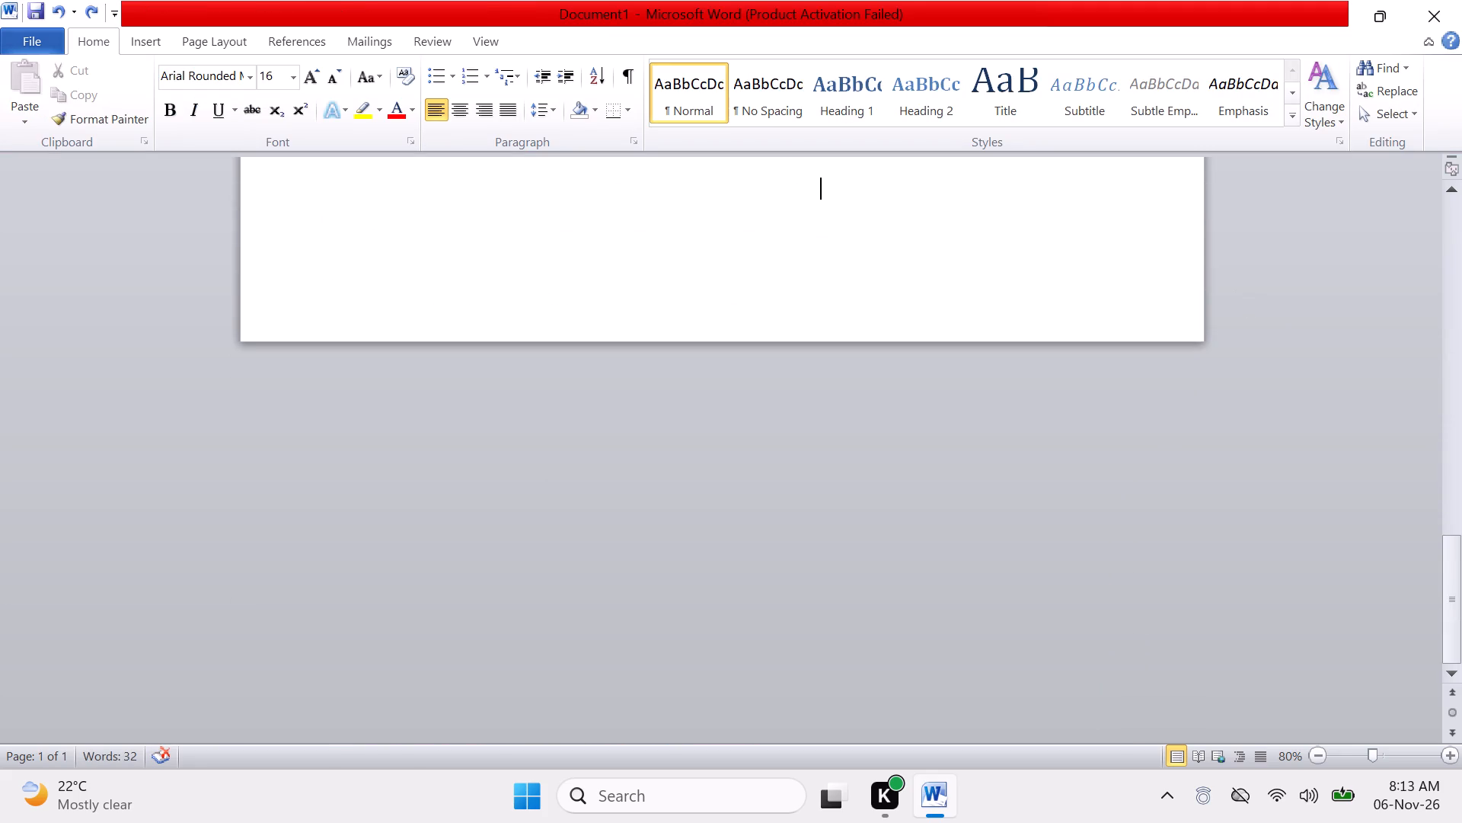
Fill the card's empty photo box with the picture "WhatsApp Image 2026-10-08 at 9.57.21 AM" from the Pictures folder.
scroll(653, 373, up, 10)
click(965, 365)
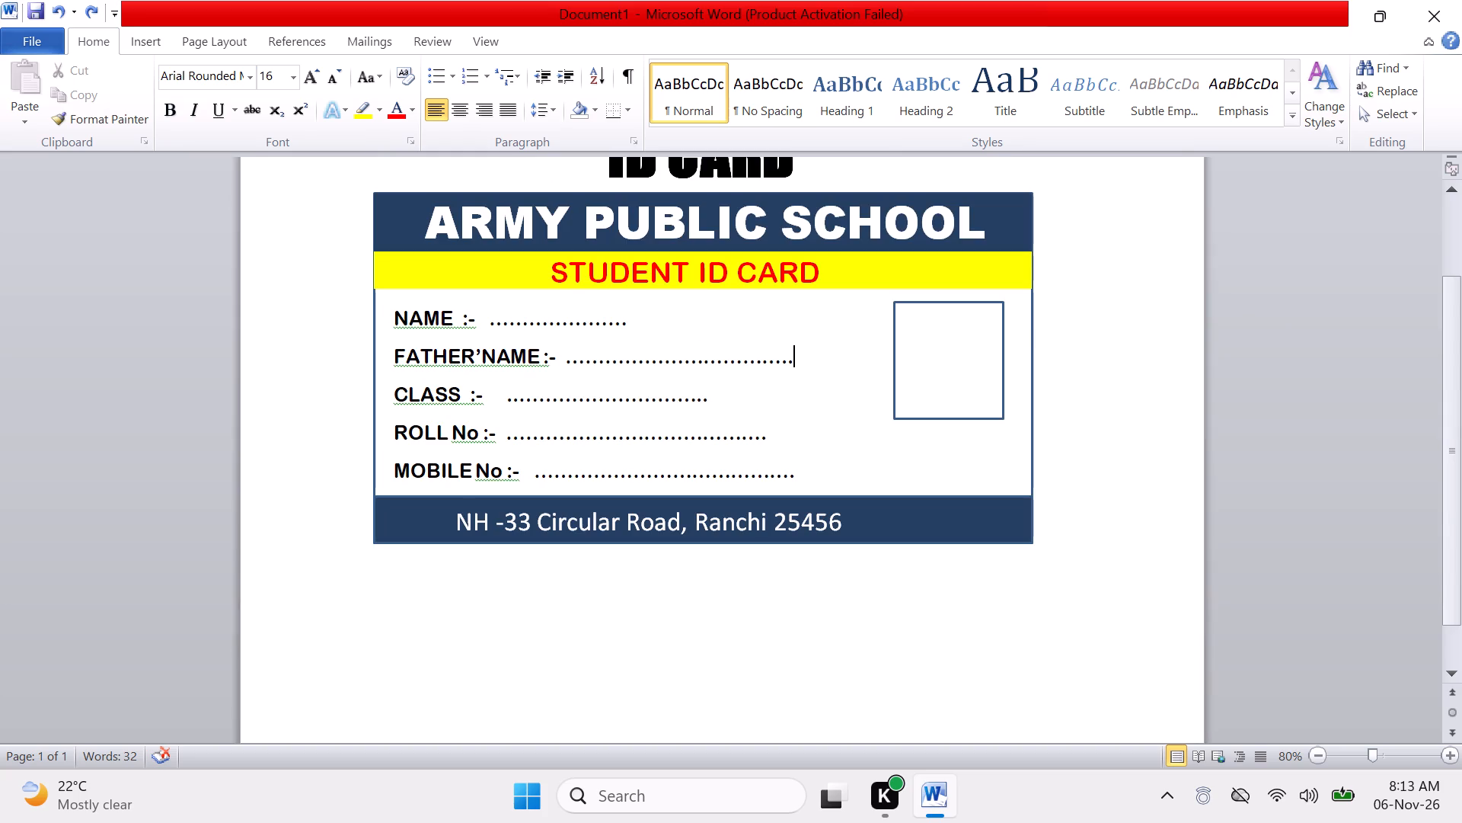
click(139, 42)
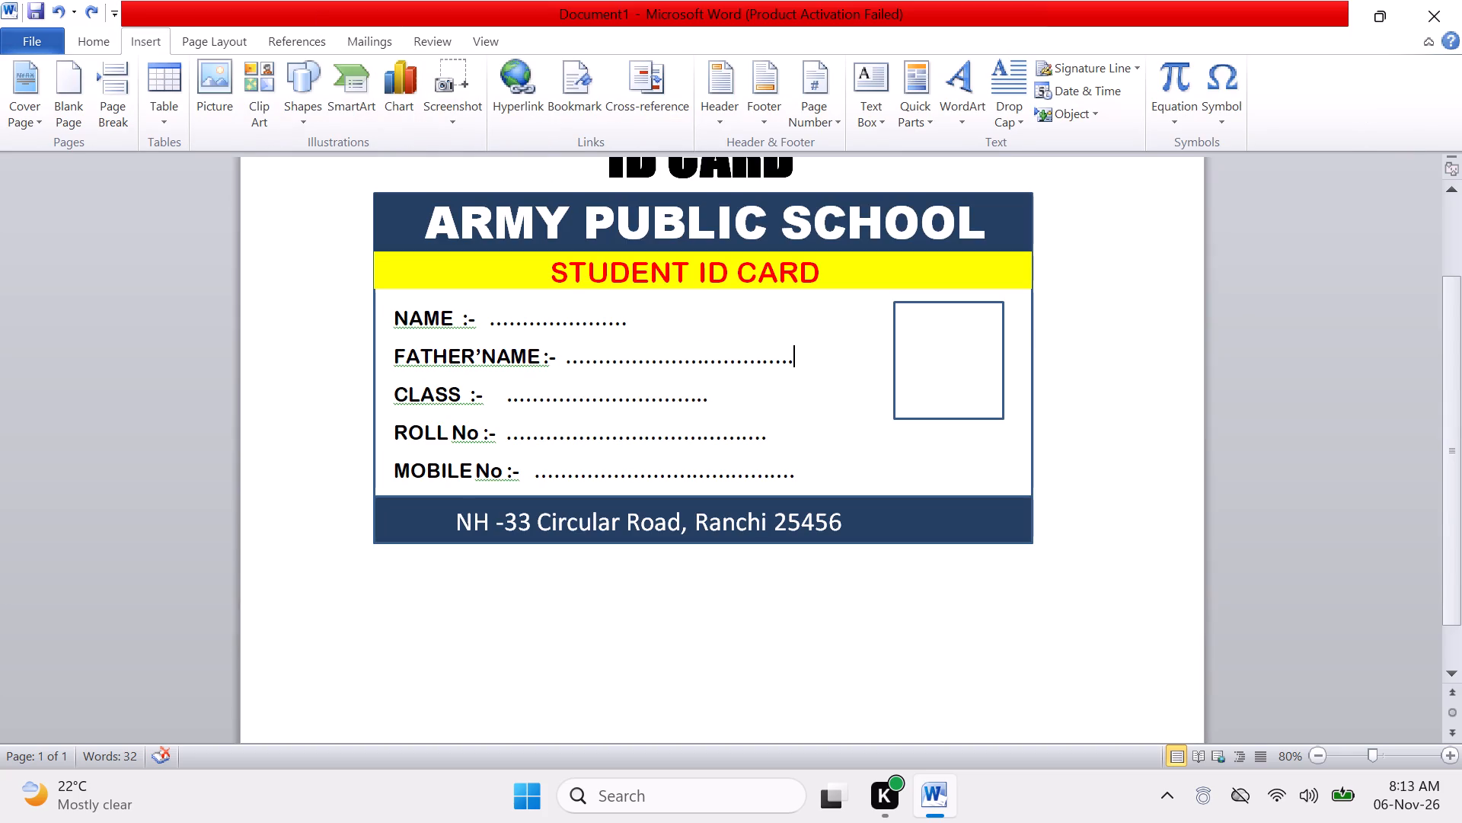
triple_click(970, 351)
click(982, 302)
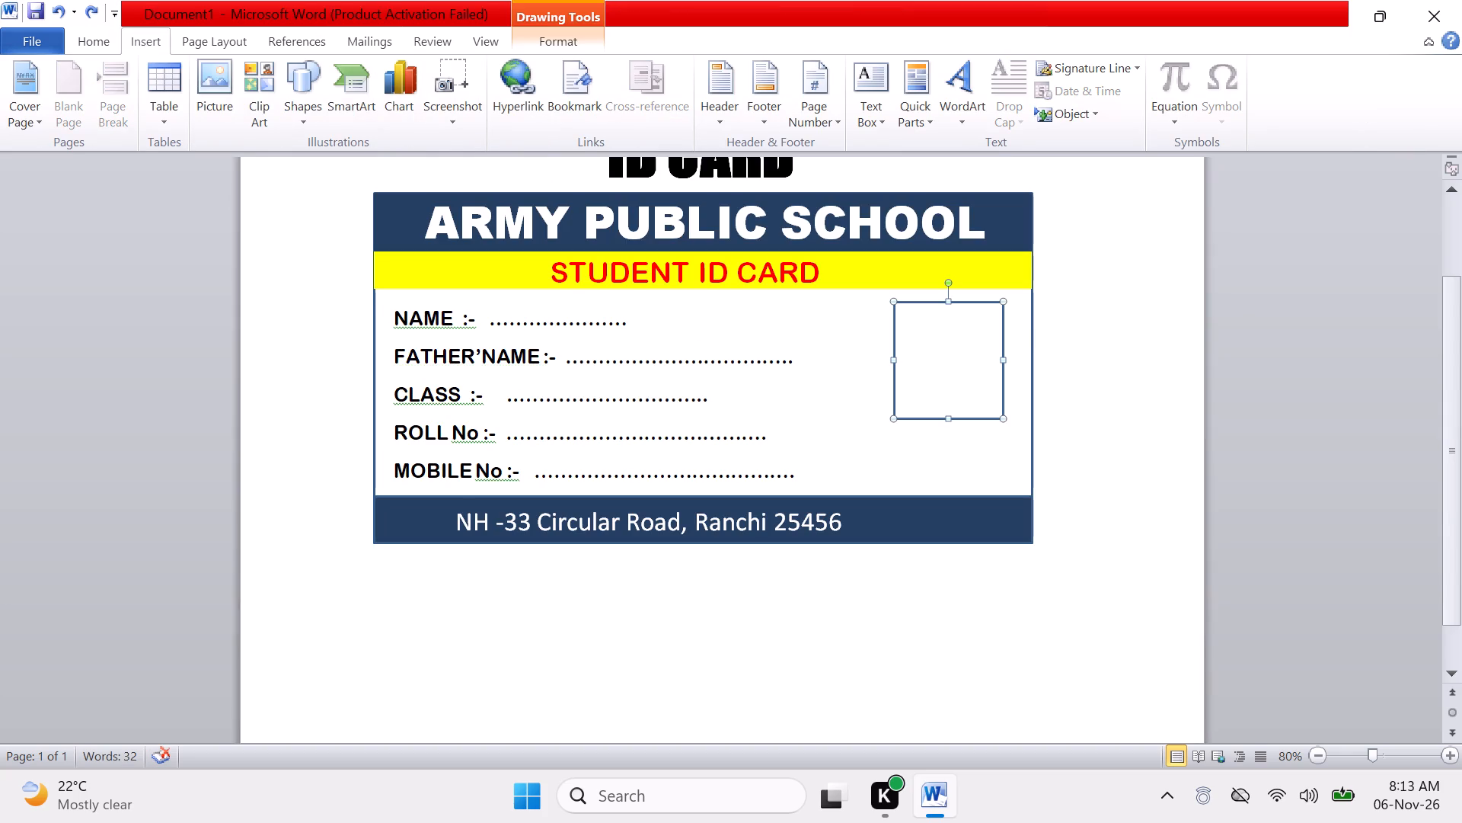
click(544, 31)
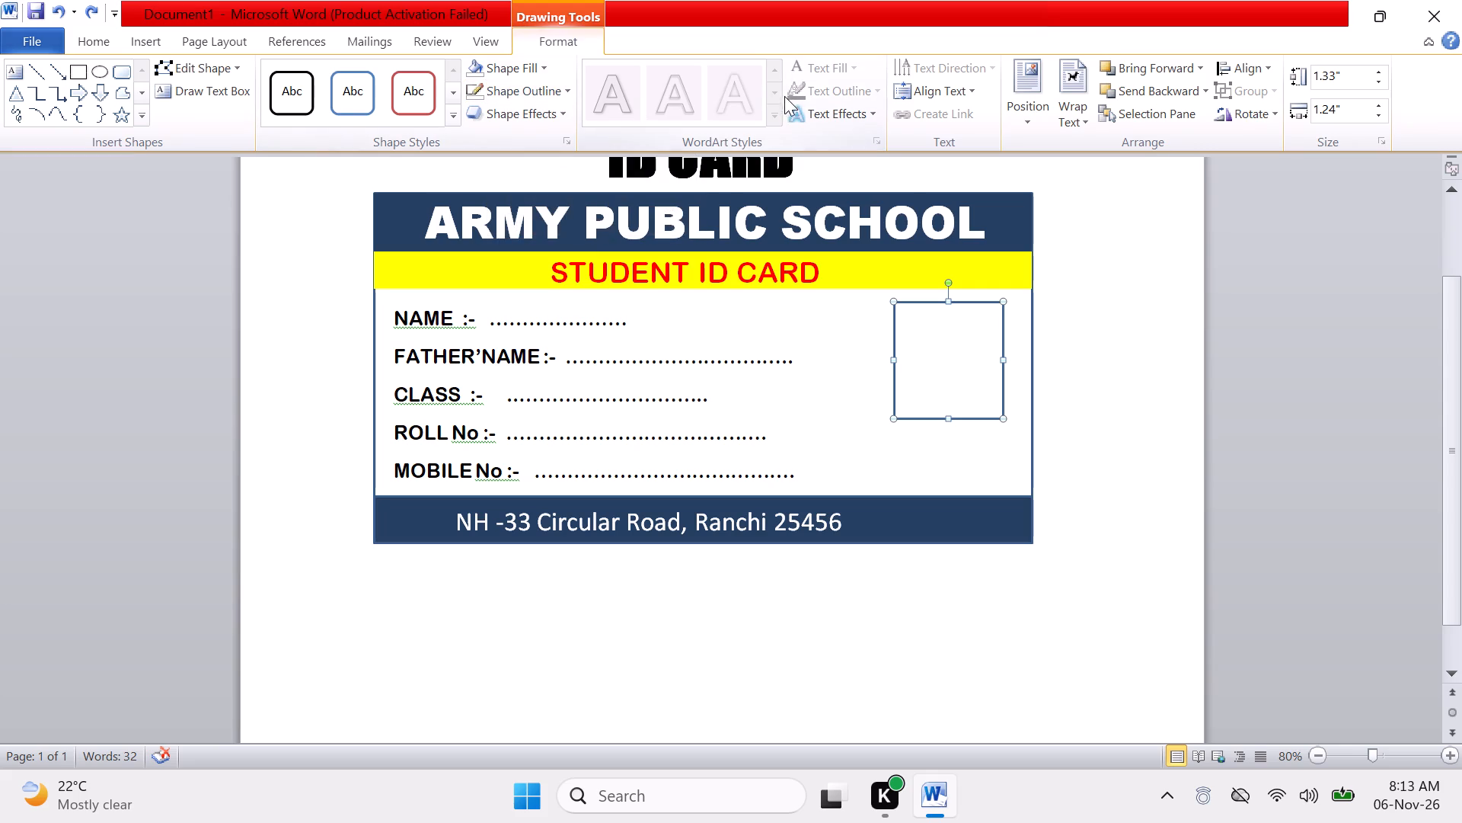
click(496, 71)
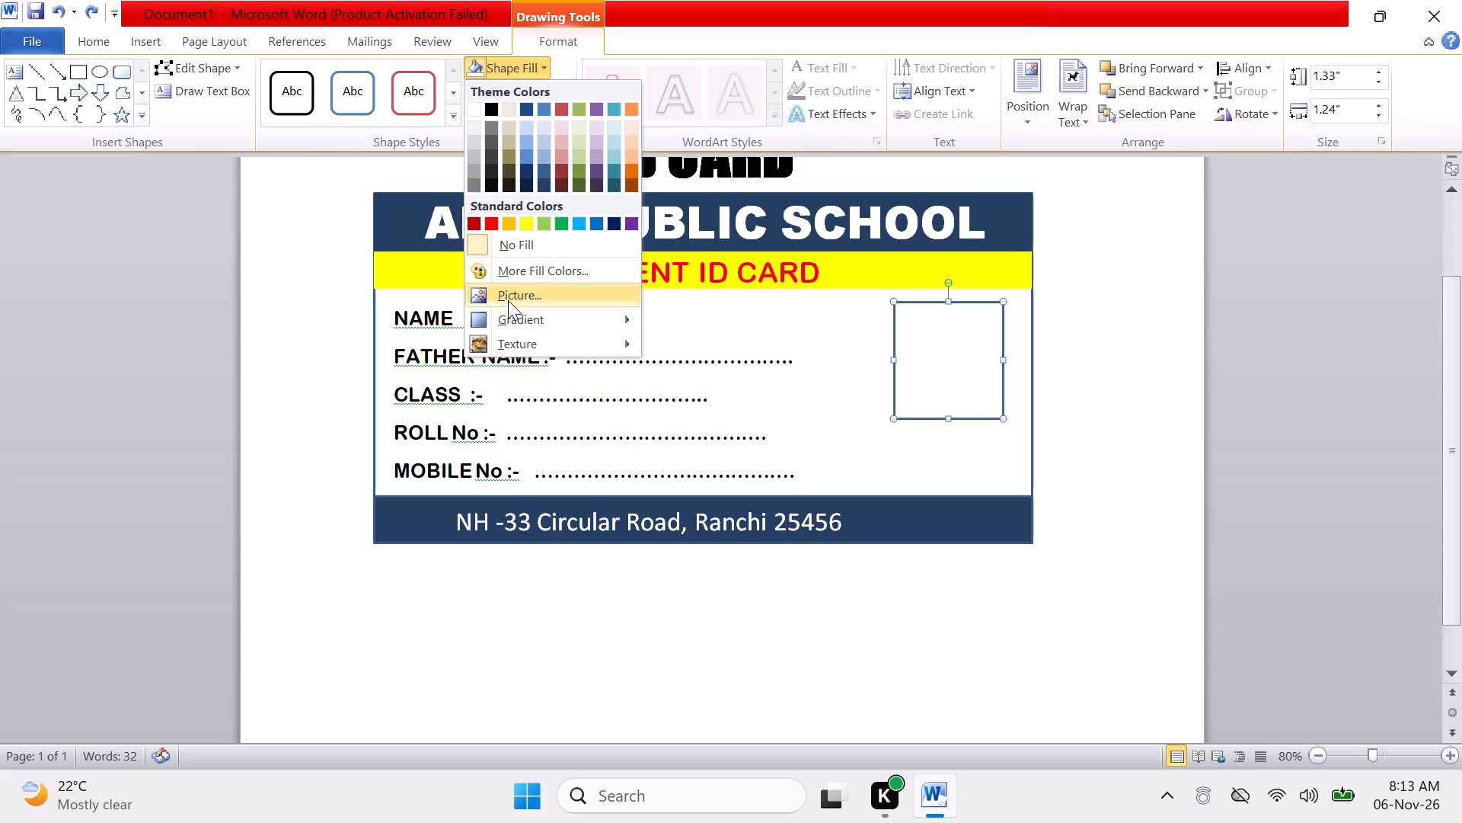
click(508, 300)
scroll(521, 295, down, 2)
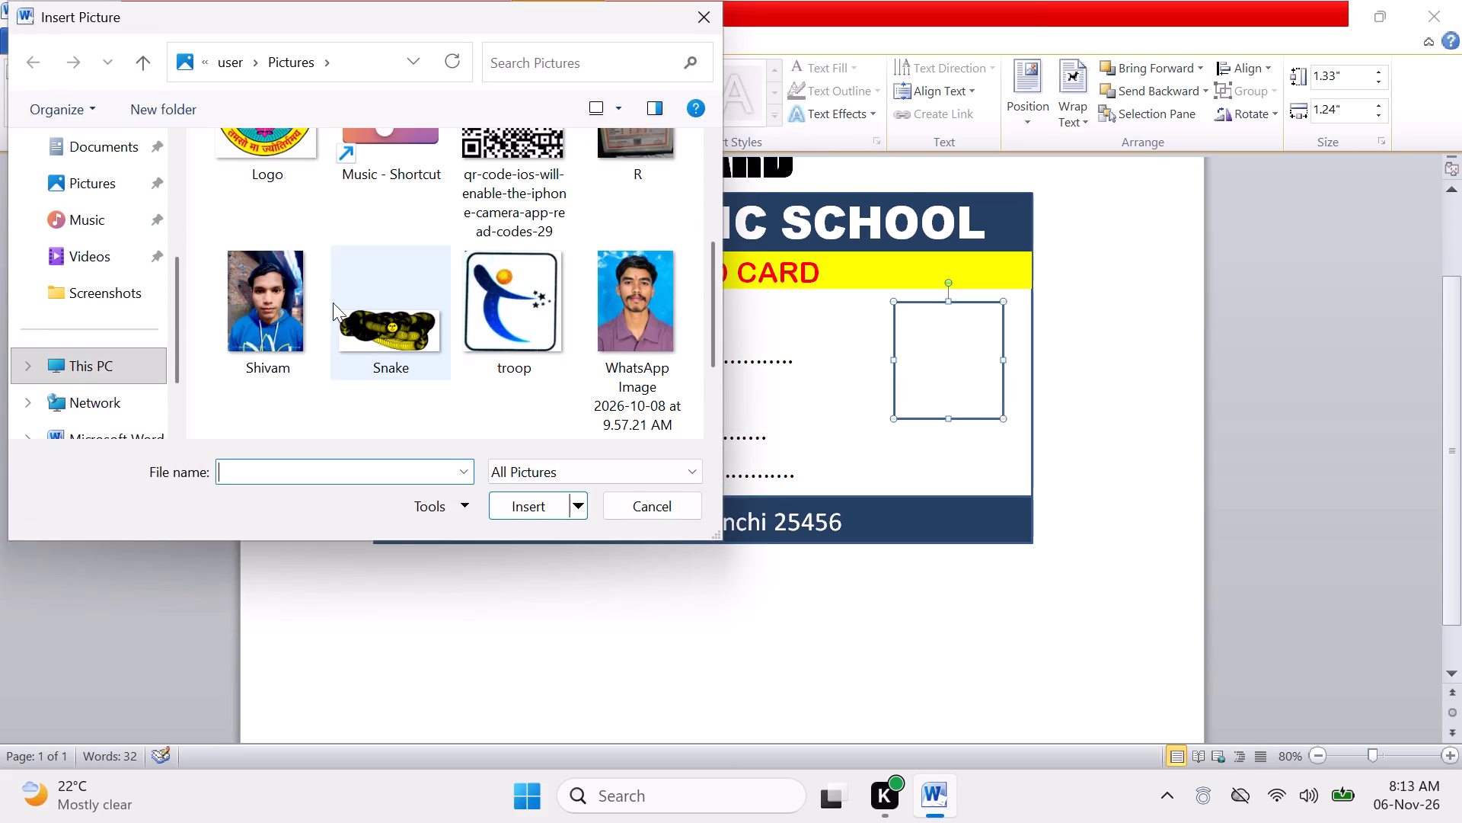
click(640, 323)
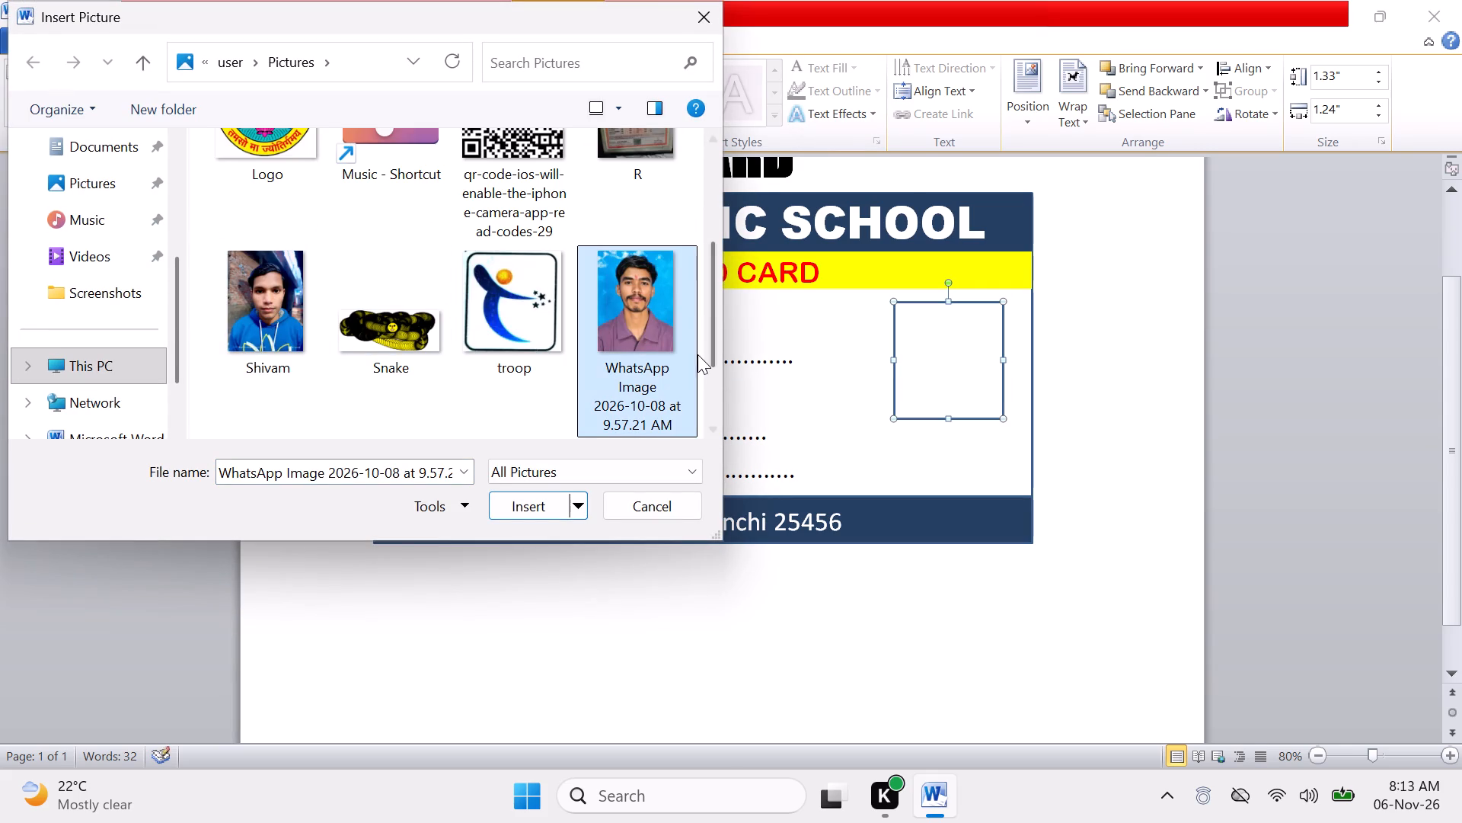
click(551, 501)
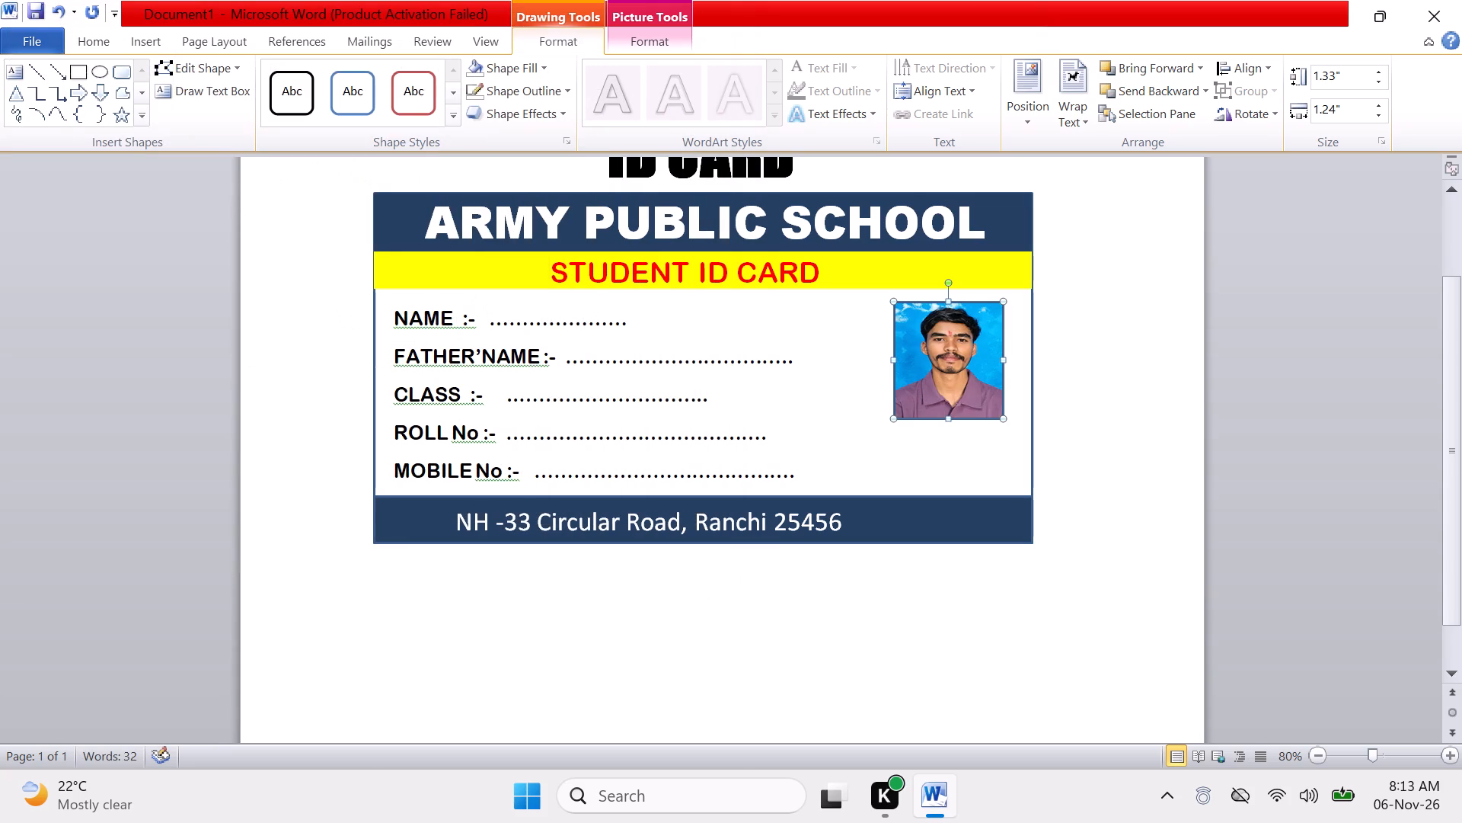
click(939, 458)
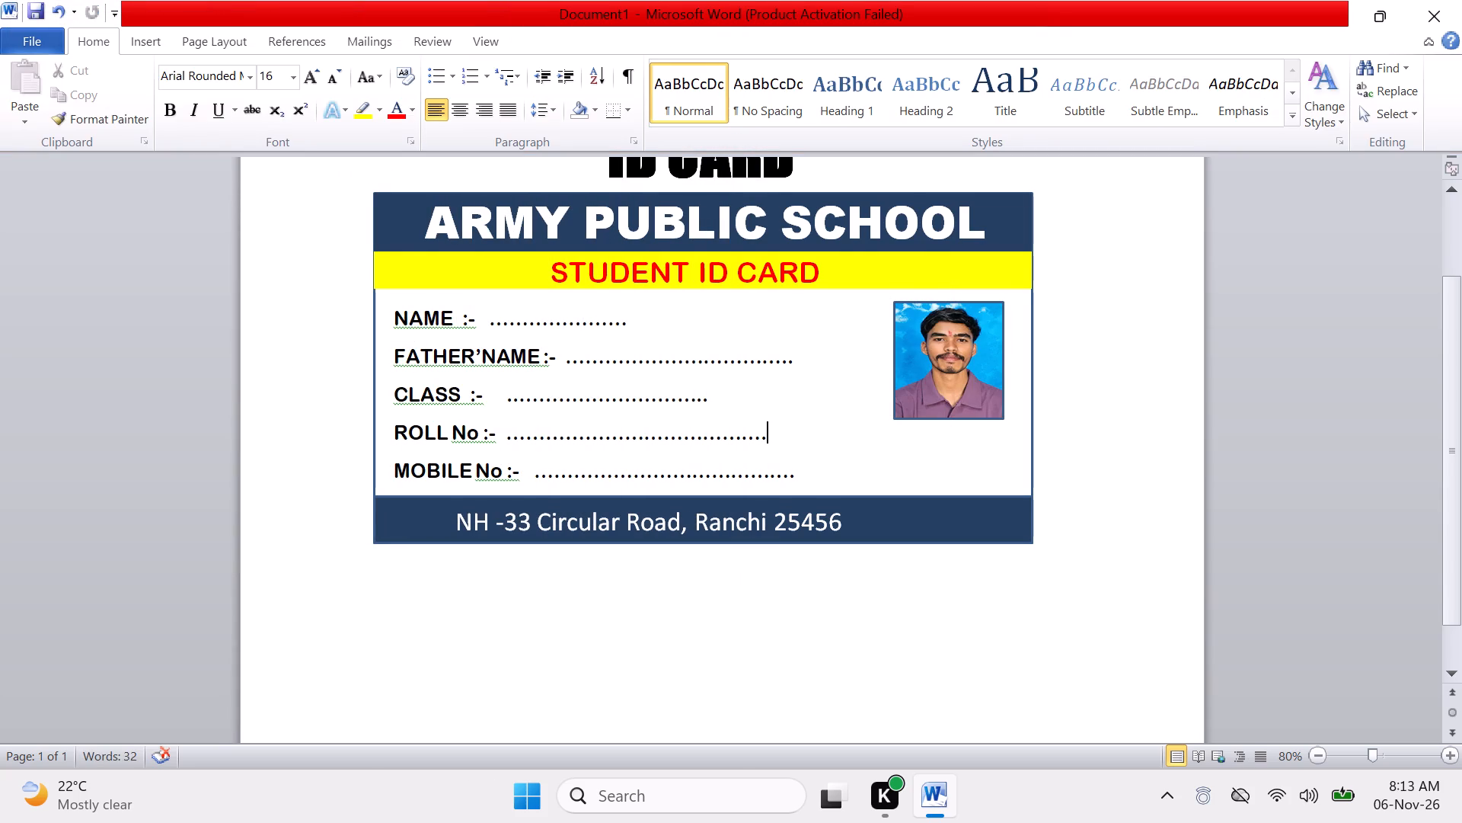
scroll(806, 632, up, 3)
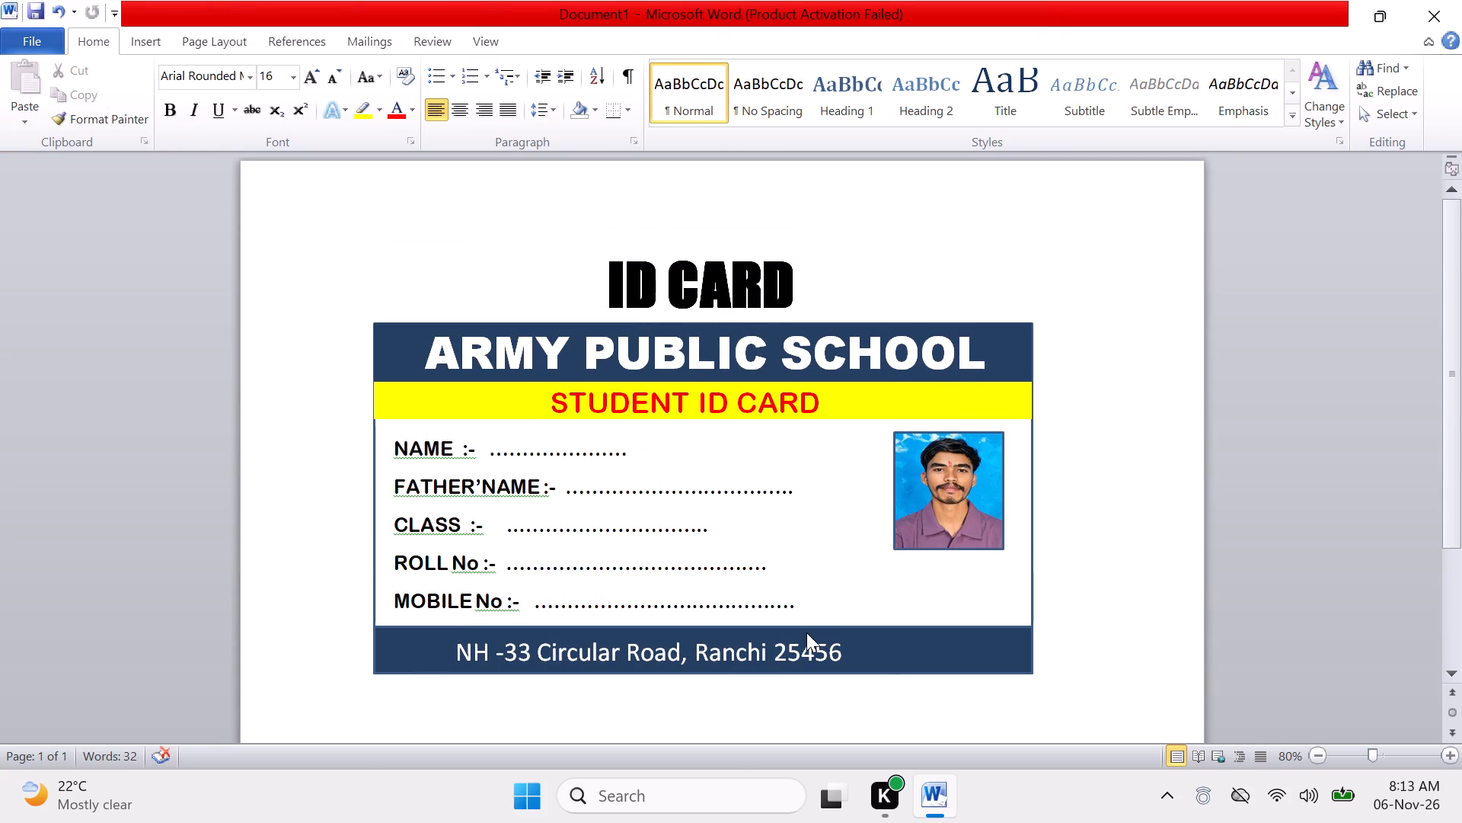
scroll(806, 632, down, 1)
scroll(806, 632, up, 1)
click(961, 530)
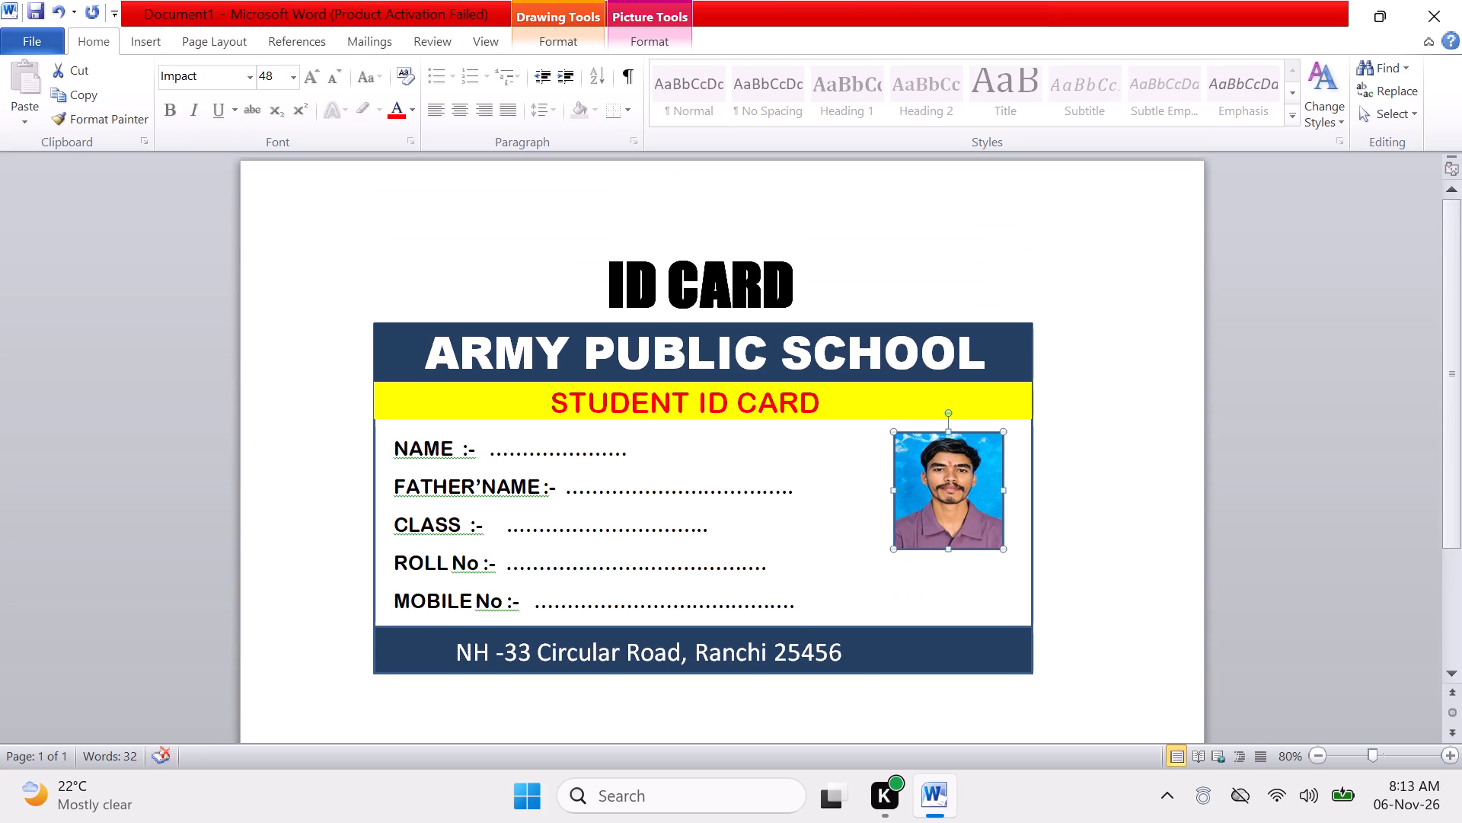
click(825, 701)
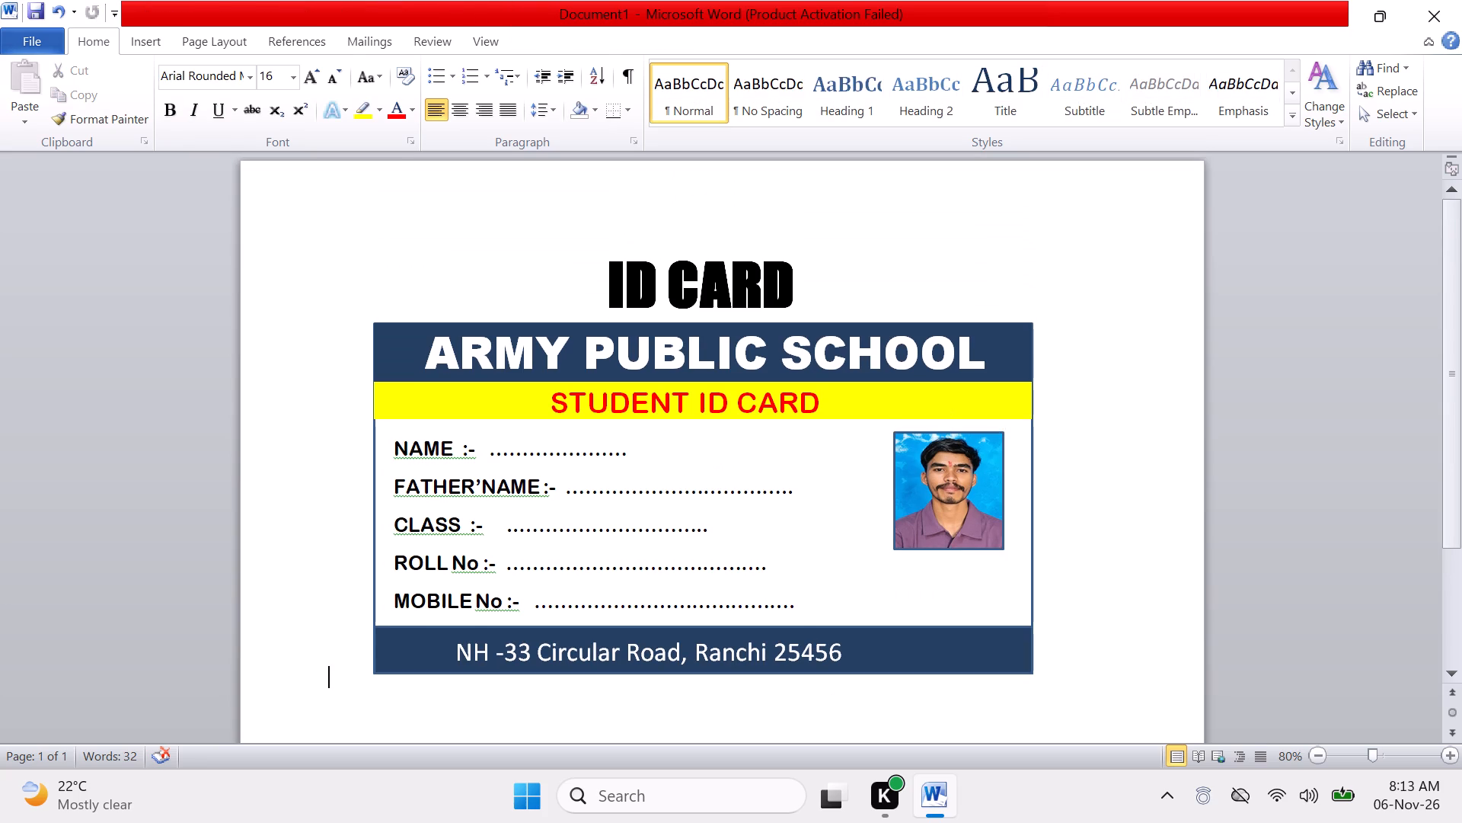